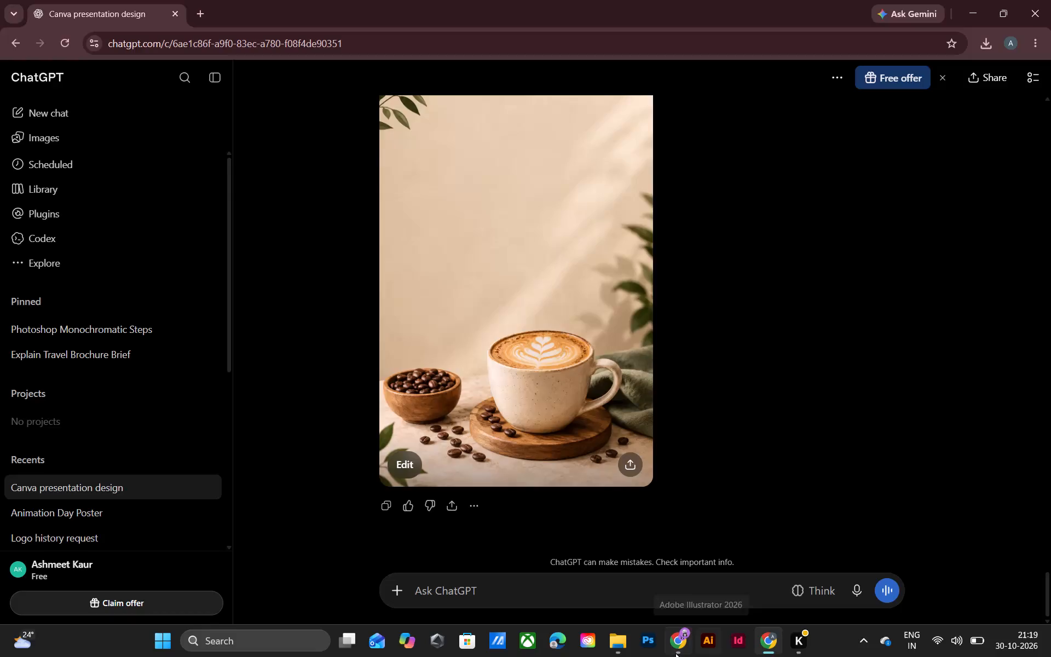
# Add the coffee cup photo from the Desktop folder to the blank Instagram Post design in Canva.
pyautogui.click(675, 653)
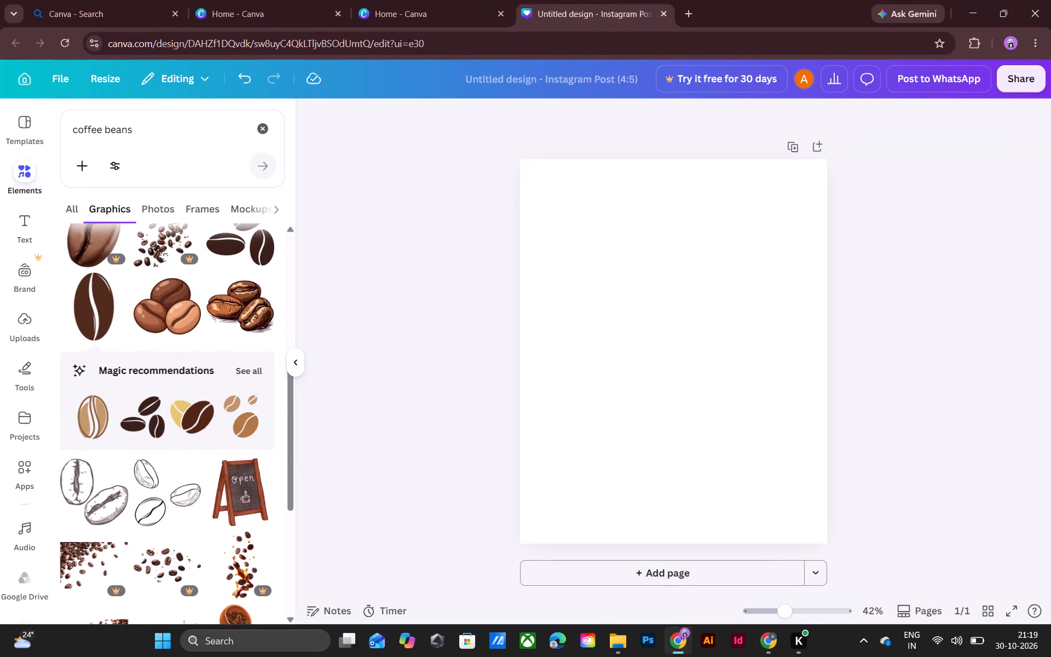
pyautogui.click(623, 640)
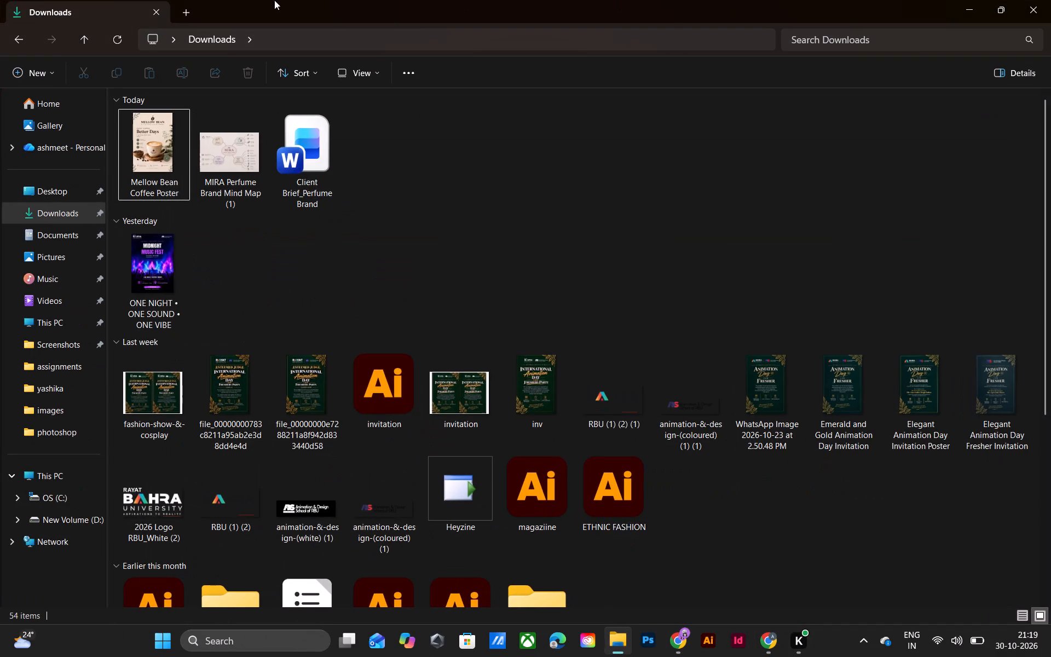
pyautogui.click(55, 185)
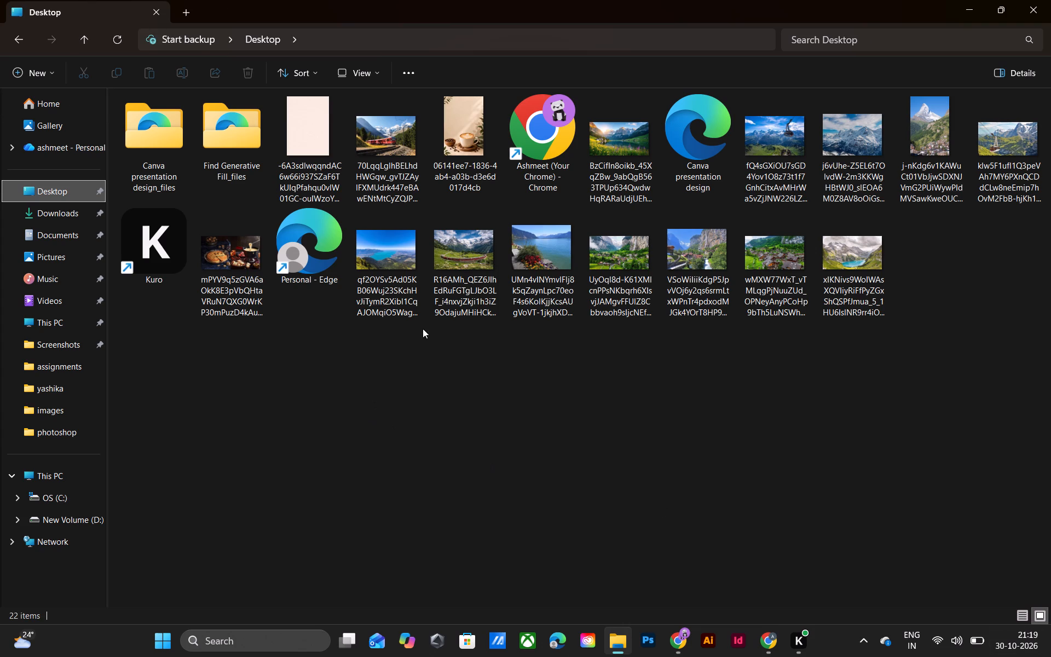
pyautogui.moveTo(457, 154); pyautogui.dragTo(646, 656)
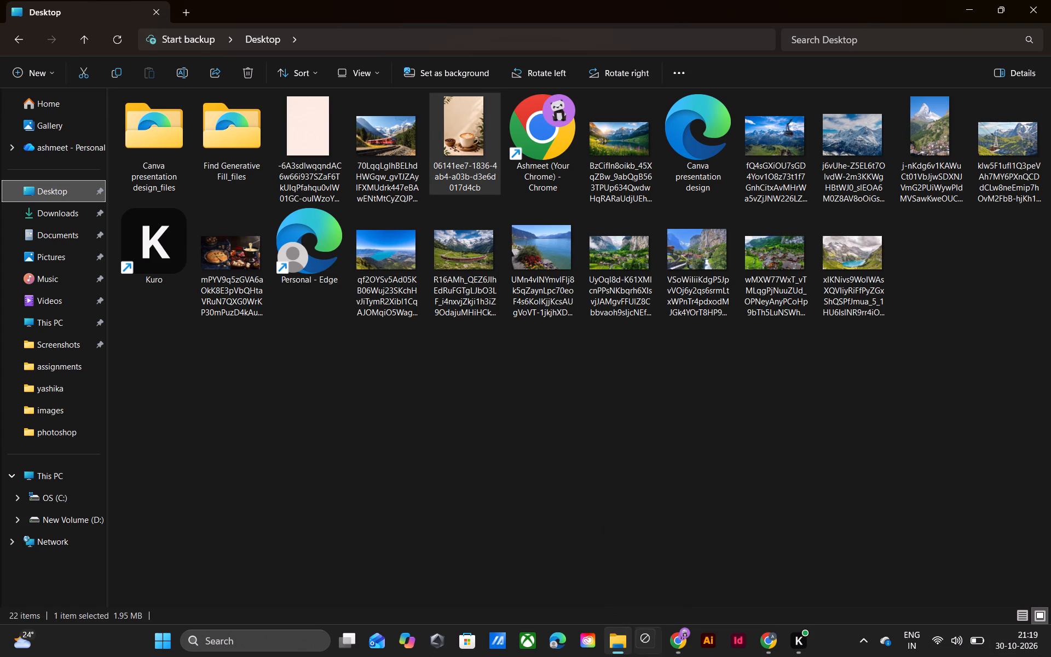
pyautogui.moveTo(646, 656); pyautogui.dragTo(636, 328)
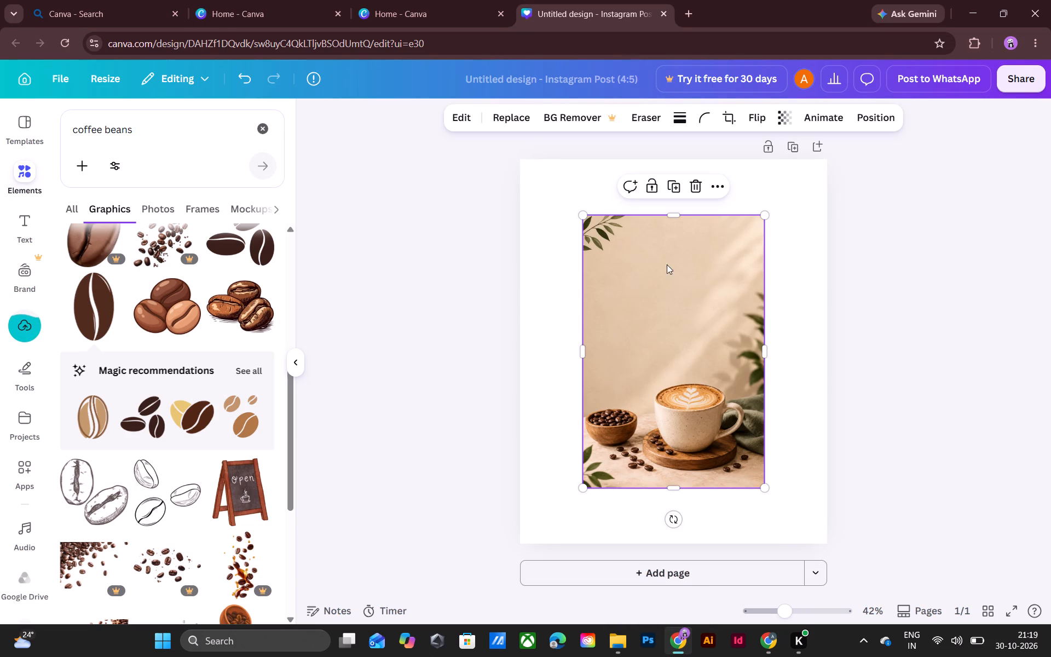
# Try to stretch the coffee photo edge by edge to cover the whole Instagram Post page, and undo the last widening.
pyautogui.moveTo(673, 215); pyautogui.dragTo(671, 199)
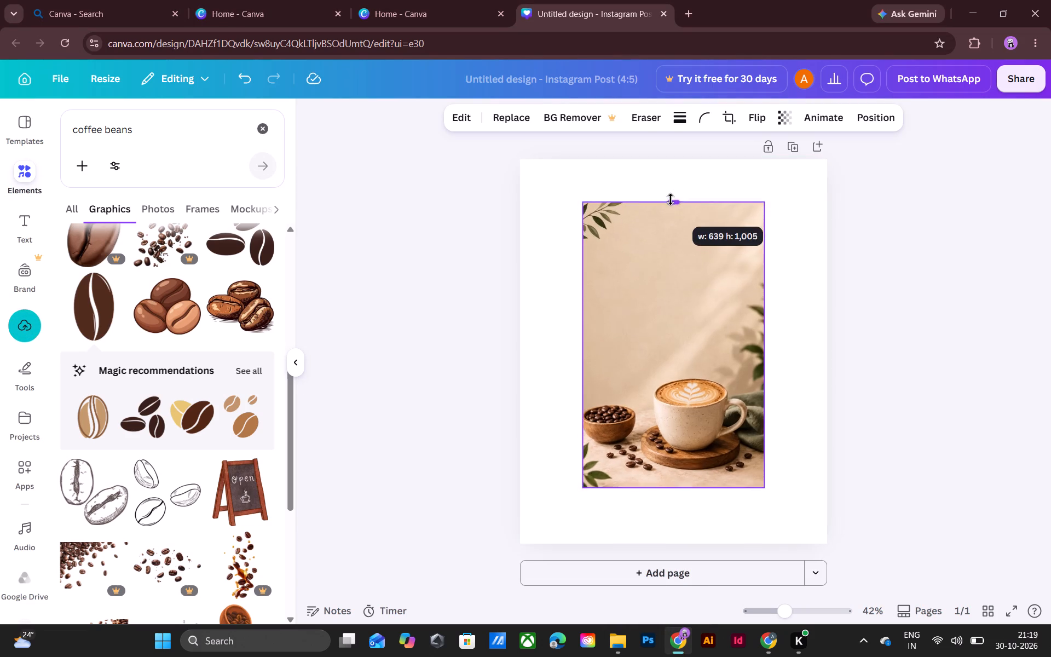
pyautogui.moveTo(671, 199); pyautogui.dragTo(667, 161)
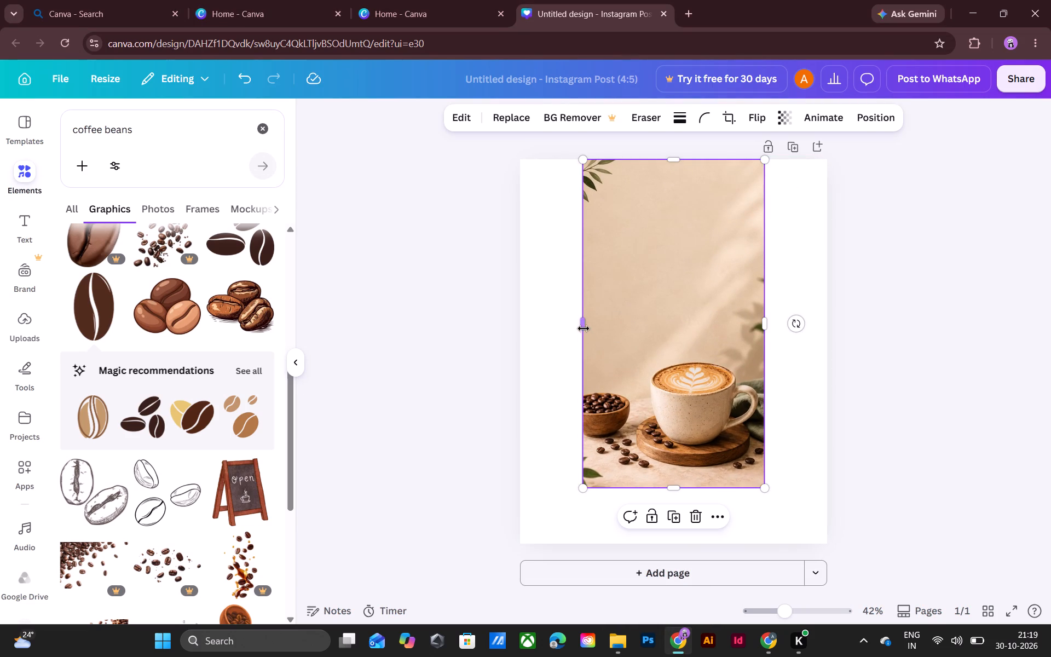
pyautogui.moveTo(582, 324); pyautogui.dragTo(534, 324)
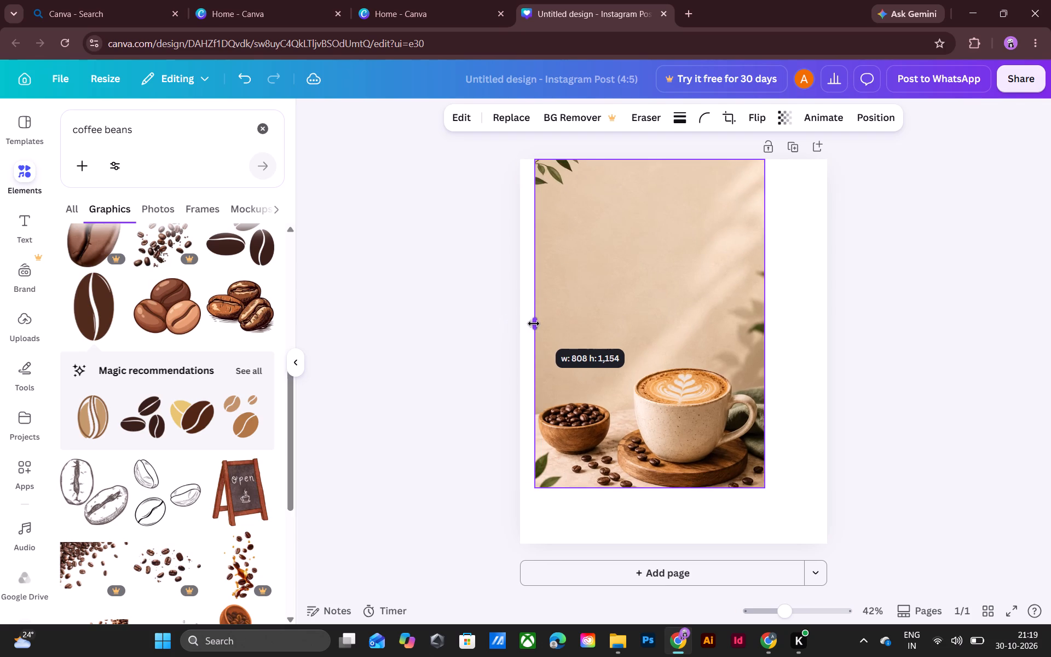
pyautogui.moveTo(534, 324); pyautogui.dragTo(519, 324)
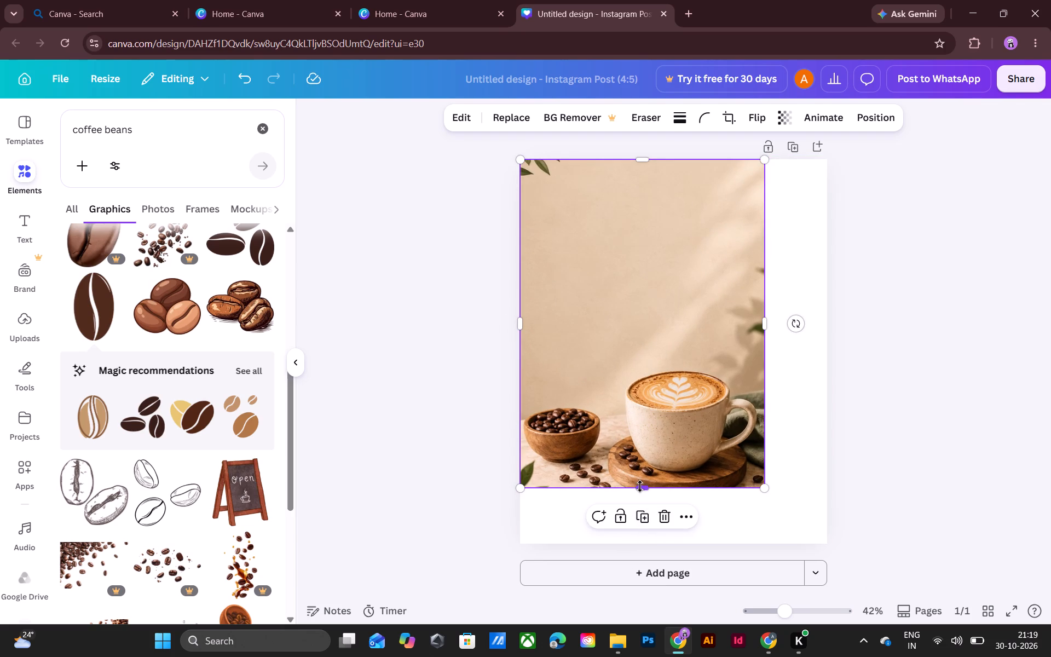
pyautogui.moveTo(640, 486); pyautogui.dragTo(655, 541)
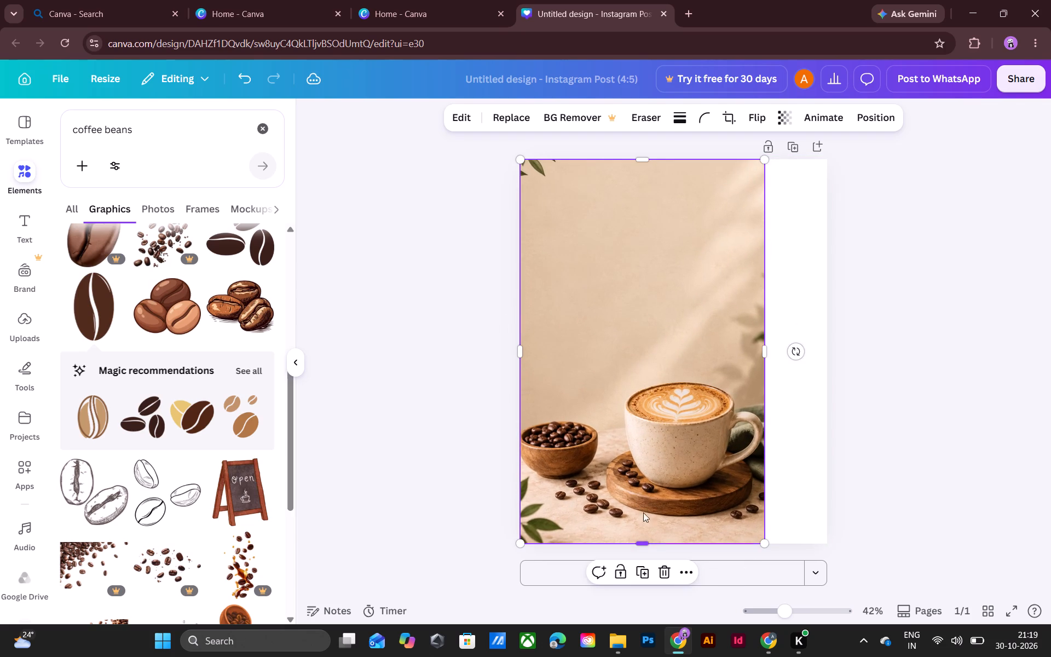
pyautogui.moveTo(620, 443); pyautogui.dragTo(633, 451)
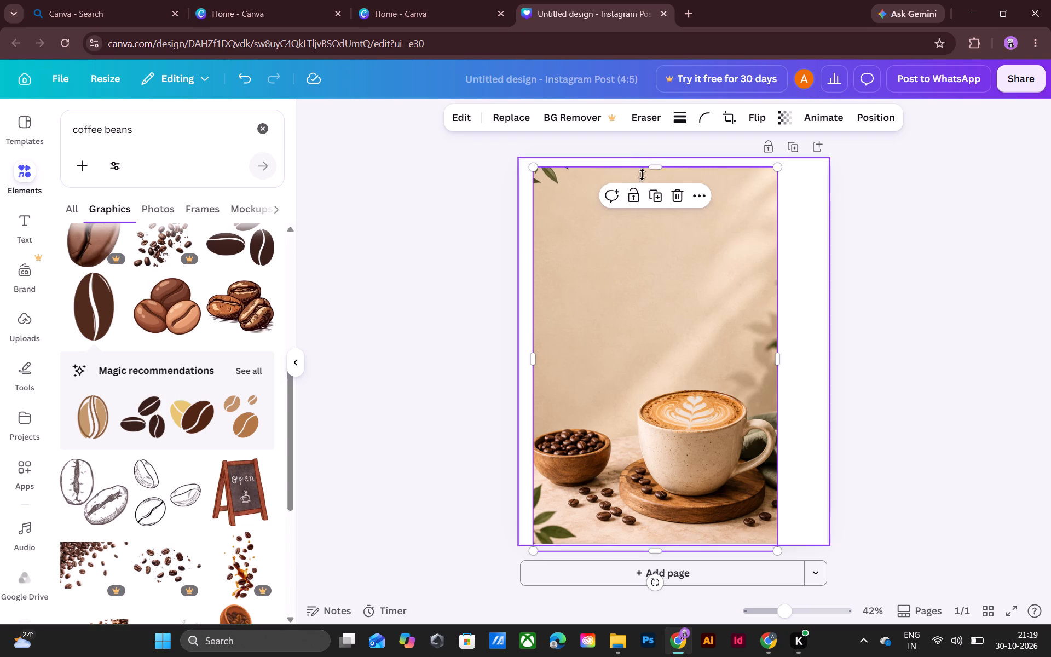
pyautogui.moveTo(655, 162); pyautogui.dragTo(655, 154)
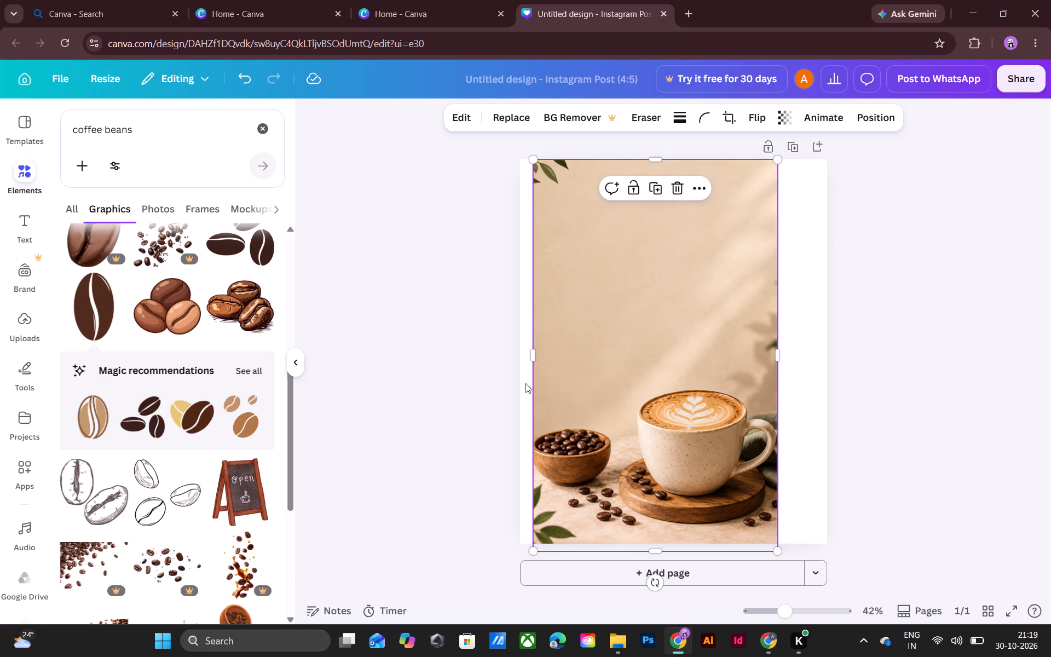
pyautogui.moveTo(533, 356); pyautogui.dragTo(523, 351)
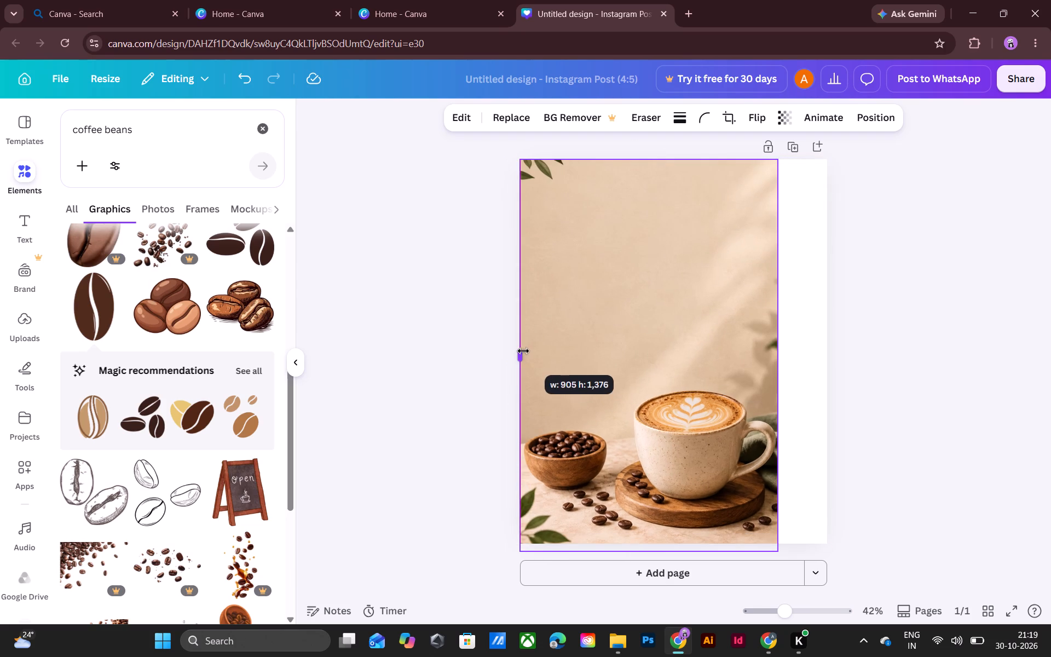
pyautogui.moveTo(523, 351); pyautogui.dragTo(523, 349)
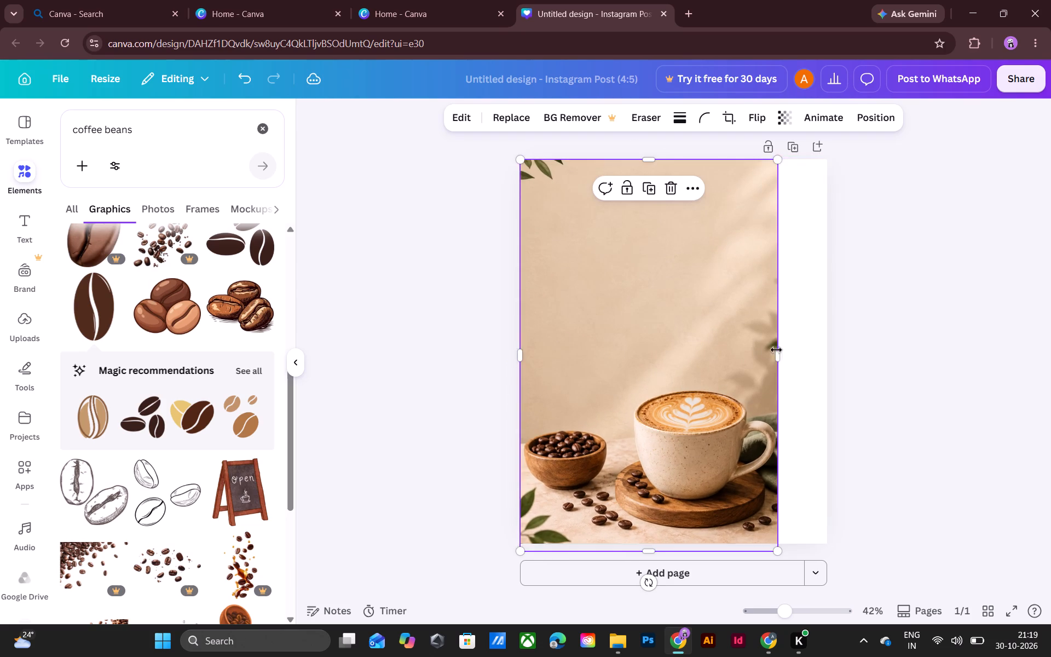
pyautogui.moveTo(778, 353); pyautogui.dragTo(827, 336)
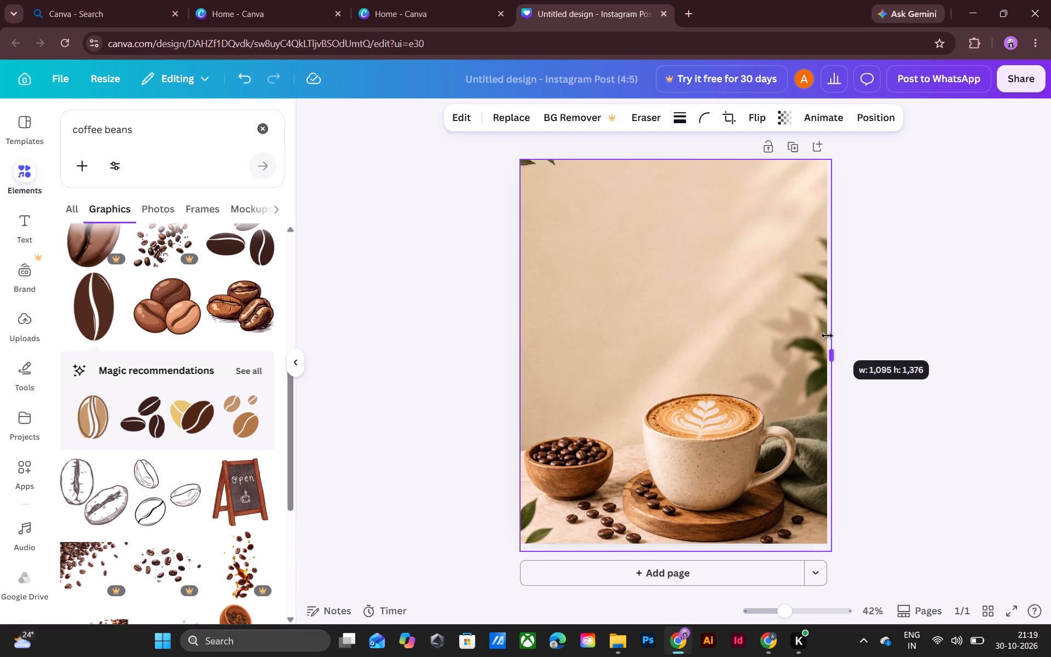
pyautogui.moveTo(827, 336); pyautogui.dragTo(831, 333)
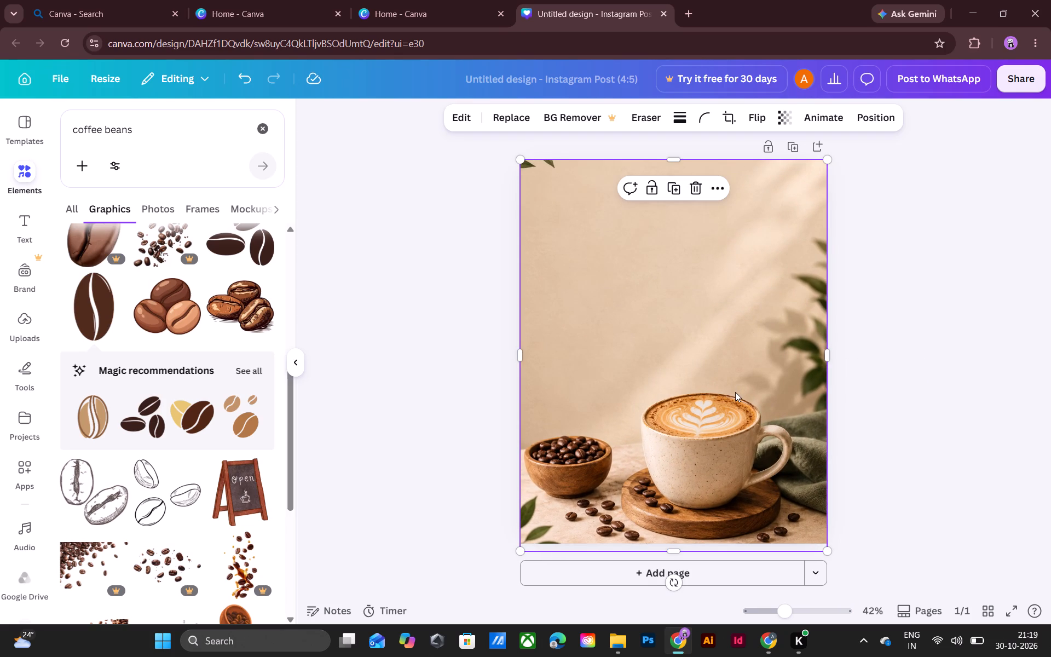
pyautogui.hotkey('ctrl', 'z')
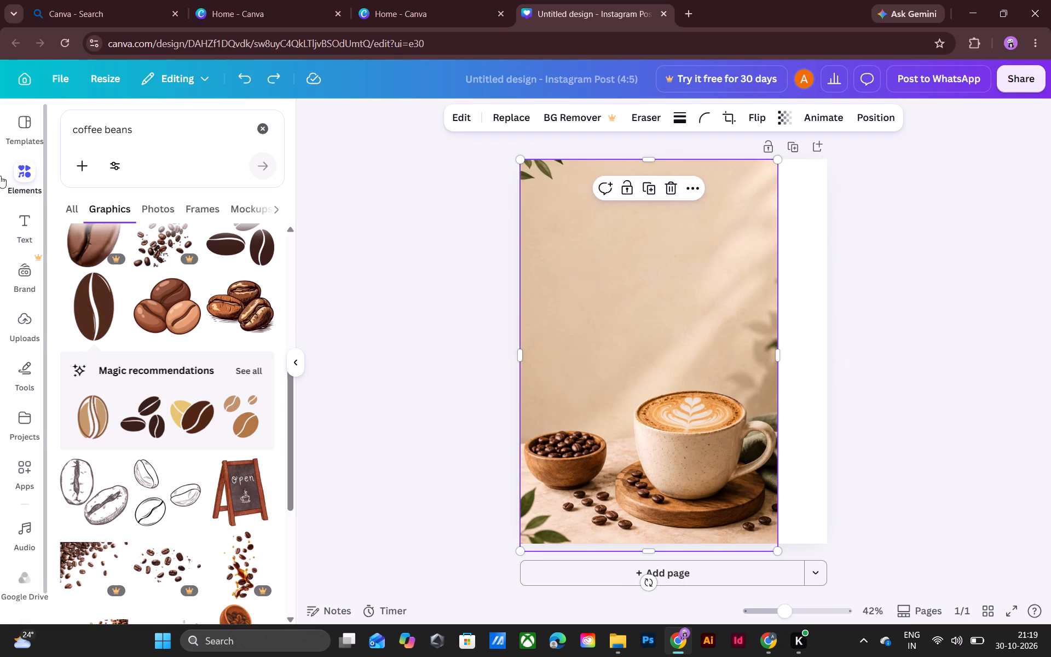
# Leave the Instagram Post design and start a new custom-size design of 1080 × 1620 px from the home page.
pyautogui.click(29, 77)
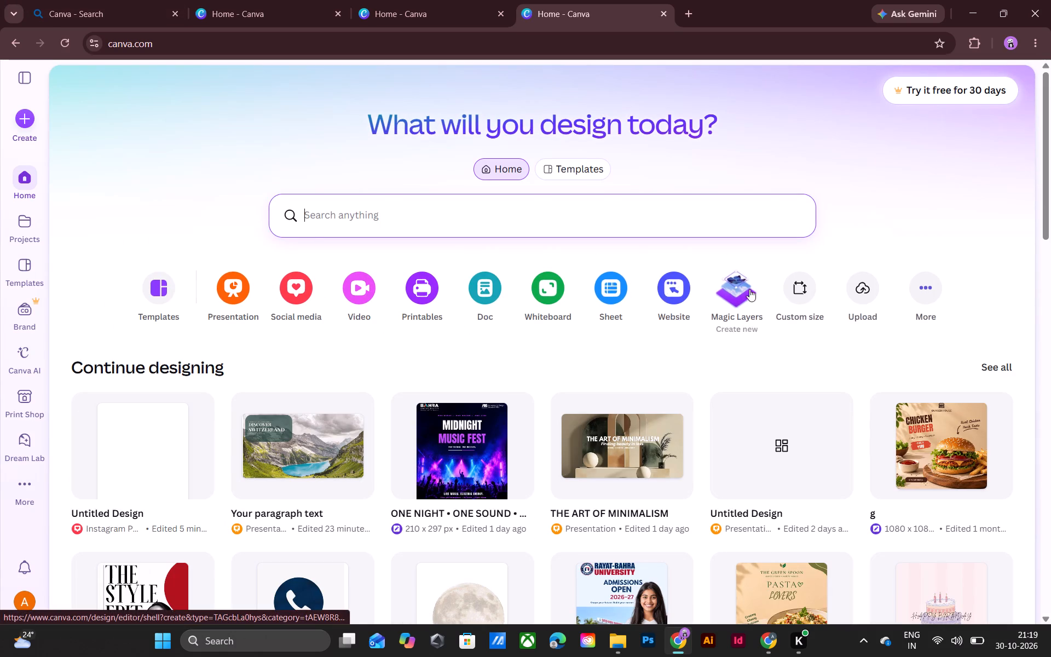
pyautogui.click(805, 286)
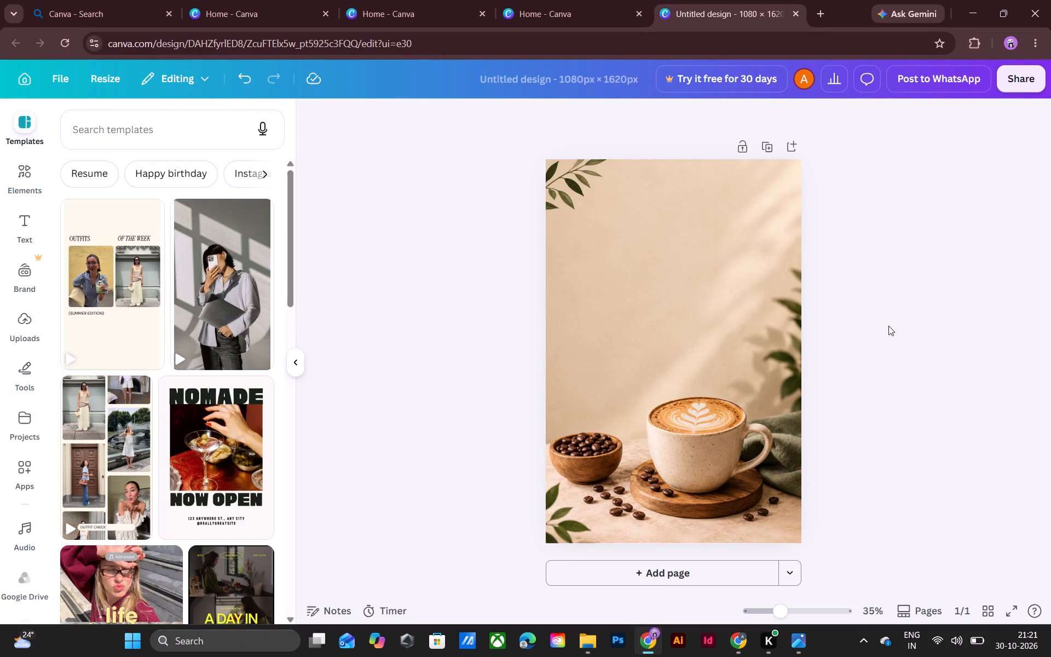
pyautogui.click(888, 326)
# Find coffee beans graphics in the elements library and add the single dark brown bean to the page.
pyautogui.click(732, 355)
pyautogui.hotkey('ctrl', '=')
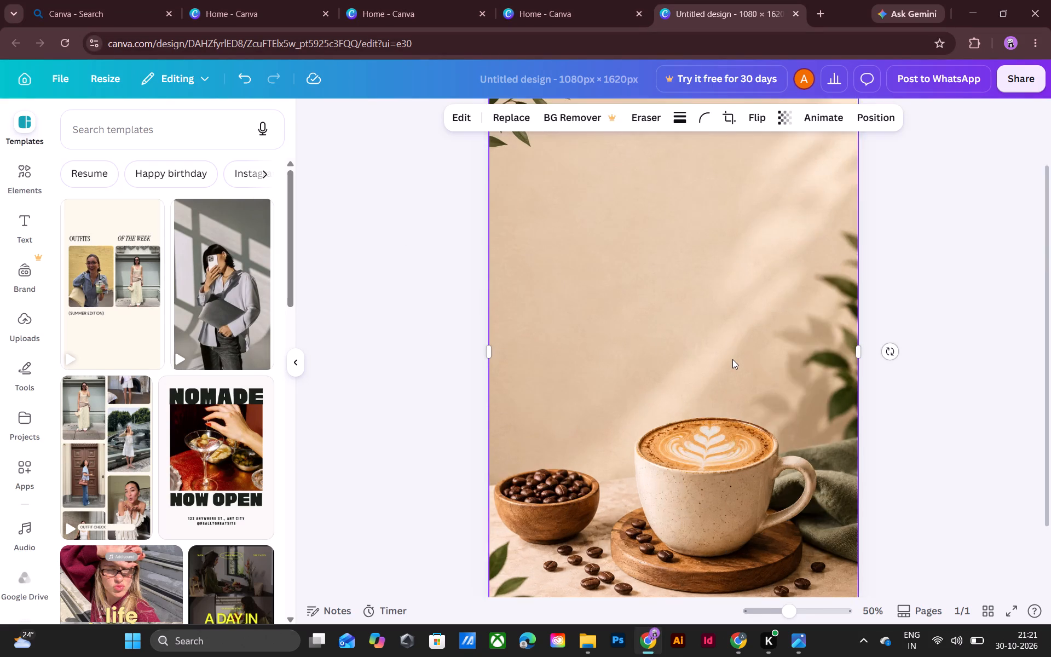
pyautogui.hotkey('ctrl', '=')
pyautogui.scroll(13, 732, 359)
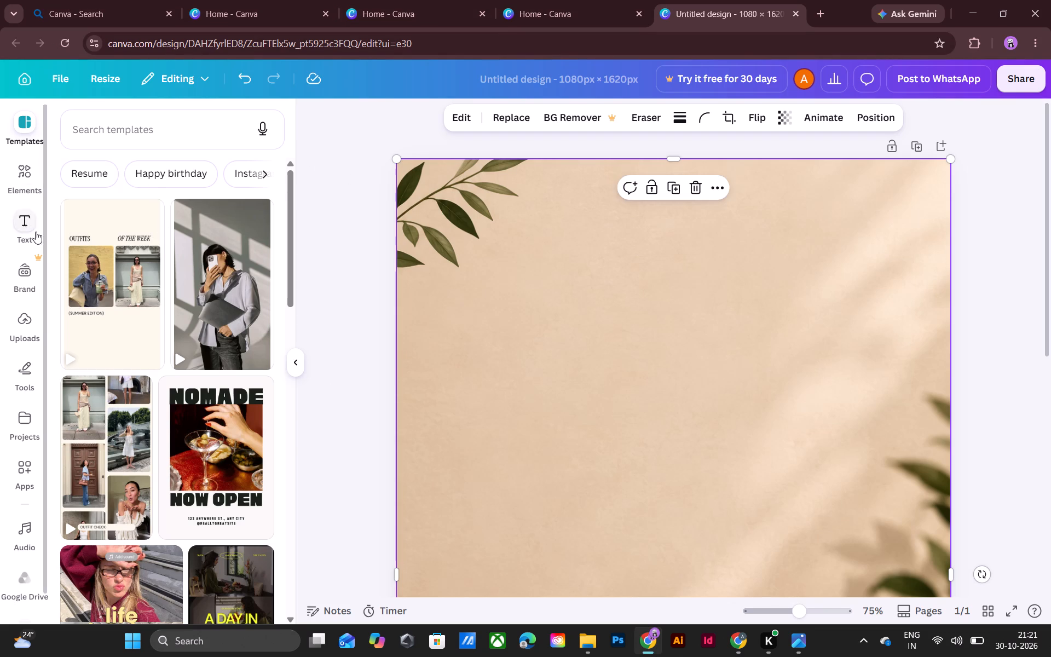
pyautogui.click(16, 173)
pyautogui.click(131, 132)
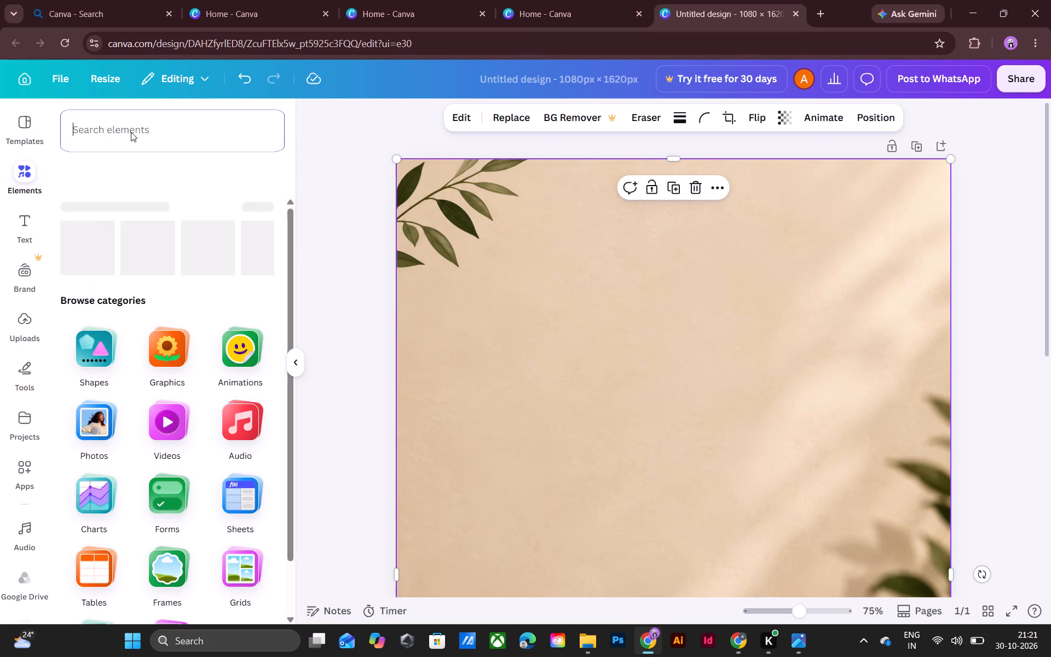
pyautogui.click(120, 232)
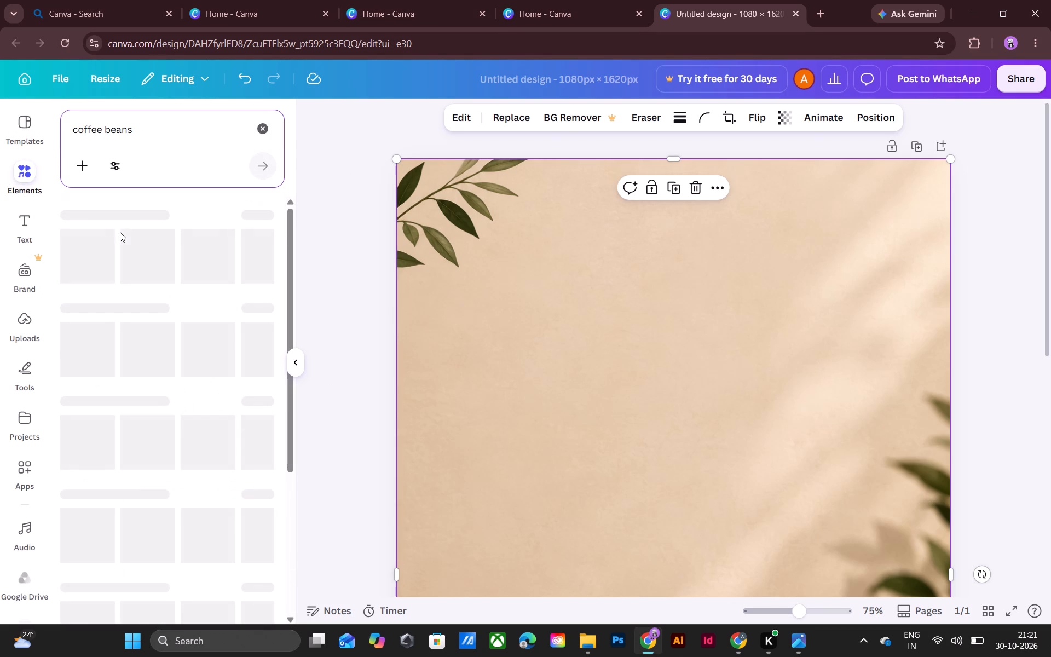
pyautogui.click(267, 241)
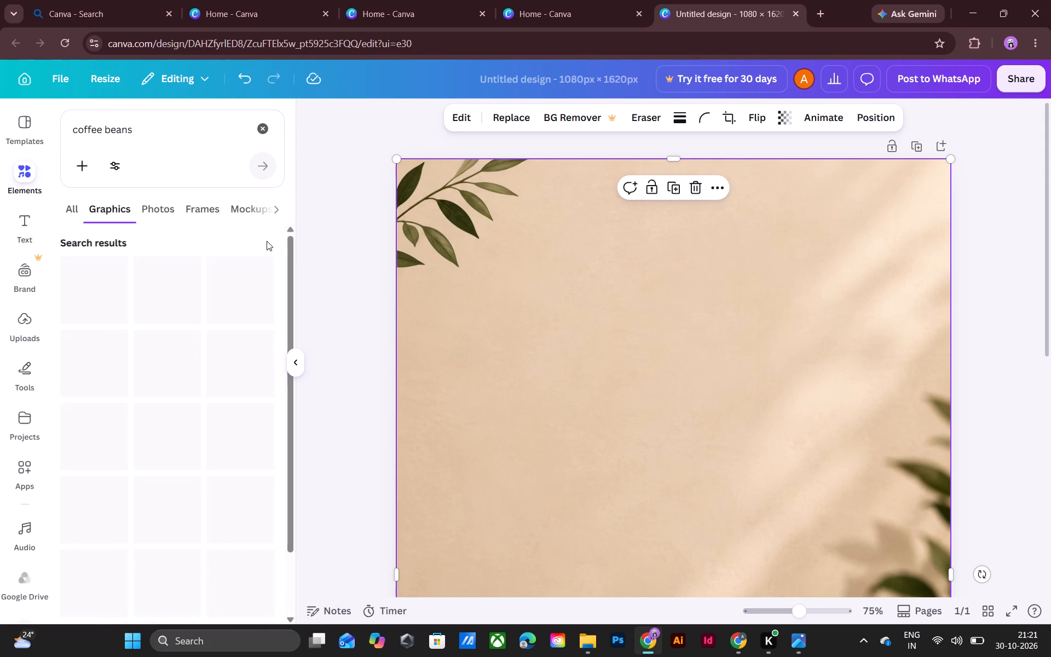
pyautogui.scroll(-4, 234, 307)
pyautogui.scroll(1, 234, 308)
pyautogui.scroll(-1, 234, 308)
pyautogui.scroll(-4, 194, 362)
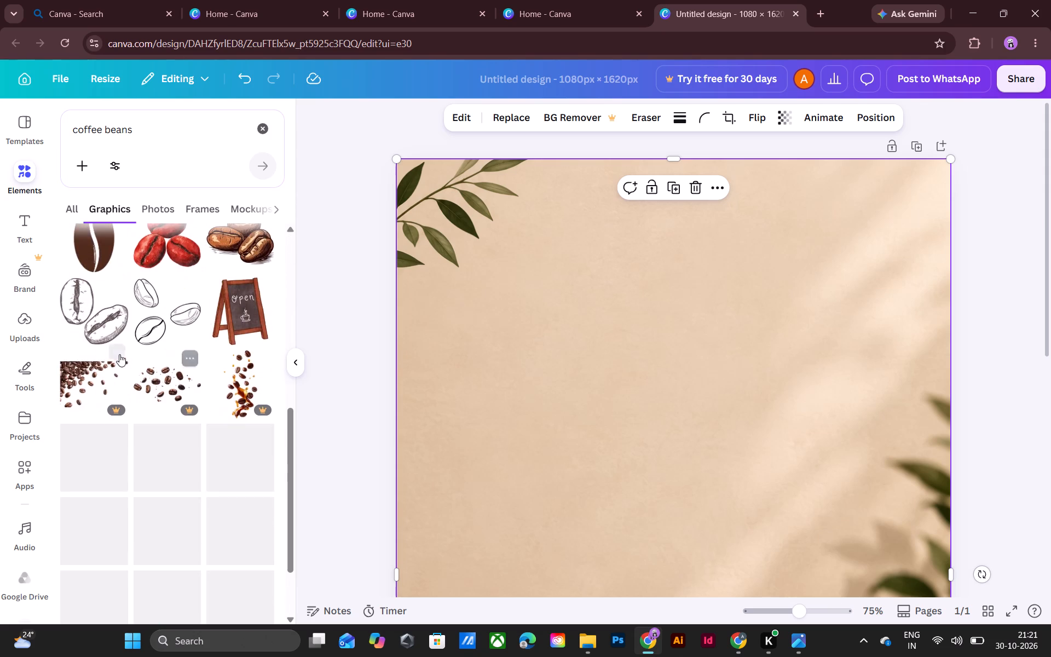
pyautogui.scroll(3, 120, 344)
pyautogui.click(99, 439)
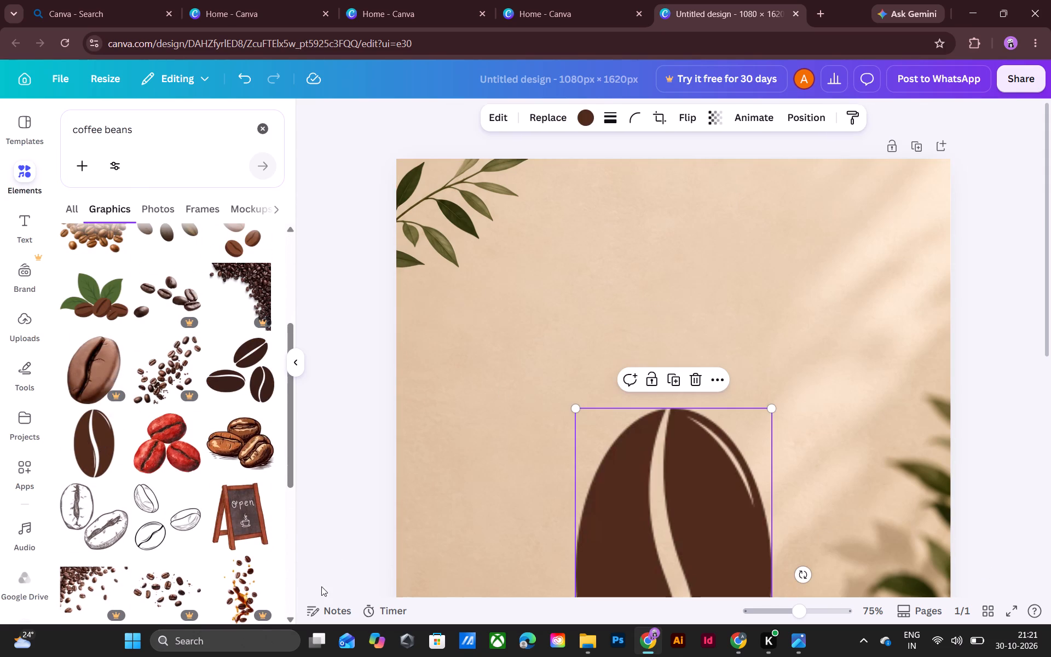
# Shrink the coffee bean graphic to a small logo size and place it near the page's top centre.
pyautogui.moveTo(620, 521); pyautogui.dragTo(644, 233)
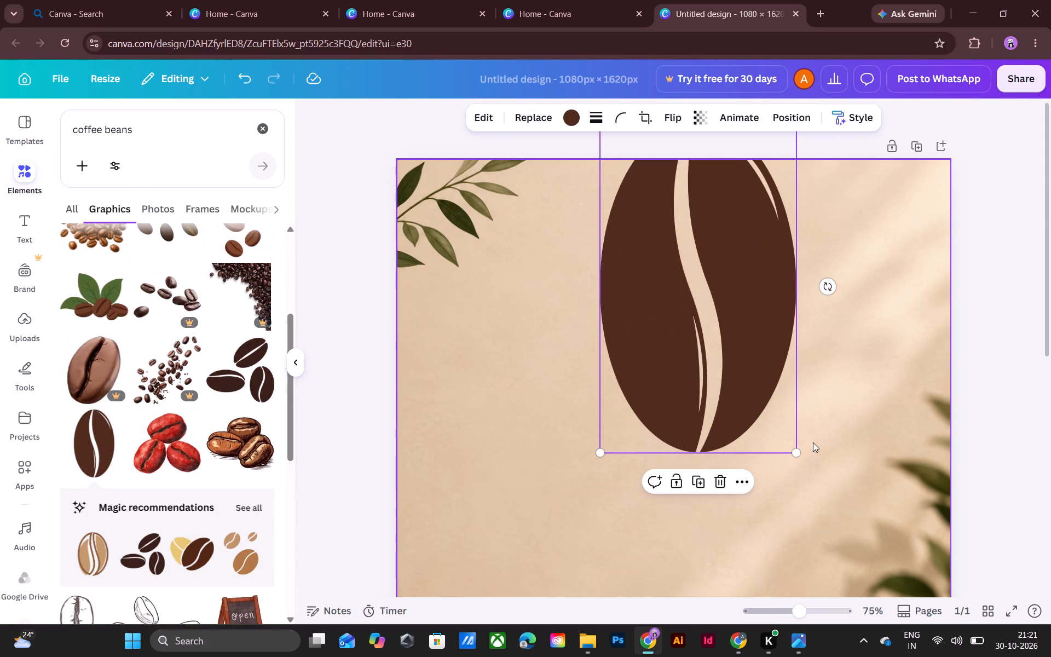
pyautogui.moveTo(795, 450); pyautogui.dragTo(690, 277)
pyautogui.moveTo(627, 206); pyautogui.dragTo(651, 249)
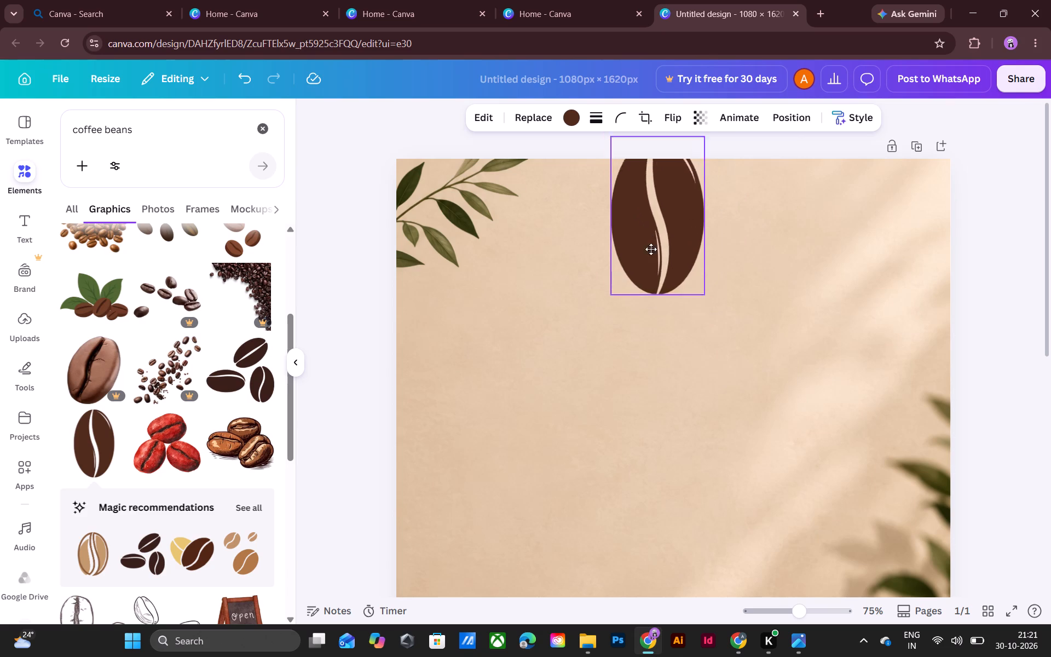
pyautogui.moveTo(651, 249); pyautogui.dragTo(667, 327)
pyautogui.moveTo(735, 397); pyautogui.dragTo(688, 289)
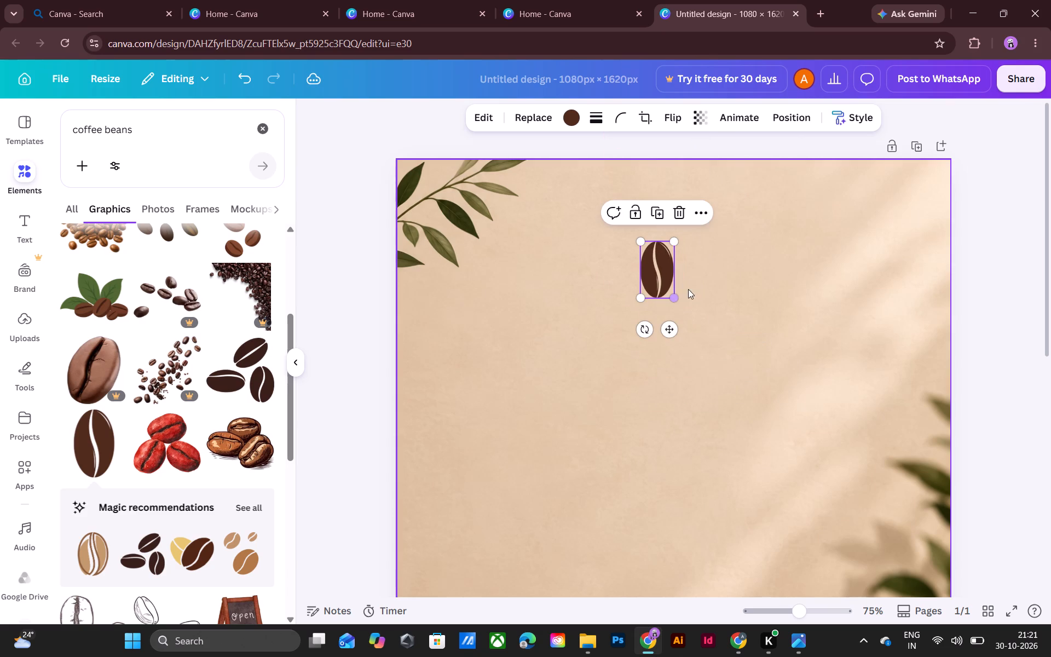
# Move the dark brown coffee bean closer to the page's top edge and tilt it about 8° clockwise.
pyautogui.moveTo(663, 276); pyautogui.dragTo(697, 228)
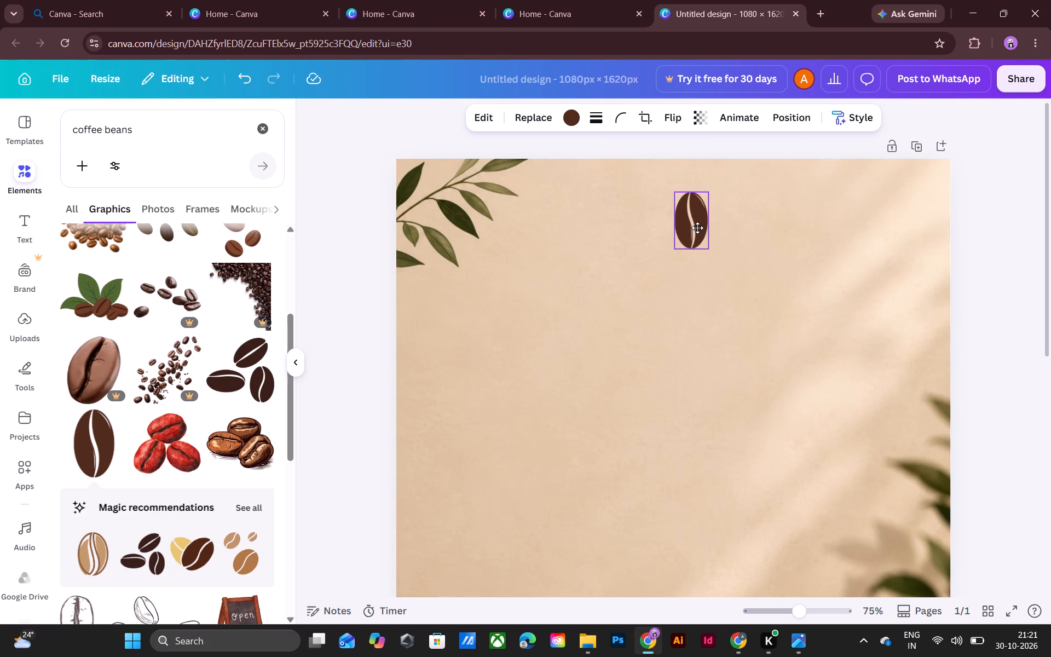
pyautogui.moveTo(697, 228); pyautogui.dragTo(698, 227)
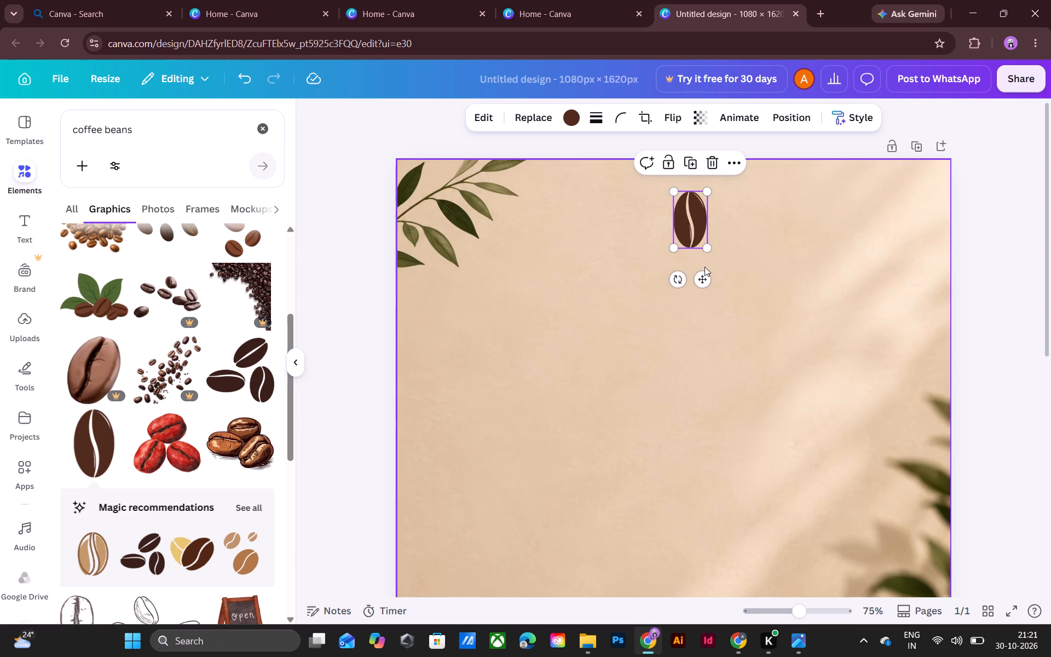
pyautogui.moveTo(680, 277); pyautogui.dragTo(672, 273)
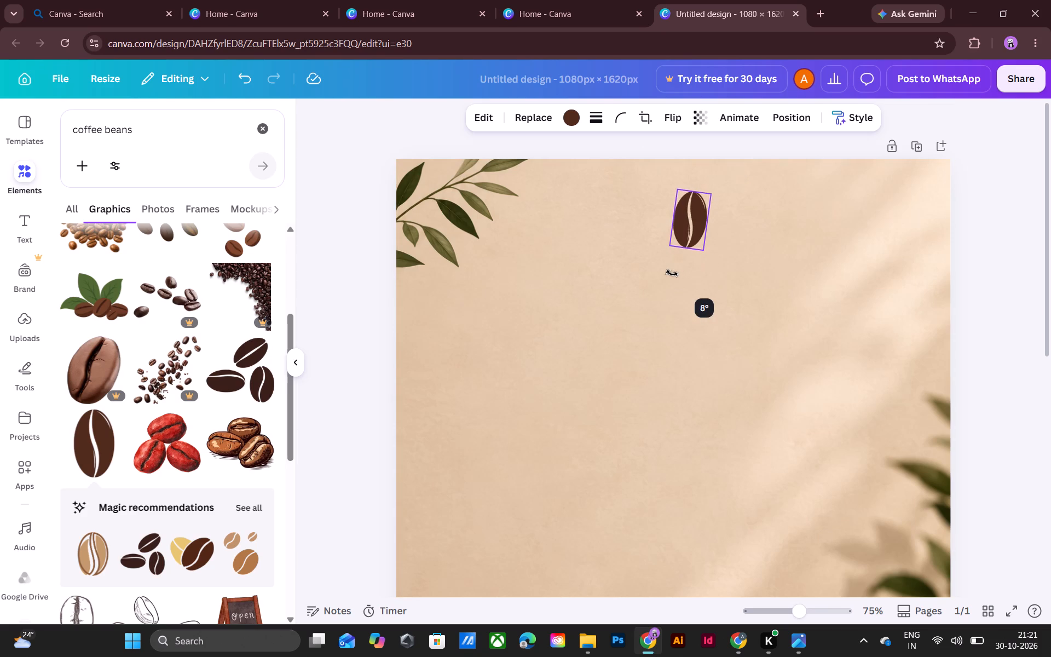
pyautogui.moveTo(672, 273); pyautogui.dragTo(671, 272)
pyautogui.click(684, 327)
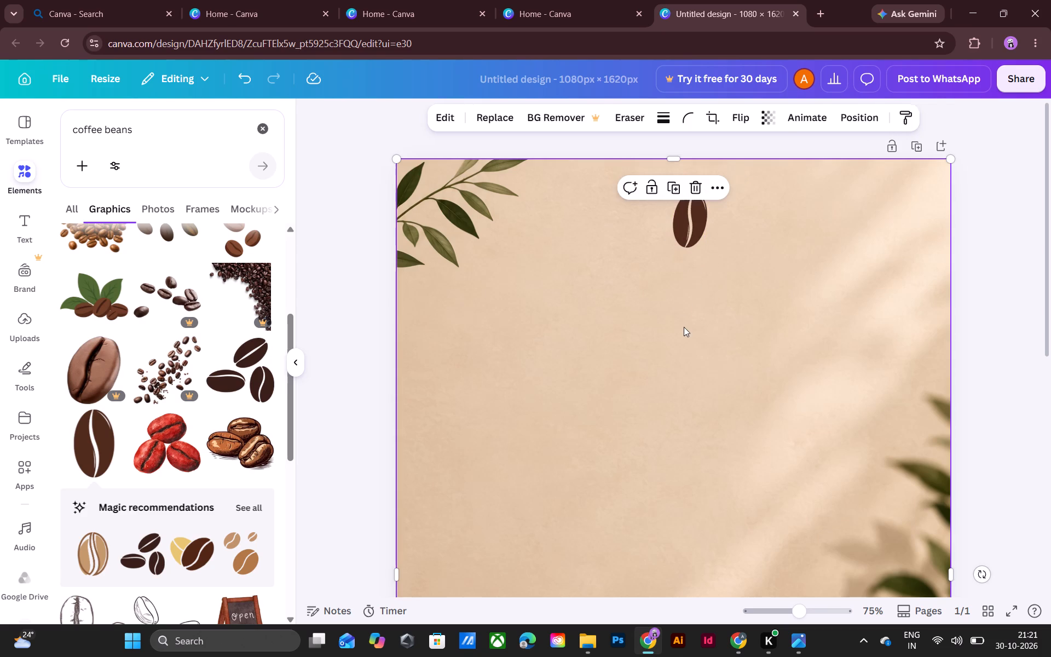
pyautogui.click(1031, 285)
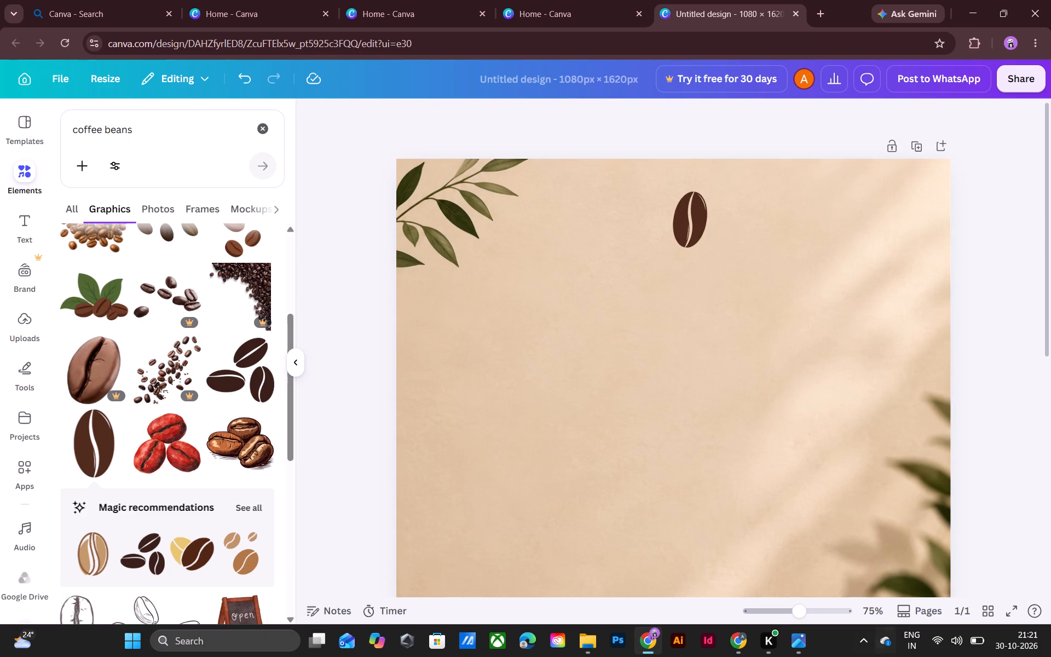
# Check the Mellow Bean Coffee Poster reference image and the ChatGPT instructions, and return to the Canva design.
pyautogui.click(790, 636)
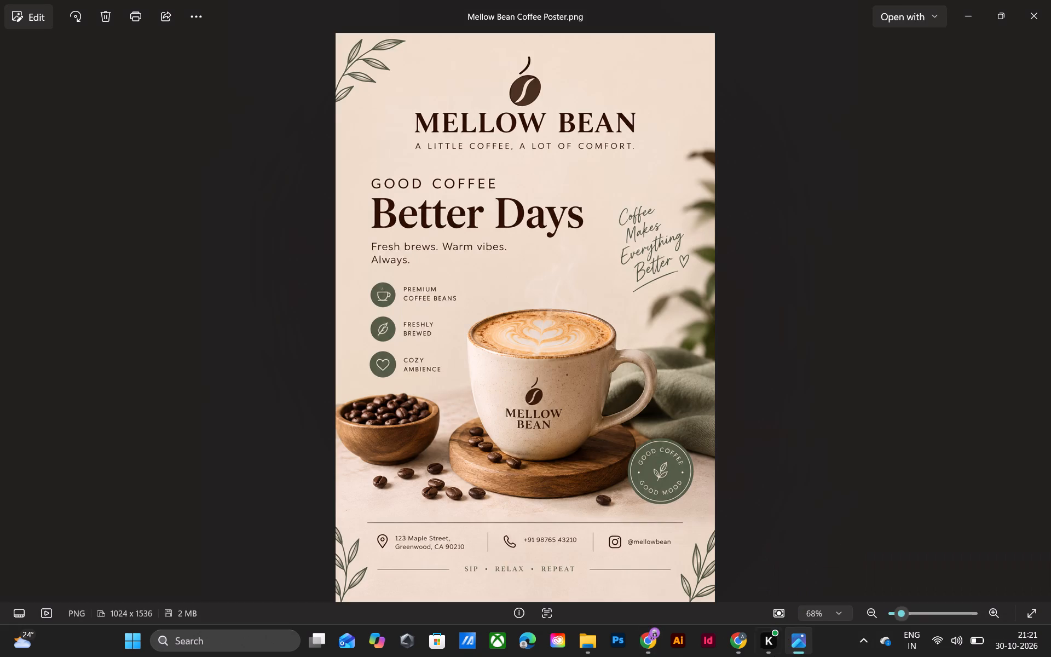
pyautogui.click(741, 642)
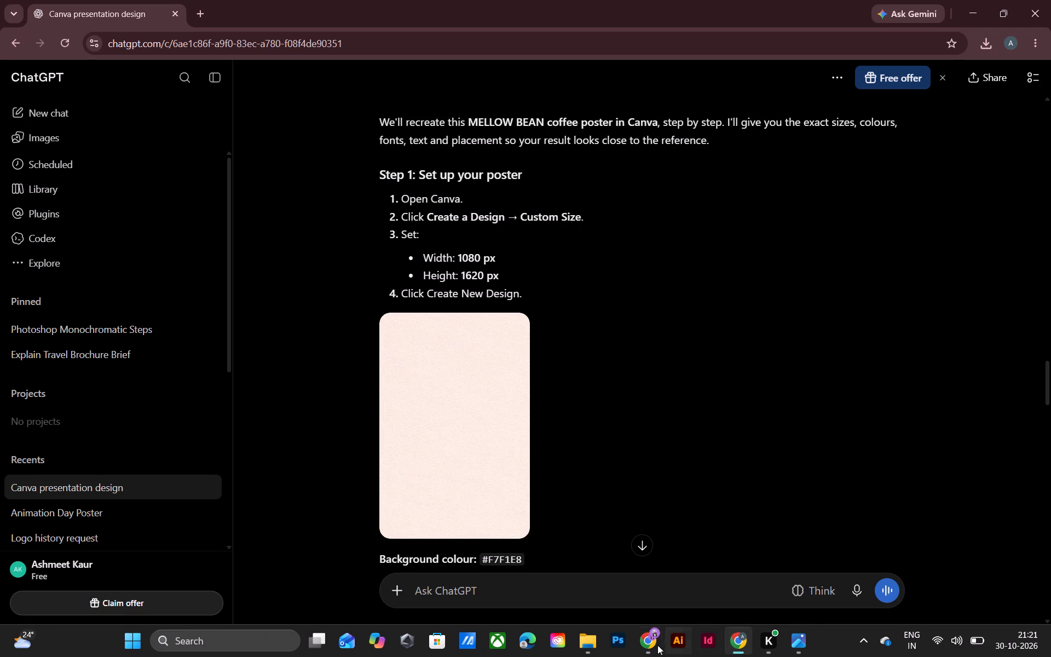
pyautogui.moveTo(645, 646); pyautogui.dragTo(775, 647)
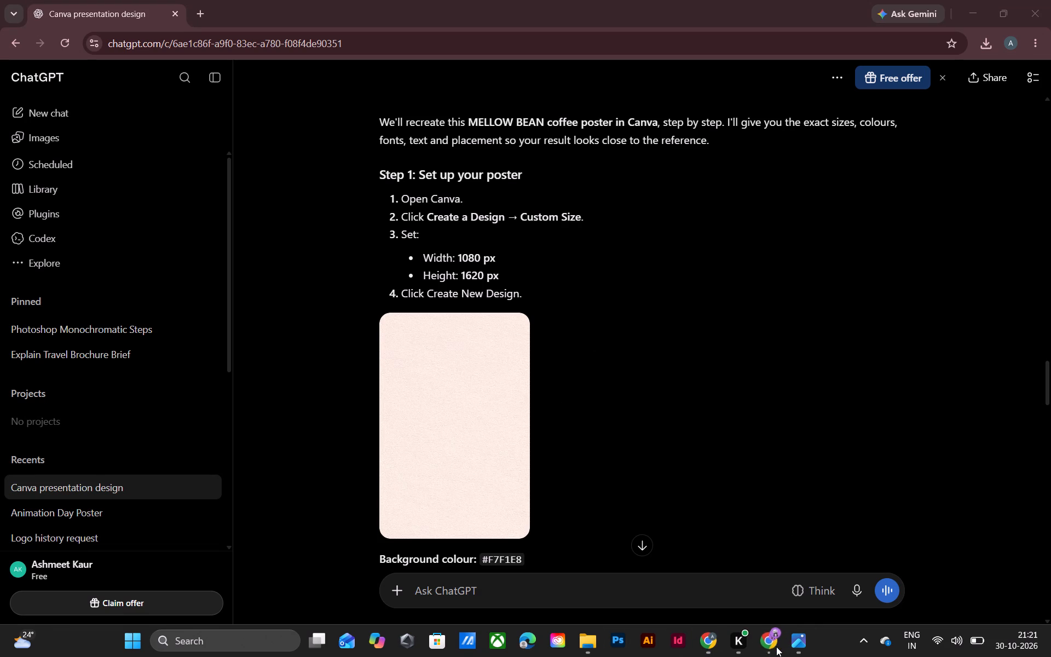
pyautogui.click(765, 638)
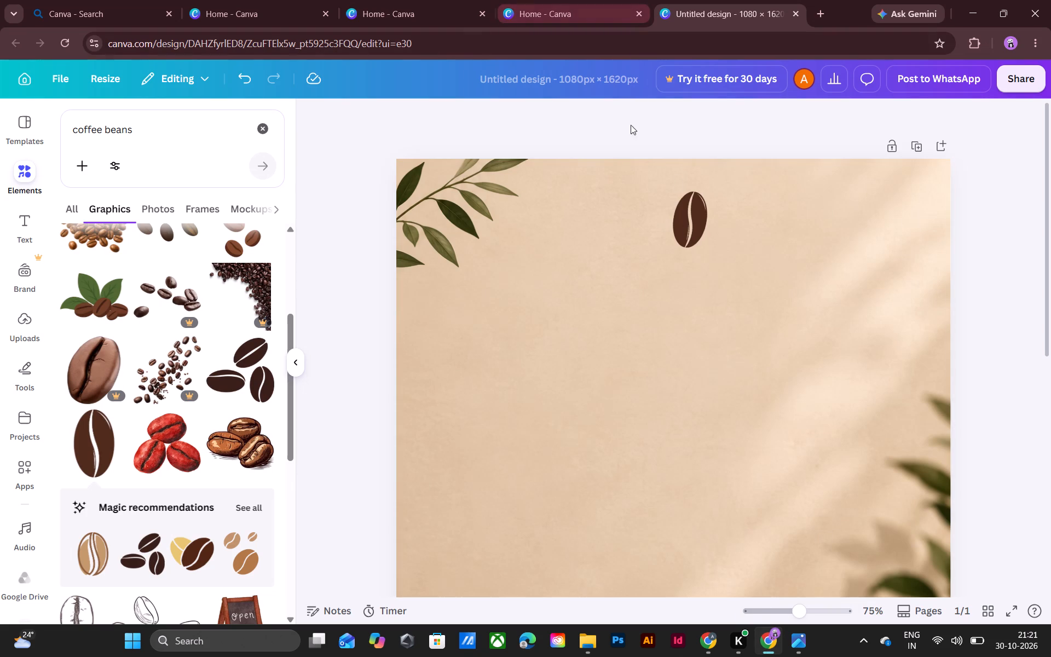
# Find the circular coffee bean emblem with gold leaves among the coffee beans graphics and add it to the page.
pyautogui.click(691, 233)
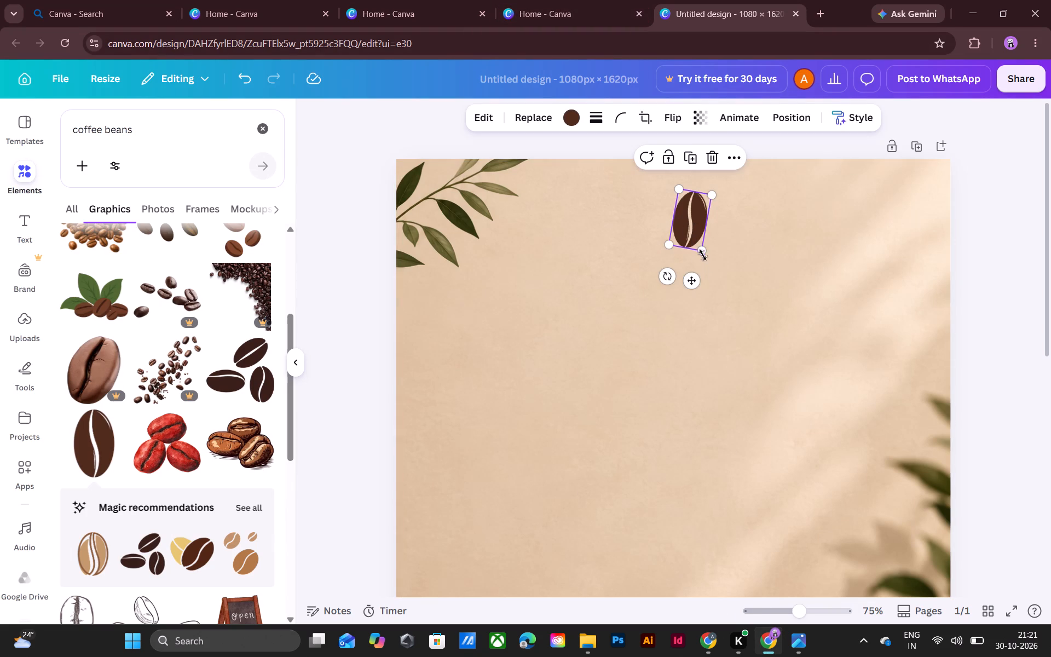
pyautogui.scroll(1, 170, 368)
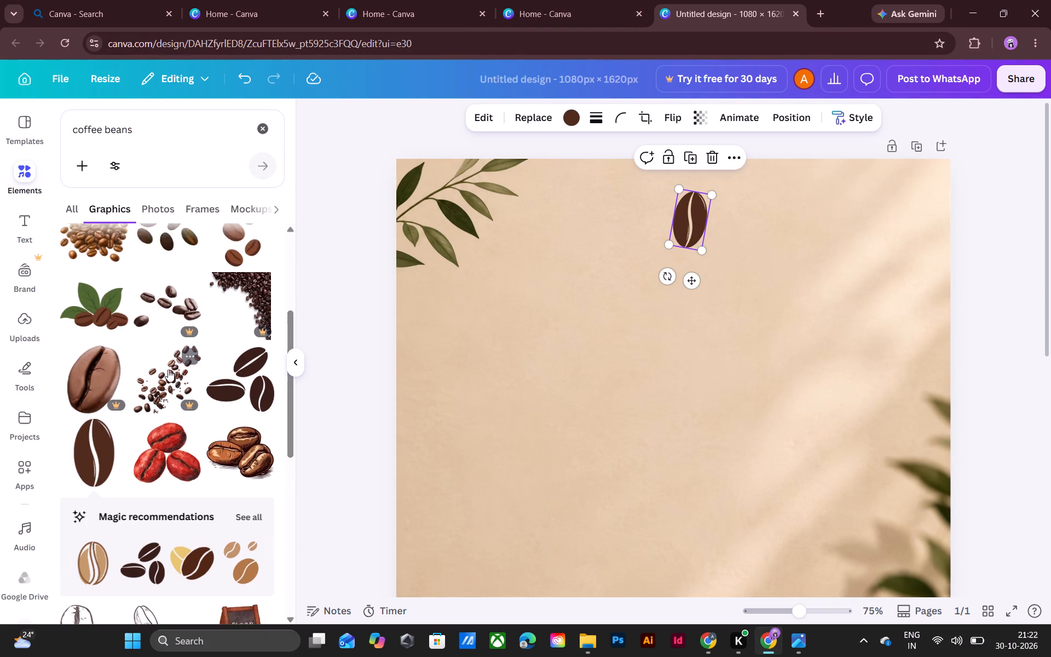
pyautogui.scroll(4, 168, 370)
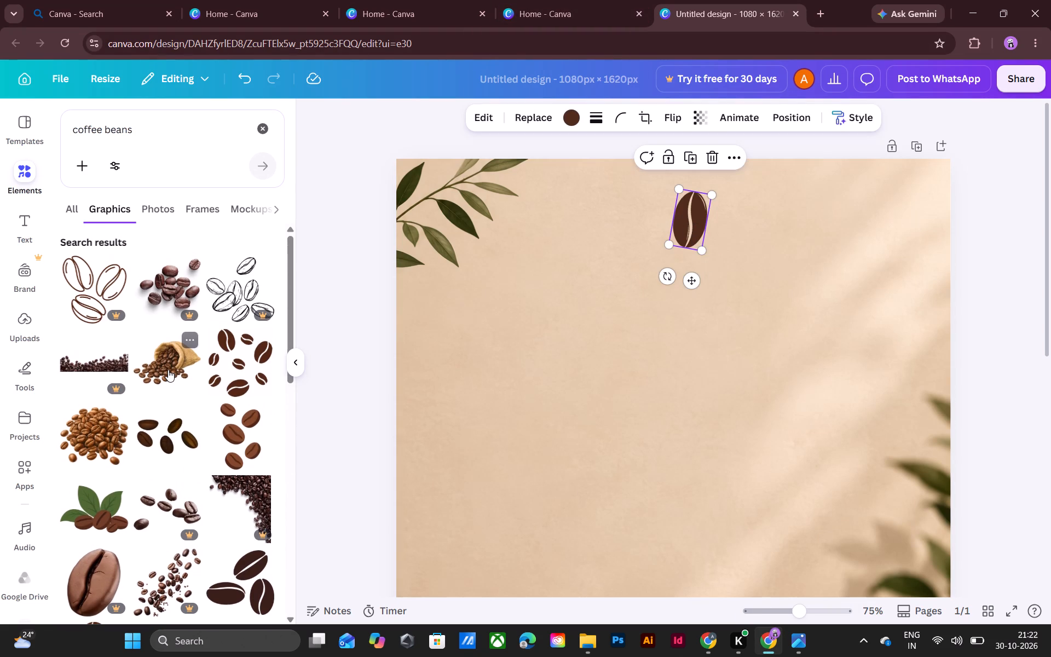
pyautogui.scroll(9, 168, 370)
pyautogui.scroll(-2, 168, 370)
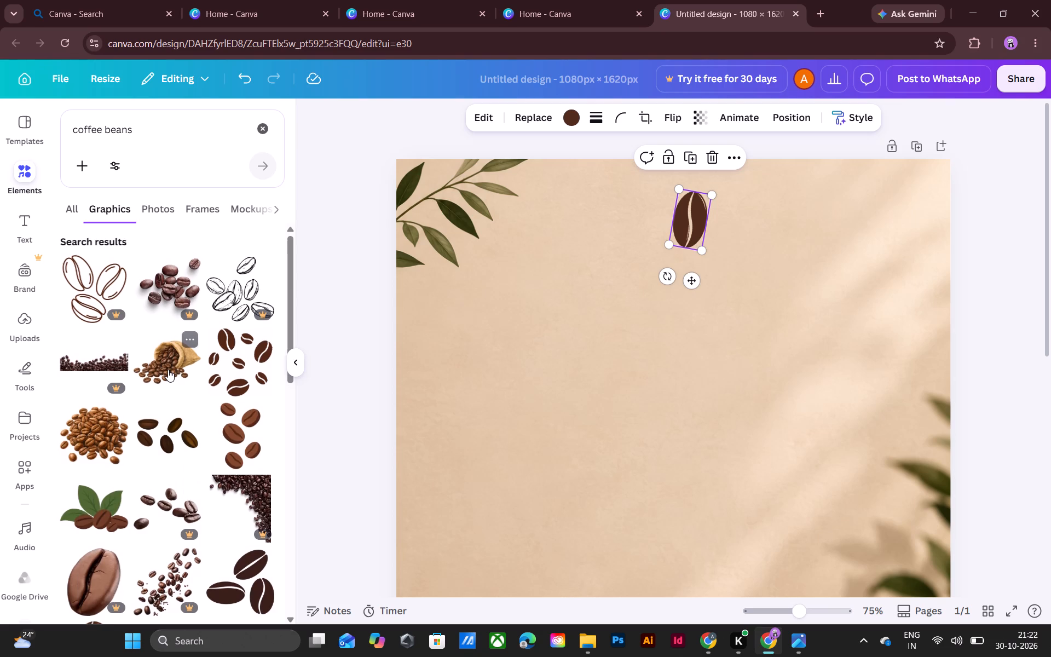
pyautogui.scroll(-6, 168, 370)
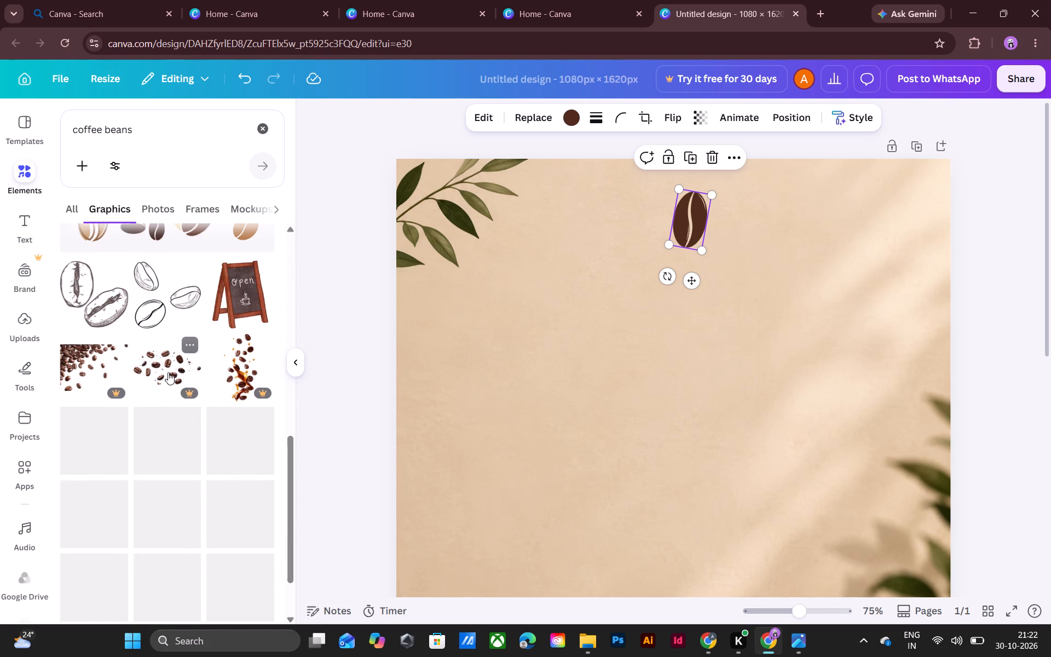
pyautogui.scroll(-2, 168, 505)
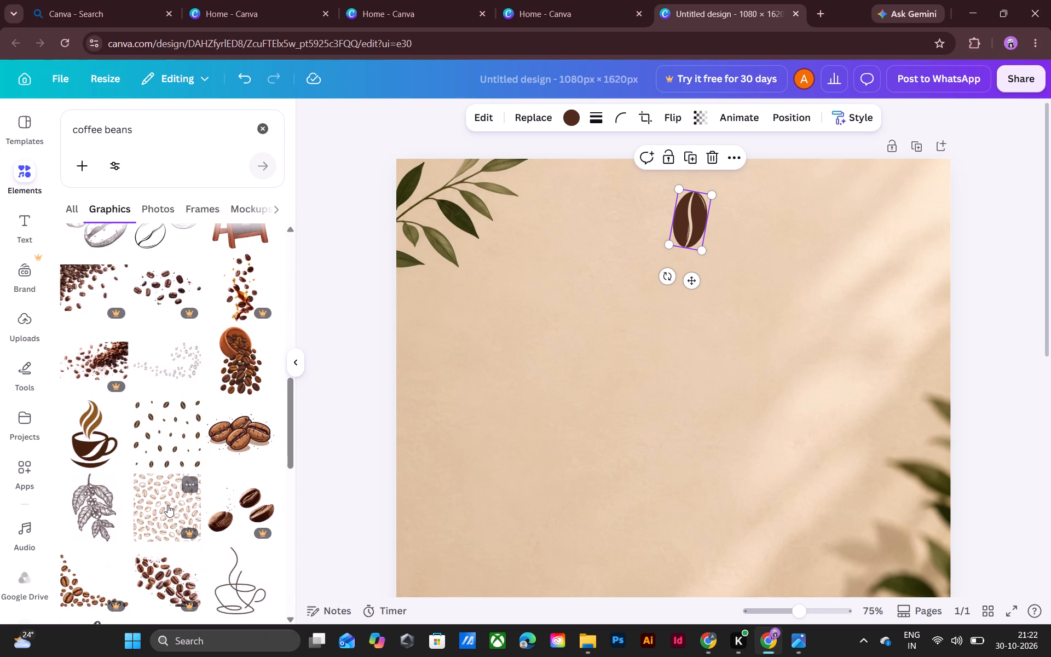
pyautogui.scroll(-5, 168, 505)
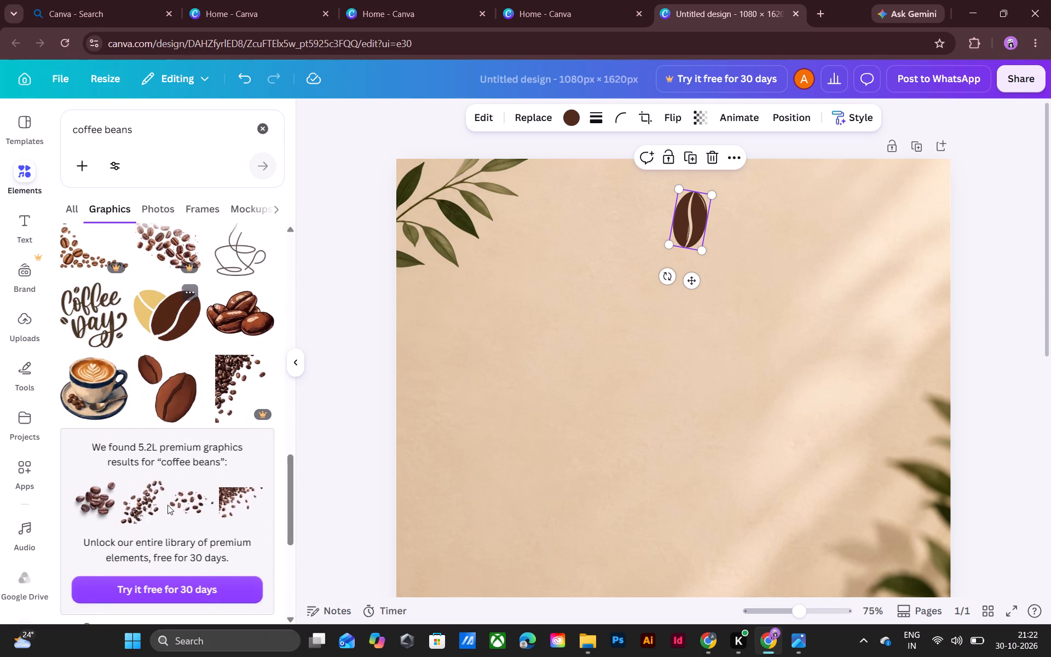
pyautogui.scroll(-4, 168, 505)
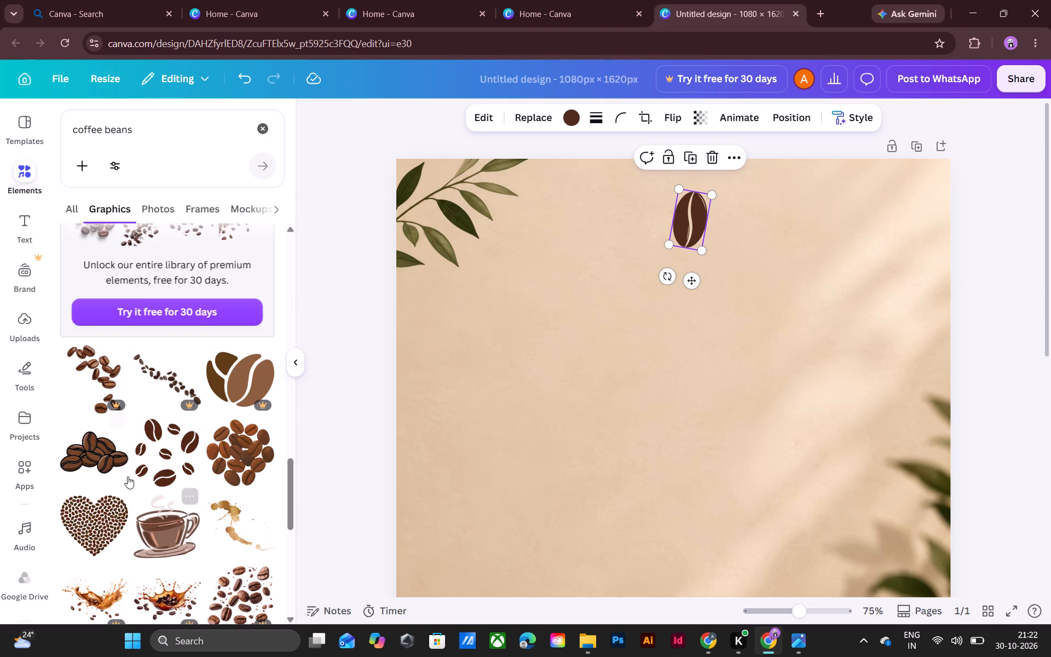
pyautogui.scroll(-5, 129, 469)
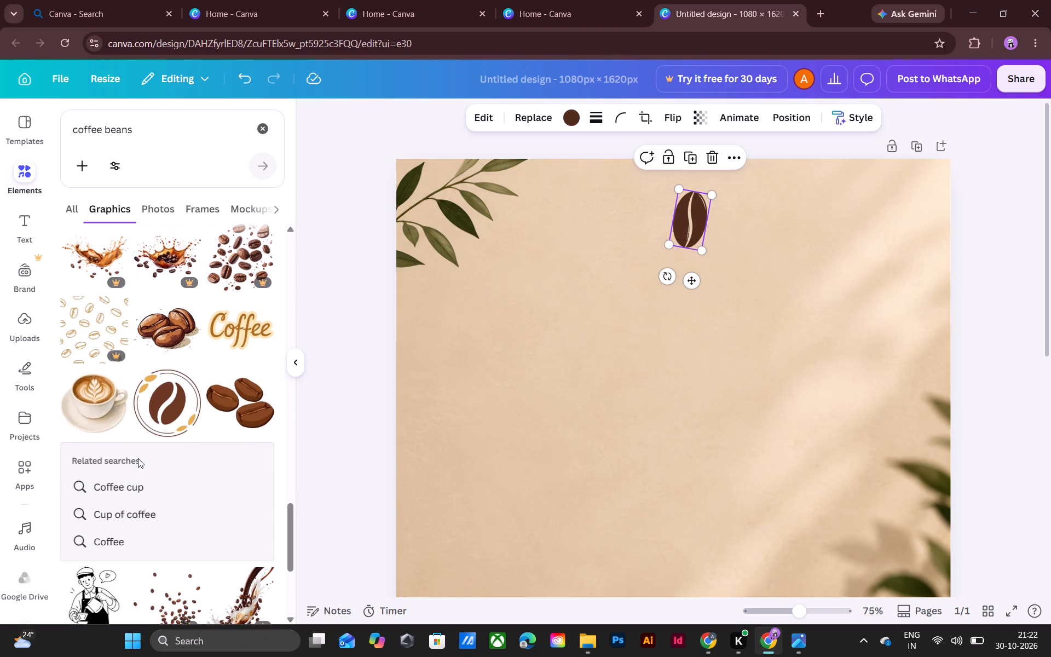
pyautogui.click(174, 408)
# Move the circular bean emblem up the page and shrink it to a small logo size.
pyautogui.moveTo(617, 517); pyautogui.dragTo(609, 367)
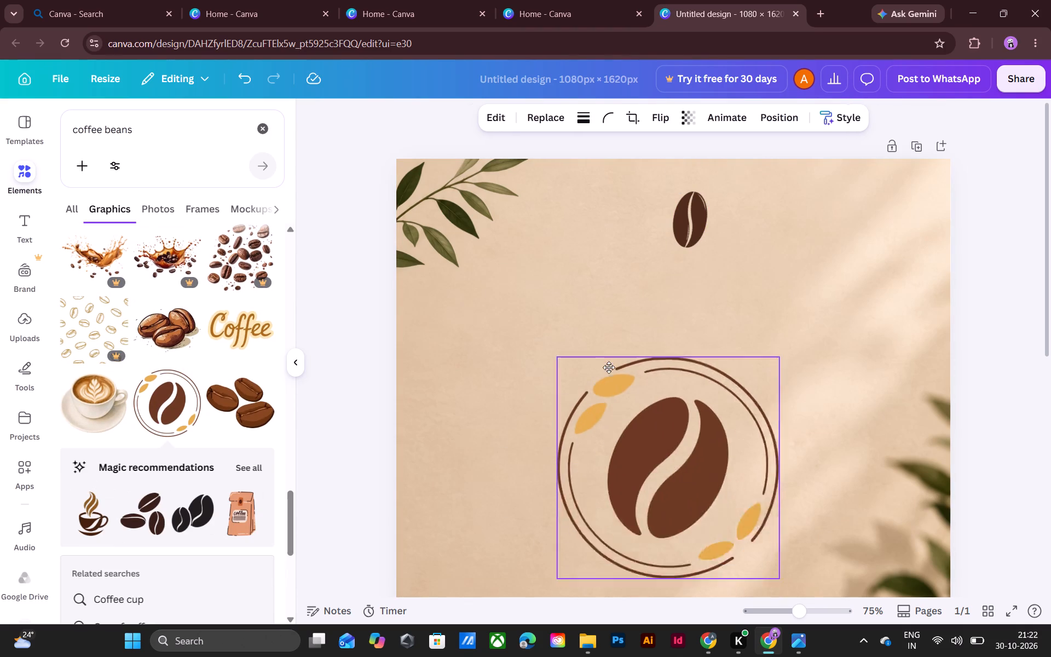
pyautogui.moveTo(609, 367); pyautogui.dragTo(607, 331)
pyautogui.moveTo(775, 499); pyautogui.dragTo(668, 357)
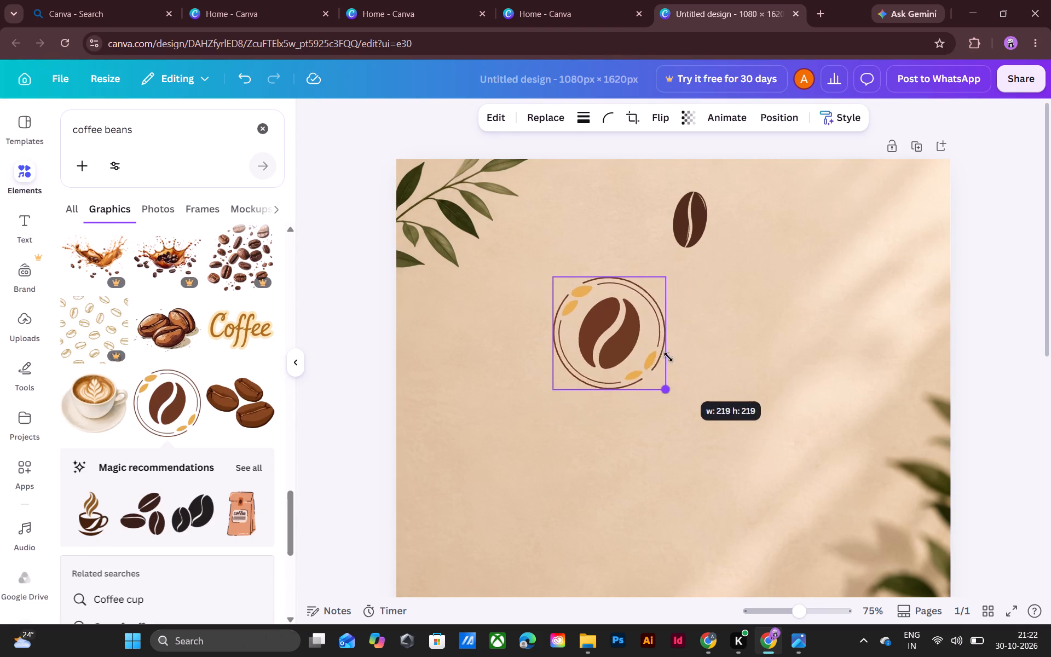
pyautogui.moveTo(668, 357); pyautogui.dragTo(632, 307)
# Delete the tilted dark brown coffee bean near the top of the page.
pyautogui.click(695, 227)
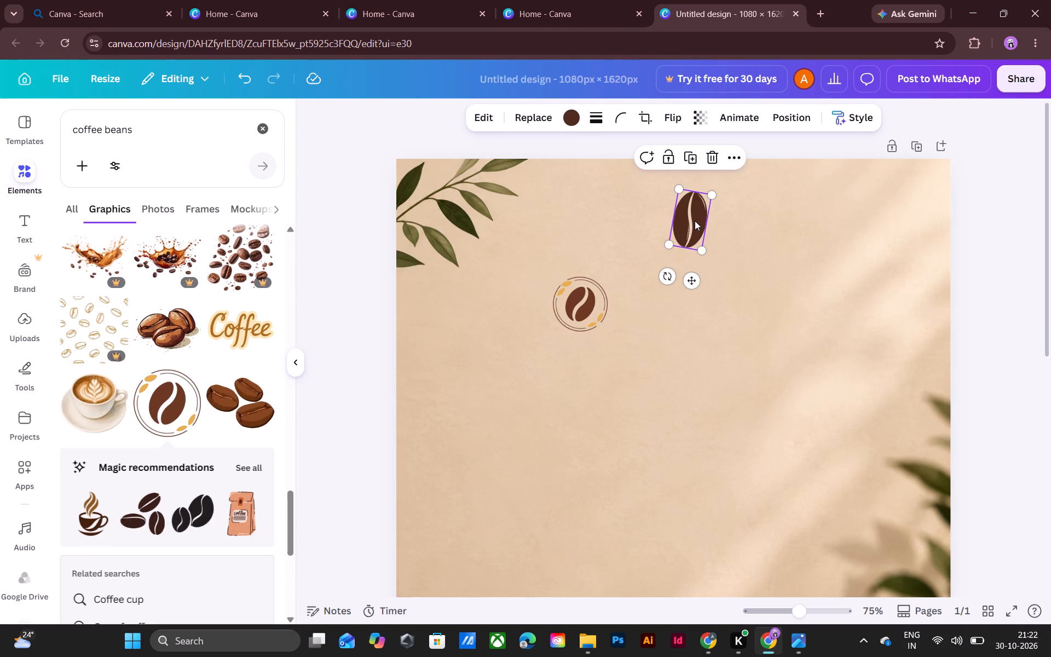
pyautogui.press('Delete')
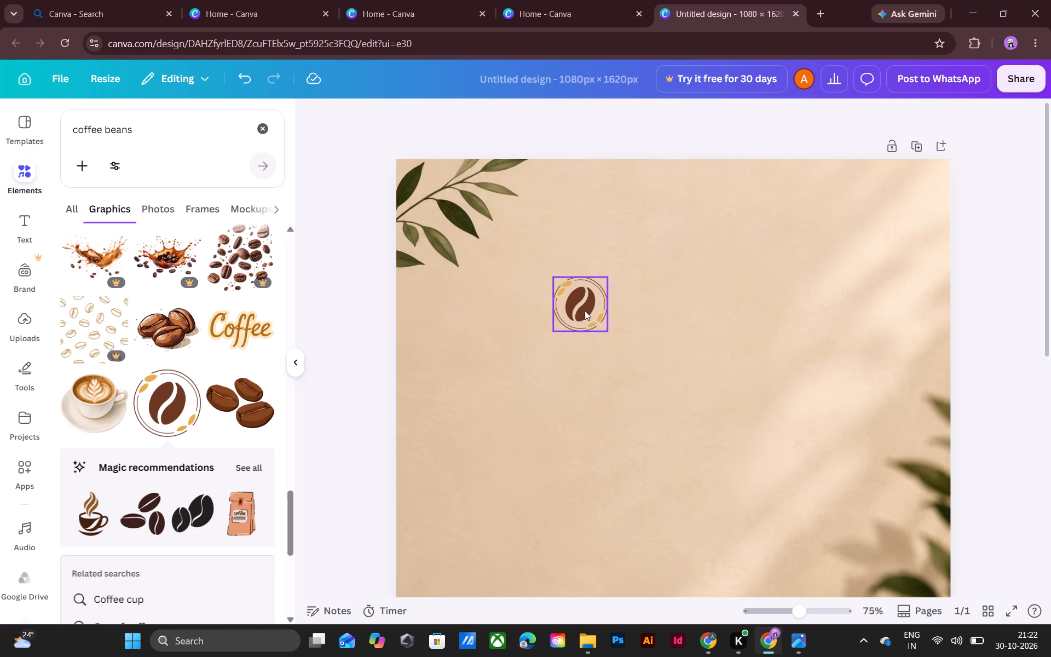
# Move the circular bean emblem to the horizontal centre of the page near its top edge.
pyautogui.moveTo(585, 310); pyautogui.dragTo(682, 218)
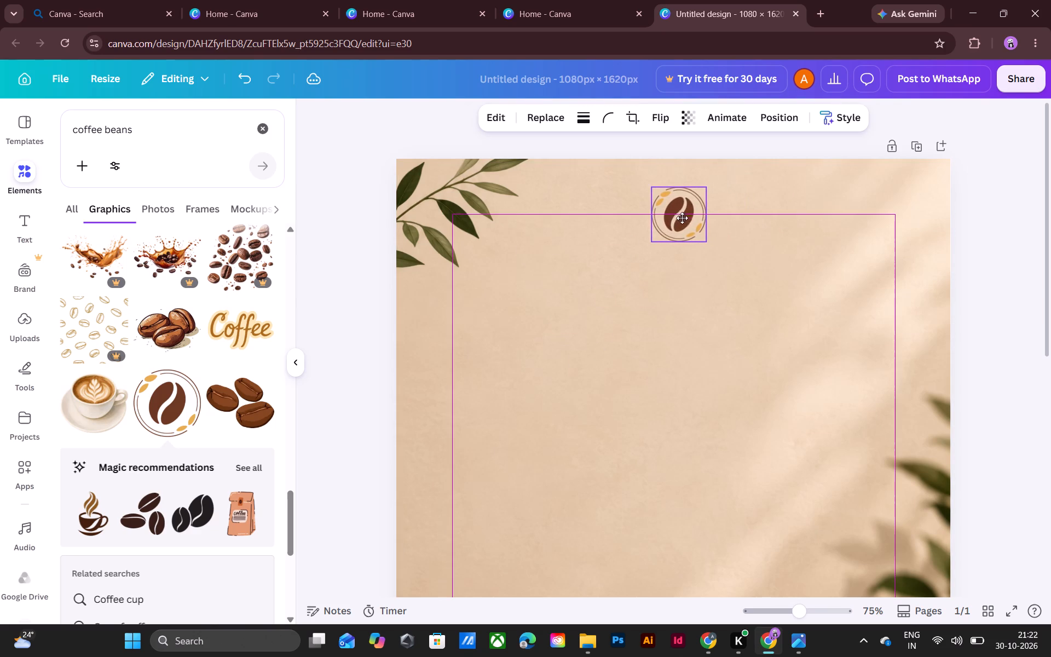
pyautogui.moveTo(682, 218); pyautogui.dragTo(682, 222)
pyautogui.click(677, 224)
pyautogui.doubleClick(675, 226)
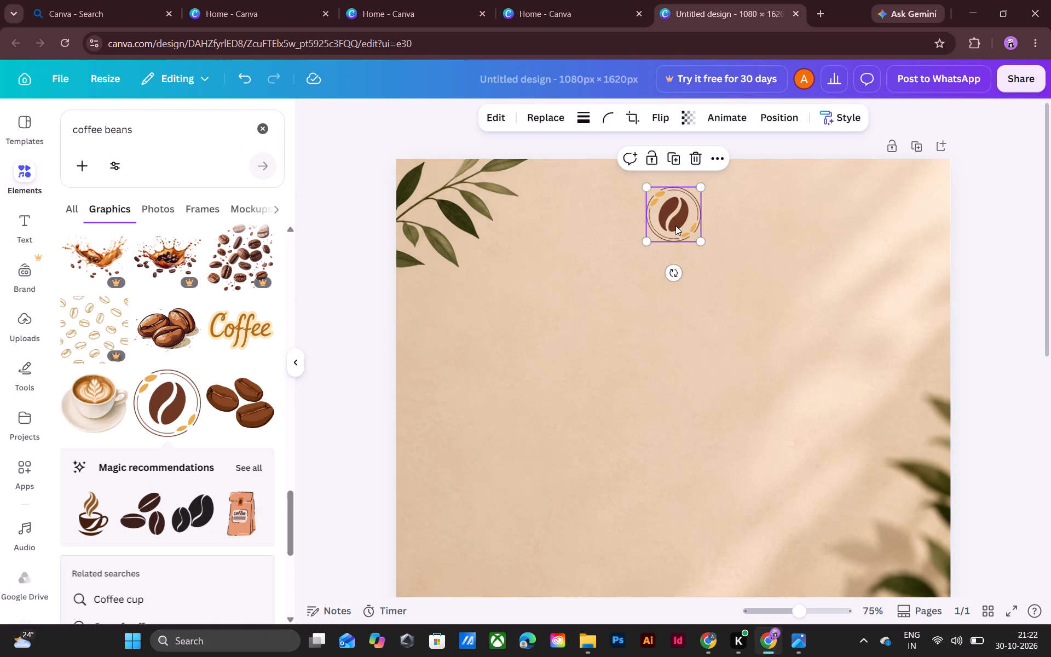
pyautogui.click(677, 213)
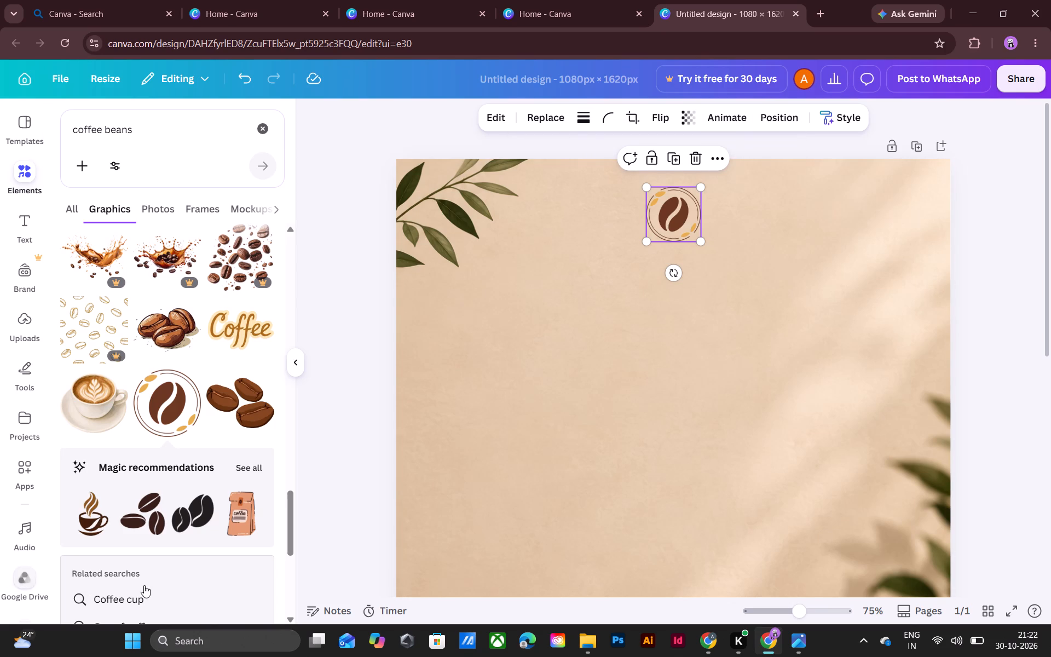
# Add the oval dark brown bean with a light brown centre line, shrink it and place it just below the circular emblem.
pyautogui.scroll(-9, 158, 544)
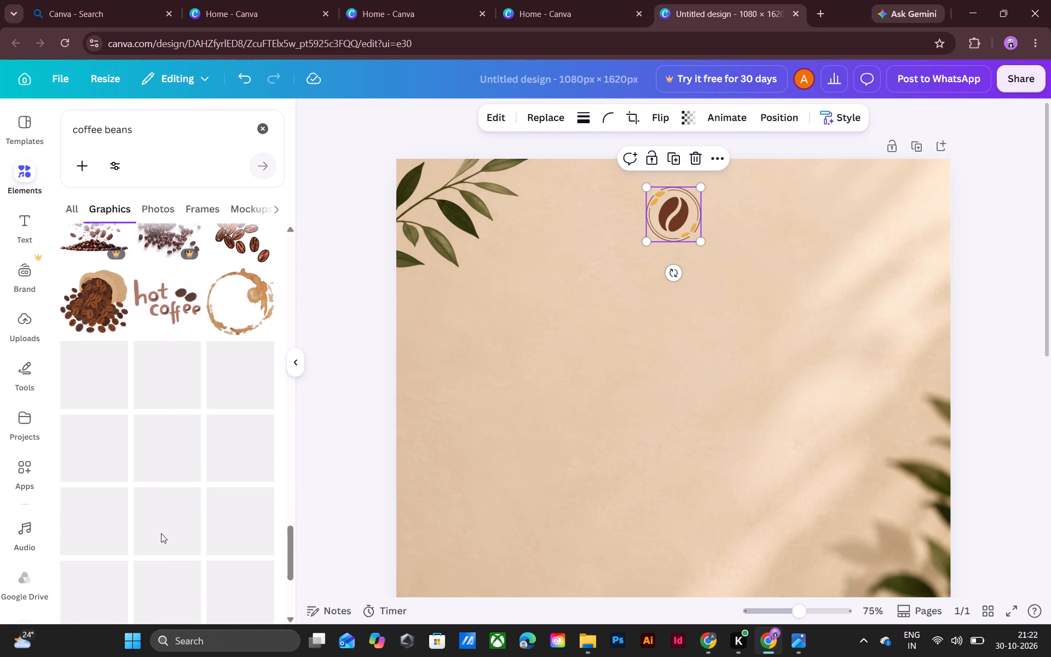
pyautogui.click(170, 373)
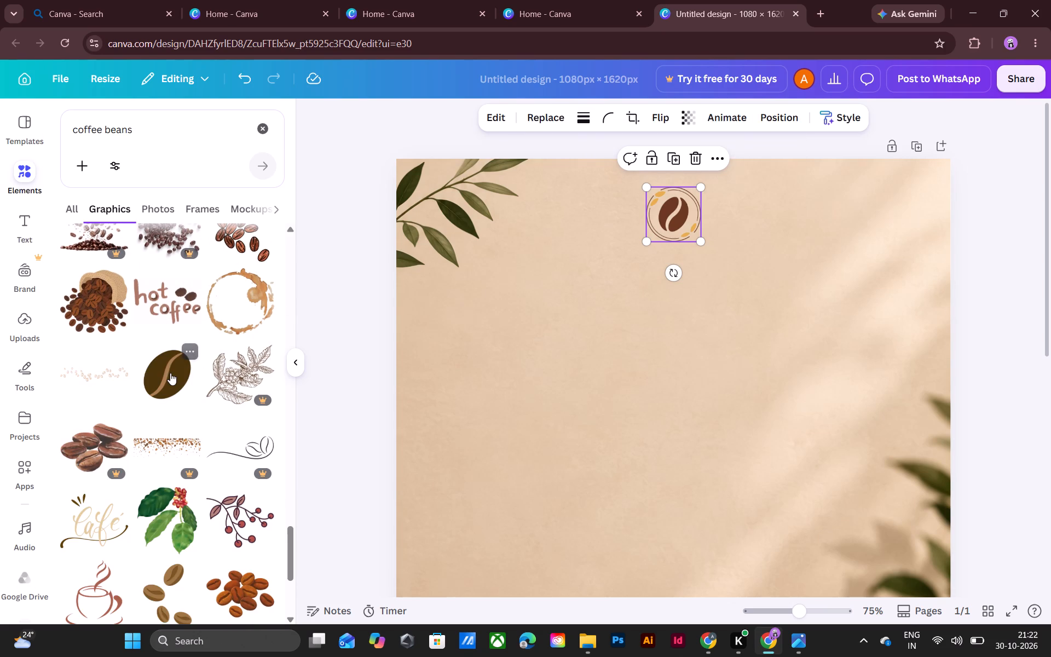
pyautogui.moveTo(687, 545); pyautogui.dragTo(695, 398)
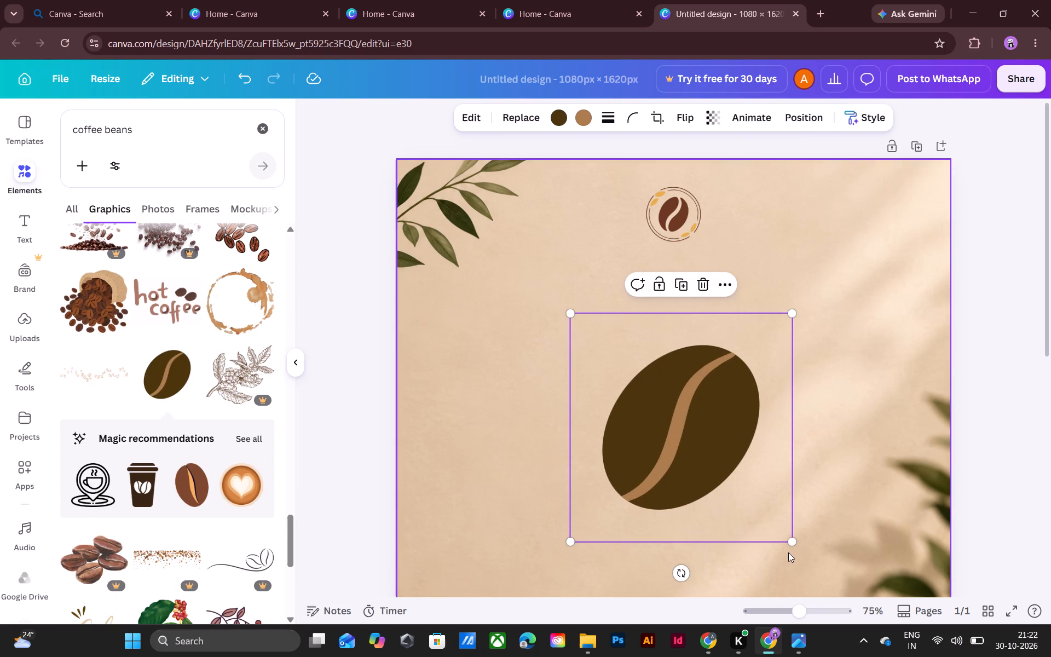
pyautogui.moveTo(793, 538); pyautogui.dragTo(663, 363)
pyautogui.moveTo(612, 382); pyautogui.dragTo(711, 309)
pyautogui.click(701, 273)
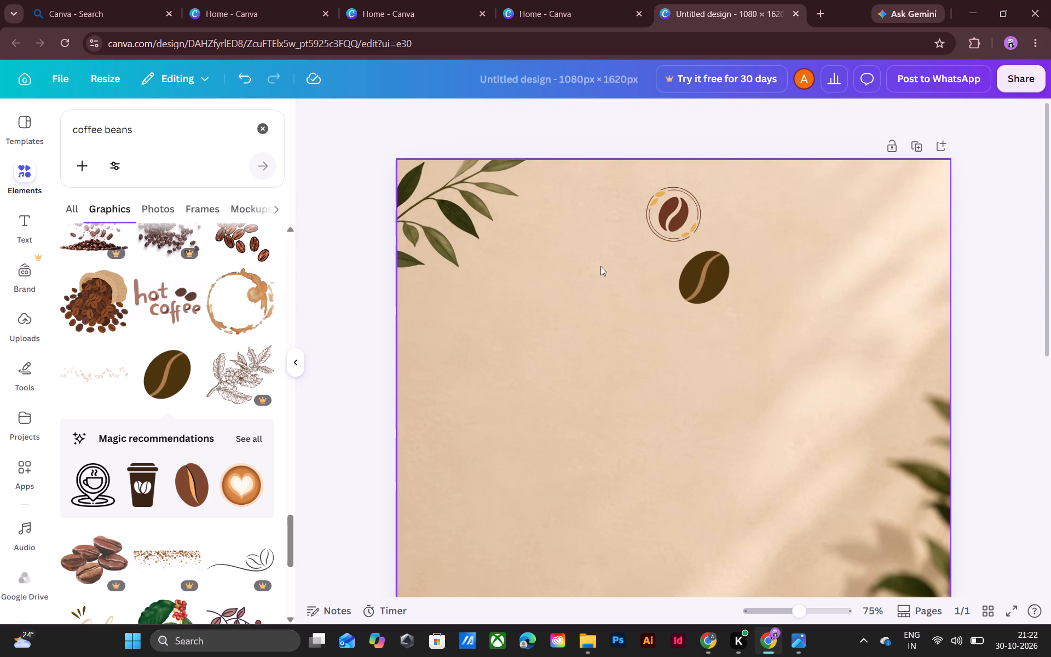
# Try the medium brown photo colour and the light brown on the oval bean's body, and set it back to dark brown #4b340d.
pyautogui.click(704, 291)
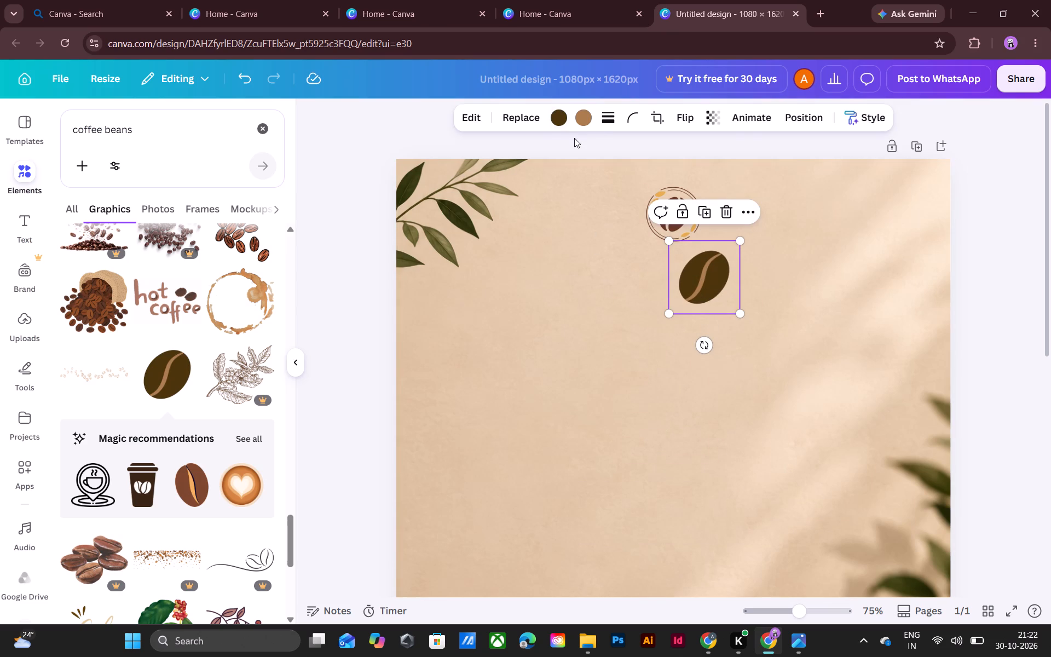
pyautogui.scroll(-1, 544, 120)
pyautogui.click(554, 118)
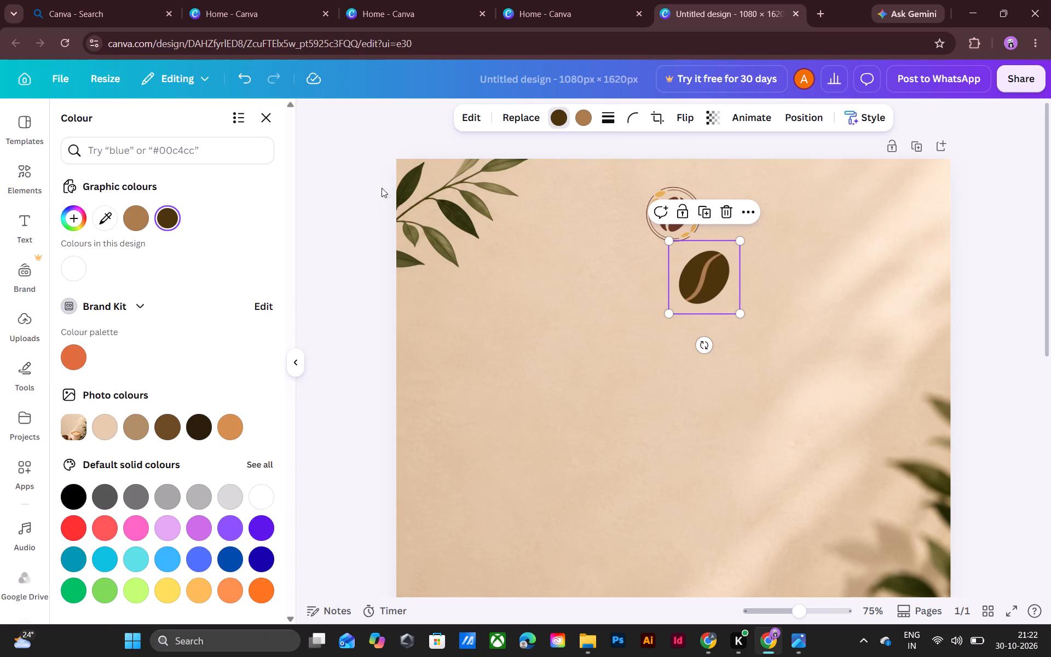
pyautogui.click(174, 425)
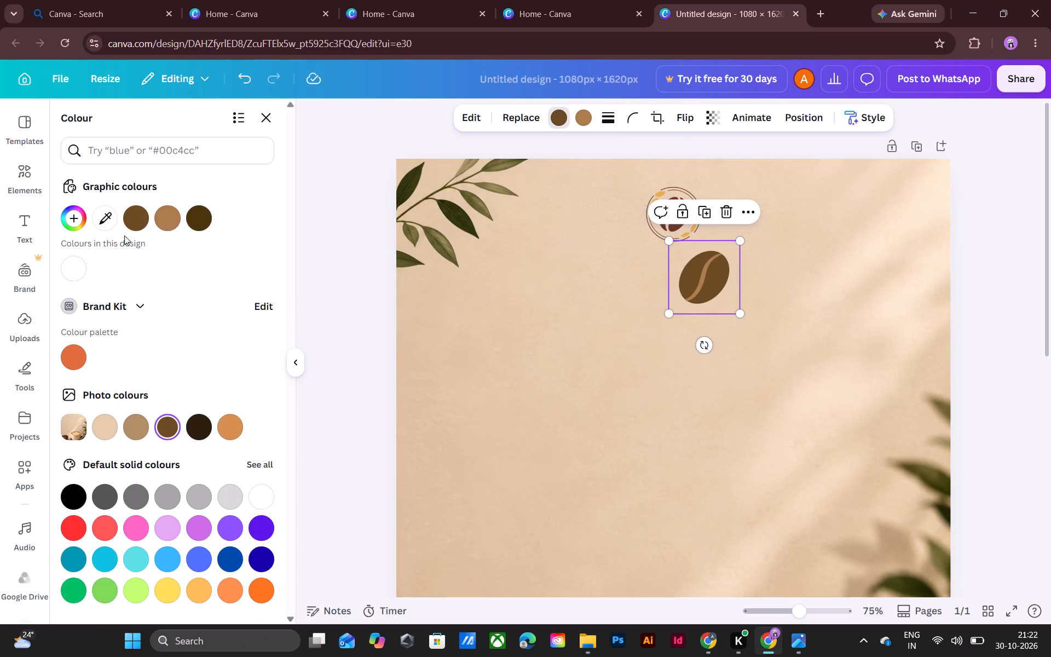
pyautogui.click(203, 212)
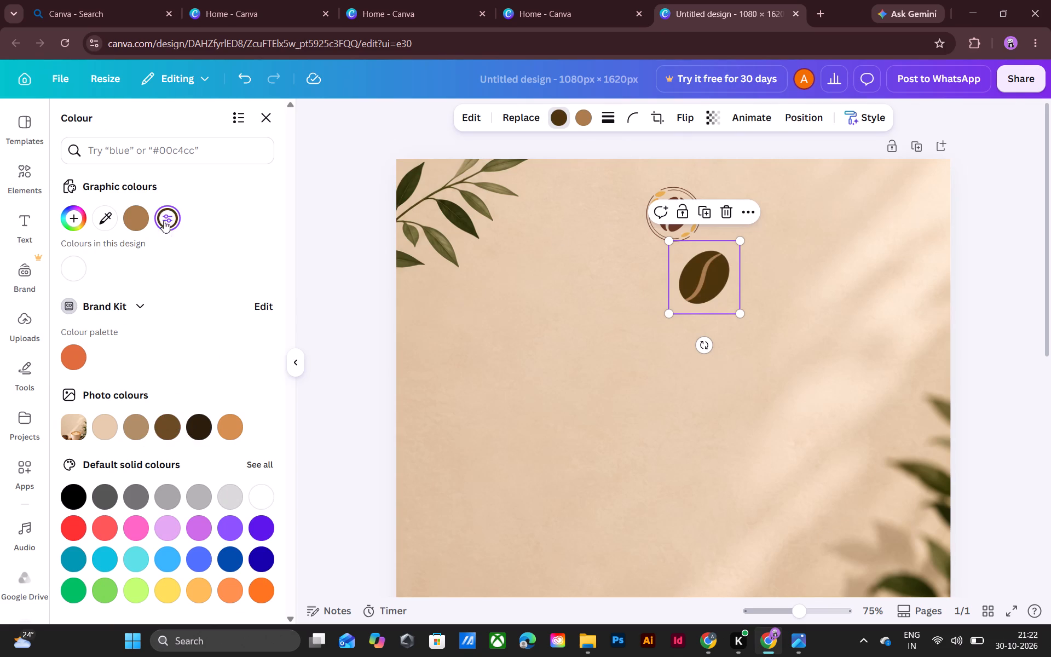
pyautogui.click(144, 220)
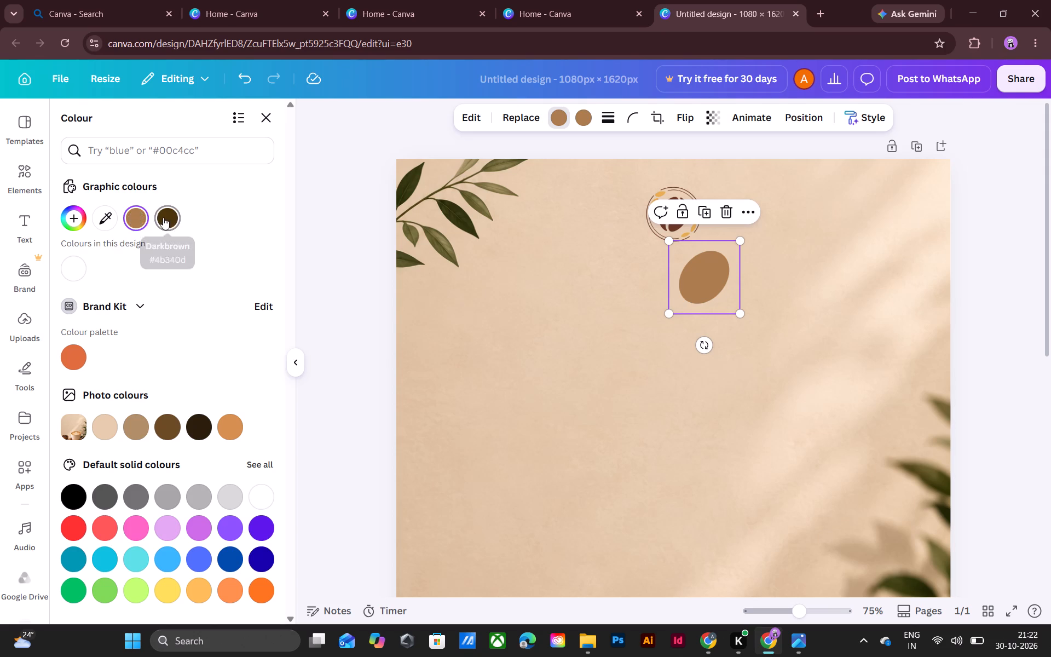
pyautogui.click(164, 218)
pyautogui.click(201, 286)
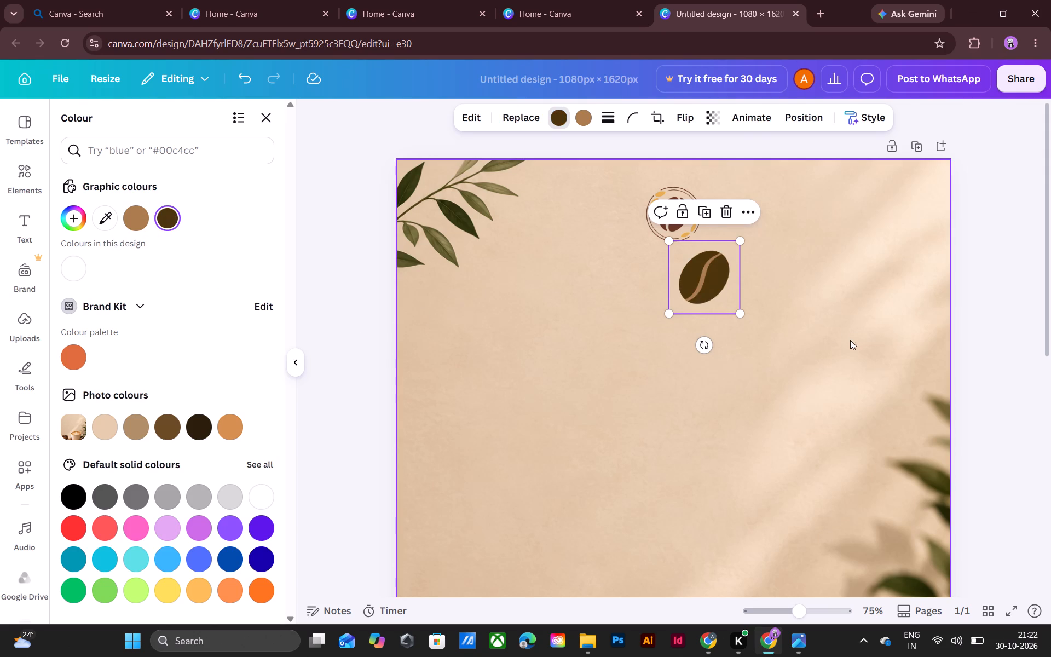
# Delete the circular bean emblem near the top of the page.
pyautogui.click(773, 368)
pyautogui.click(672, 216)
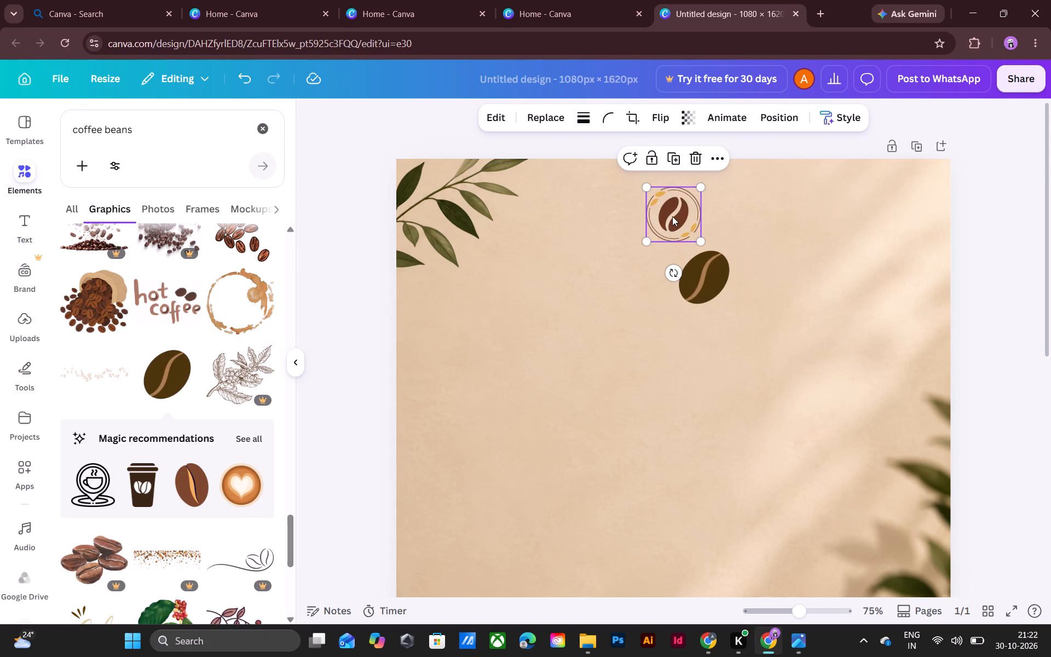
pyautogui.press('Delete')
# Move the oval dark brown bean up to the deleted emblem's place and shrink it slightly.
pyautogui.moveTo(706, 291); pyautogui.dragTo(696, 247)
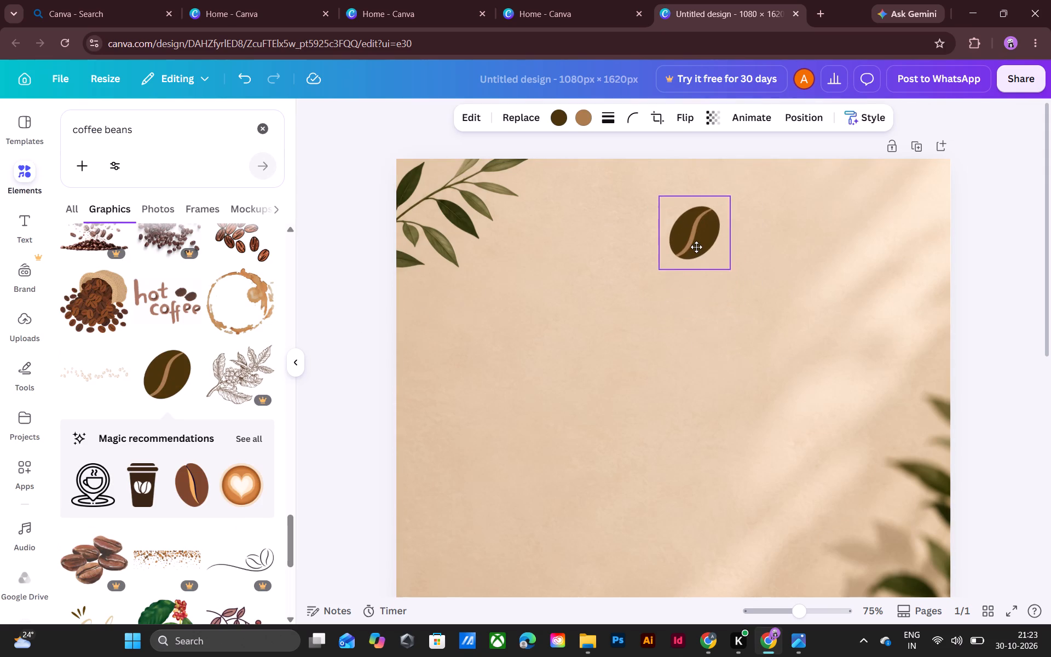
pyautogui.moveTo(696, 247); pyautogui.dragTo(689, 239)
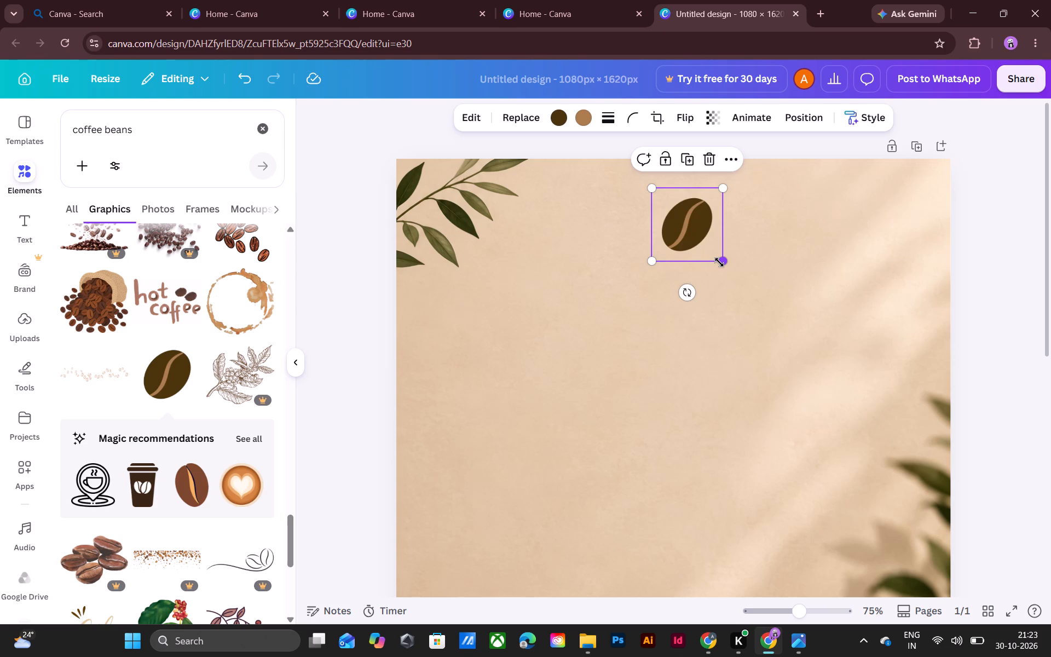
pyautogui.moveTo(719, 262); pyautogui.dragTo(713, 252)
pyautogui.moveTo(725, 335); pyautogui.dragTo(722, 329)
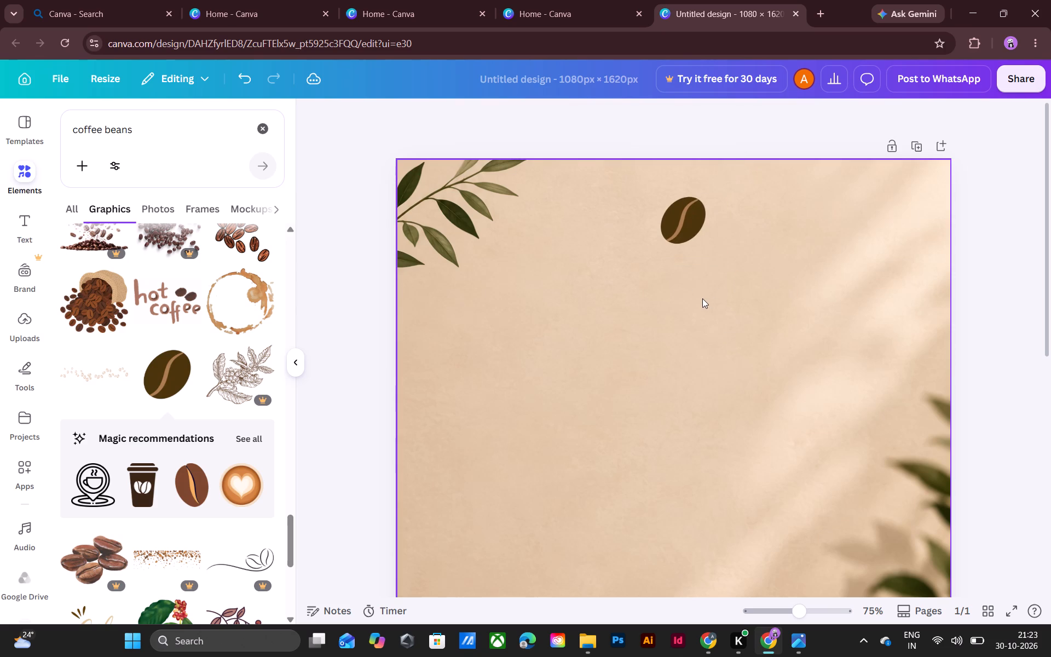
# Shrink the oval bean further into a small logo, horizontally centred near the page's top edge.
pyautogui.hotkey('ctrl', '-')
pyautogui.hotkey('ctrl', '-')
pyautogui.hotkey('ctrl', '-')
pyautogui.hotkey('ctrl', '=')
pyautogui.hotkey('ctrl', '=')
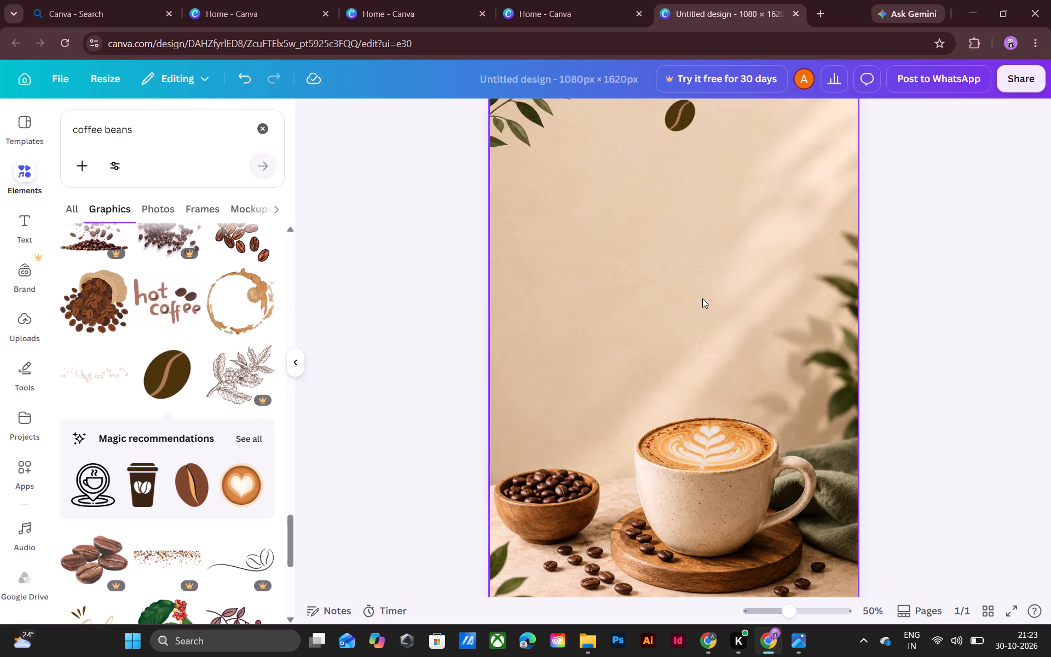
pyautogui.scroll(9, 704, 289)
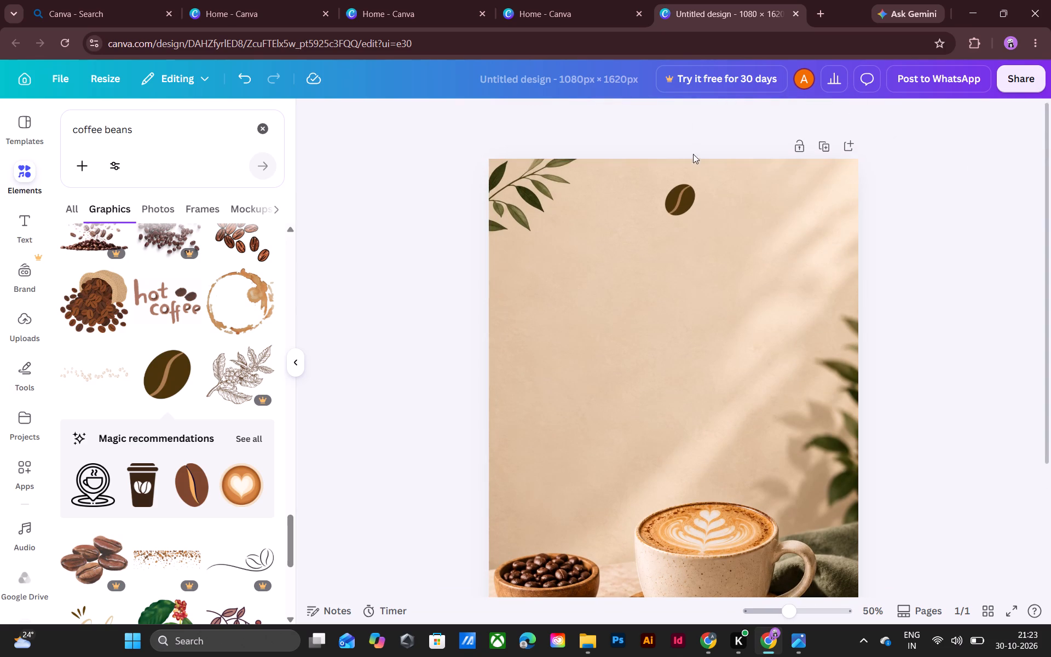
pyautogui.click(674, 191)
pyautogui.moveTo(697, 220); pyautogui.dragTo(692, 203)
pyautogui.click(709, 262)
pyautogui.click(708, 278)
pyautogui.click(890, 250)
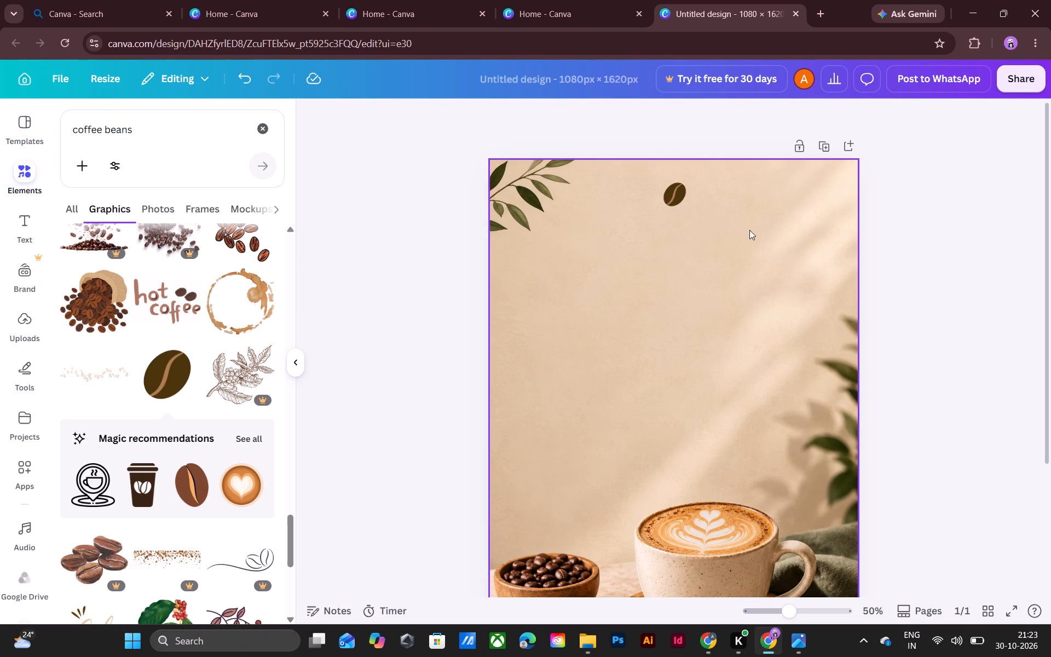
pyautogui.click(678, 200)
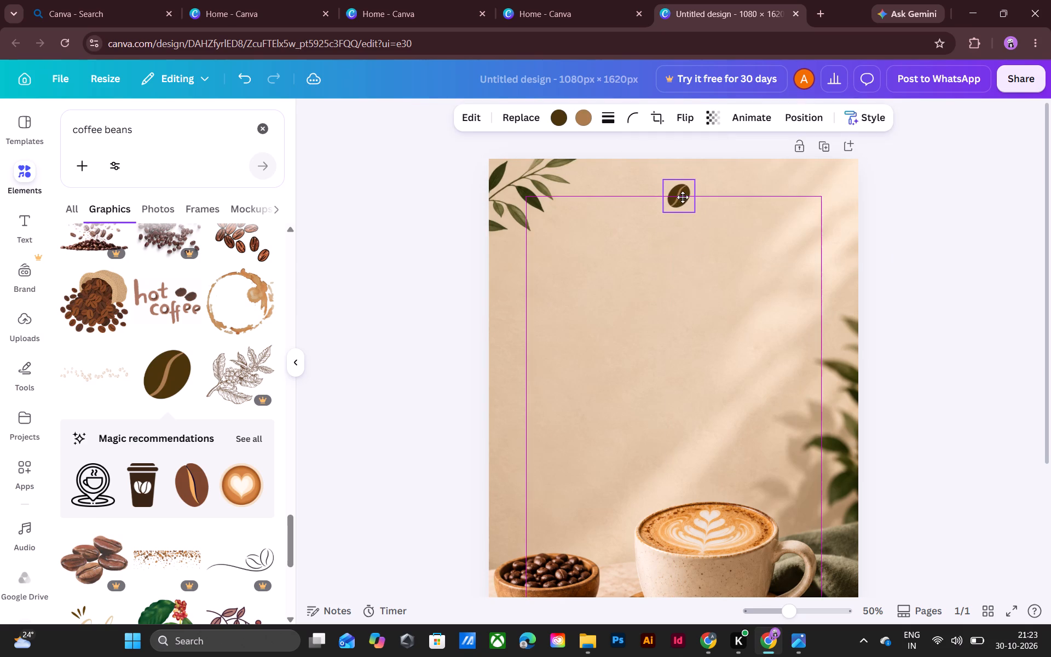
pyautogui.click(848, 245)
pyautogui.click(621, 285)
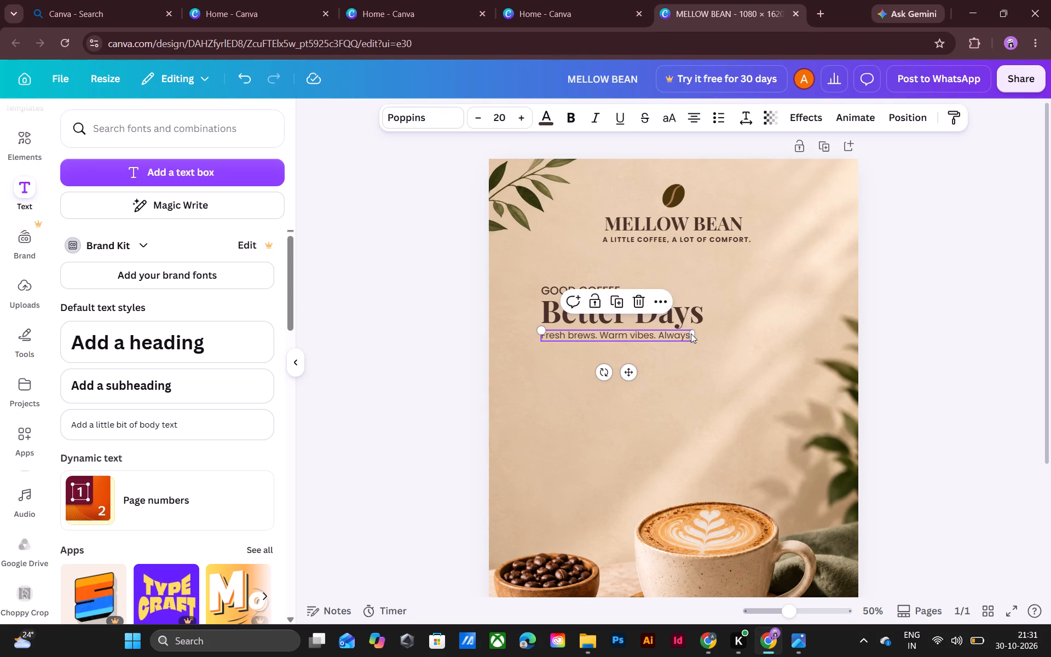
pyautogui.moveTo(694, 334); pyautogui.dragTo(687, 336)
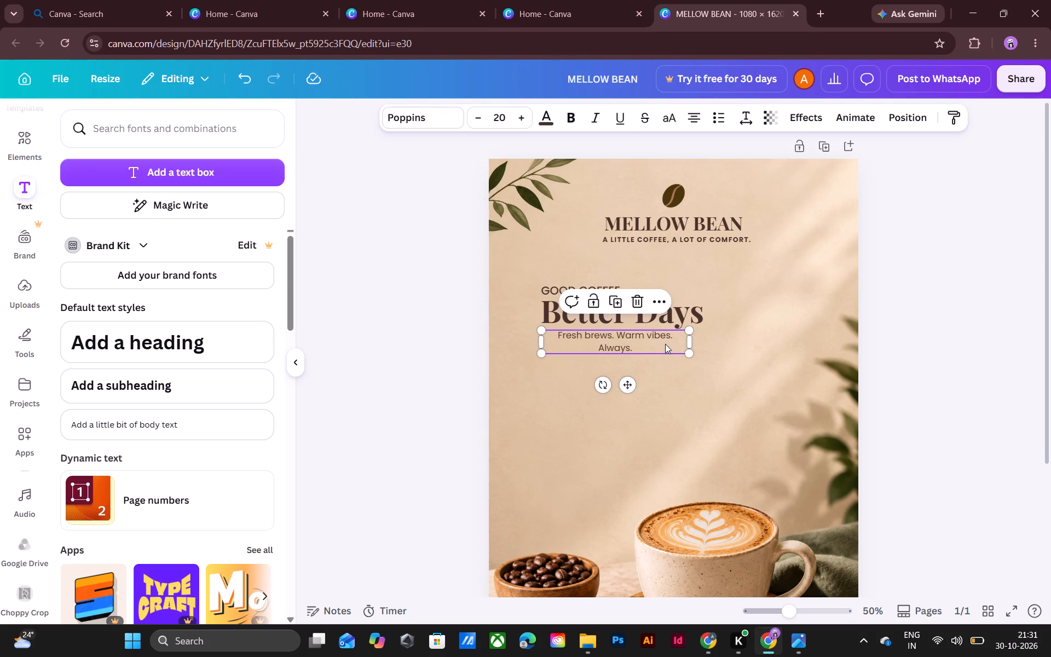
# Left-align the two-line Fresh brews text and deselect it.
pyautogui.click(659, 341)
pyautogui.hotkey('ctrl', 'a')
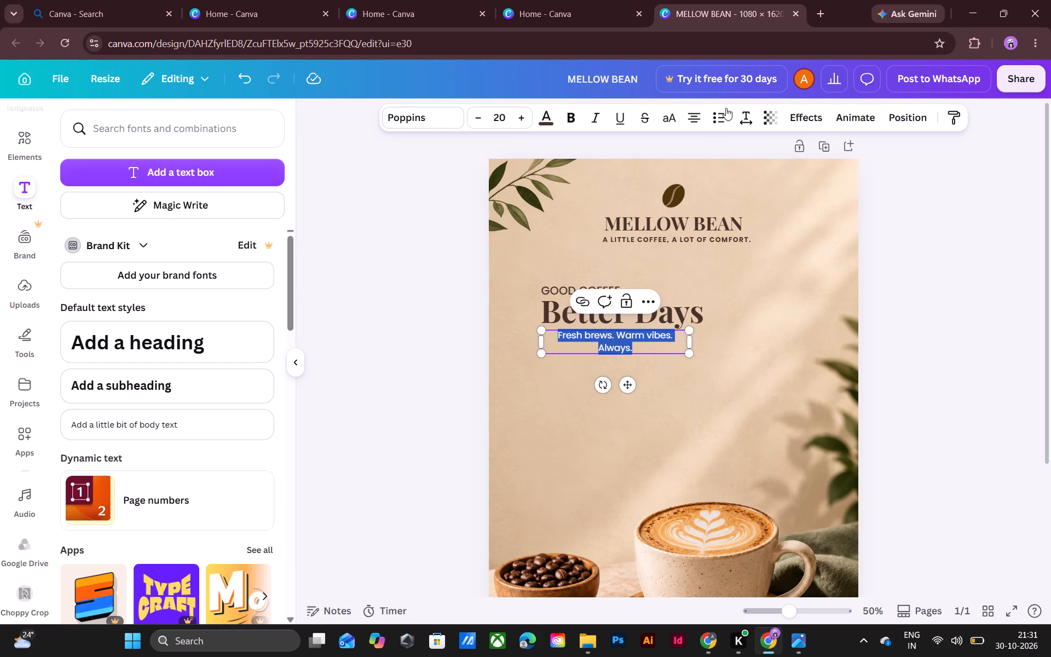
pyautogui.click(690, 120)
pyautogui.click(952, 304)
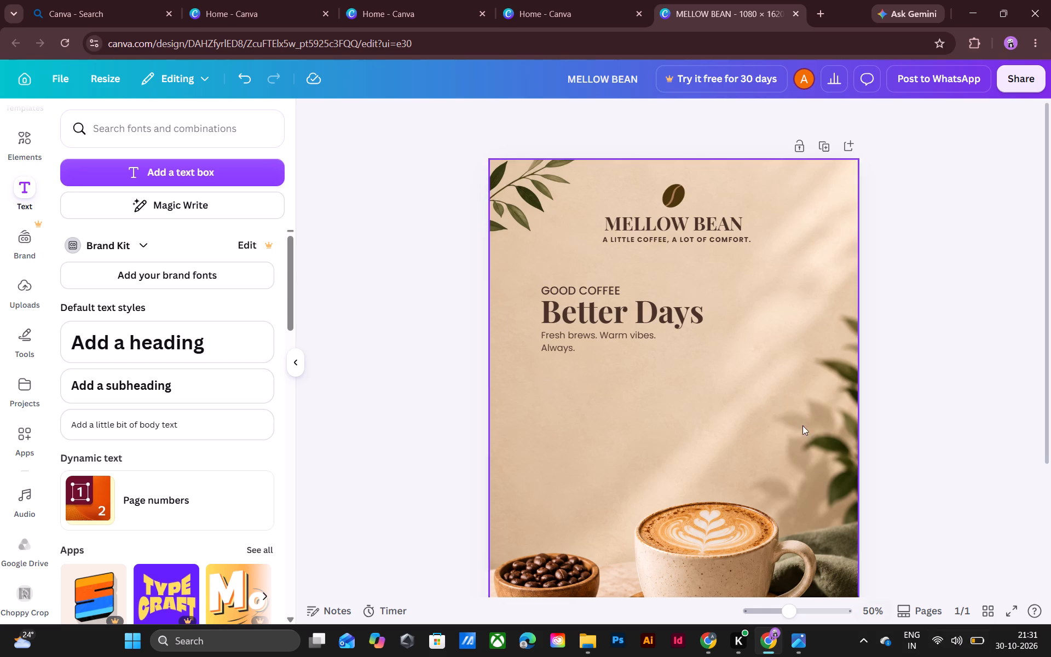
# Check the reference poster's feature icons and search Canva's elements for "PREMIUM COFFEE ICON".
pyautogui.click(809, 643)
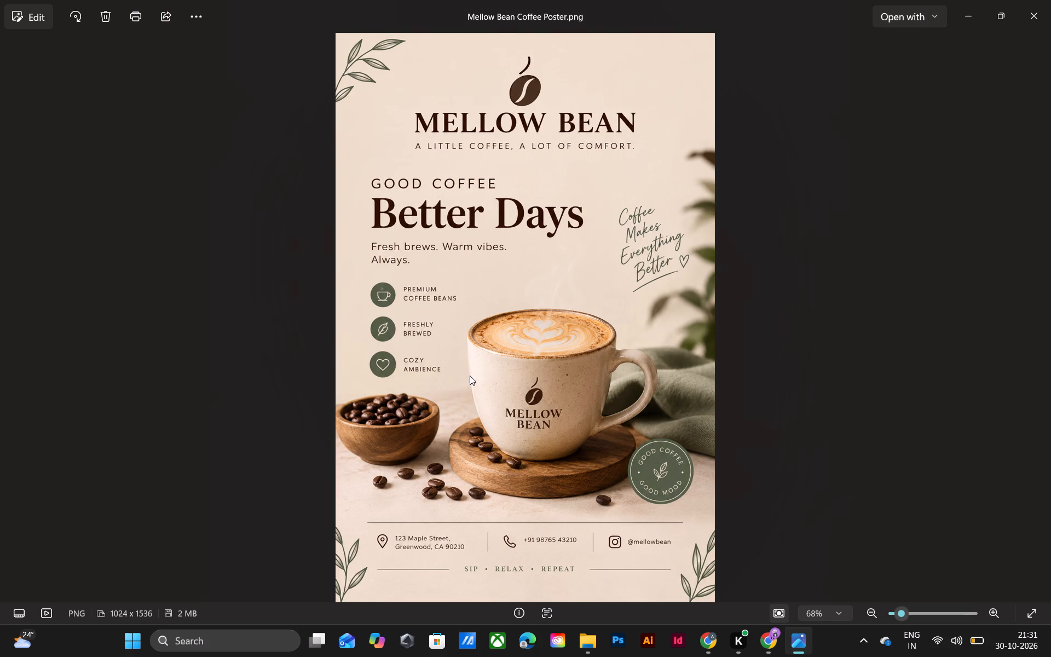
pyautogui.click(764, 646)
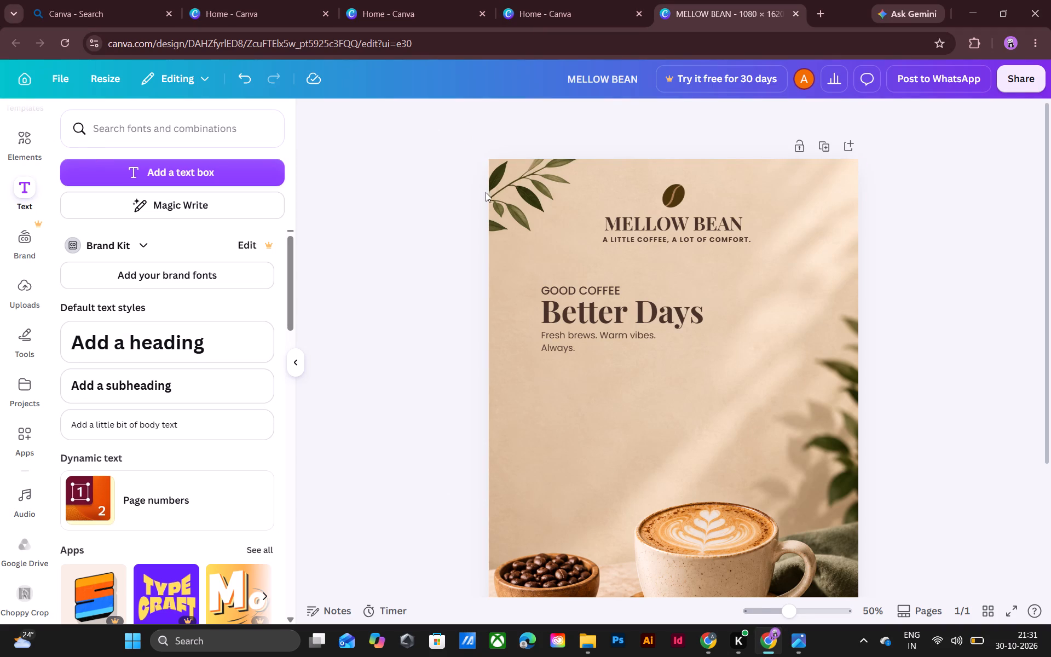
pyautogui.scroll(-3, 641, 292)
pyautogui.scroll(3, 639, 286)
pyautogui.scroll(-1, 639, 285)
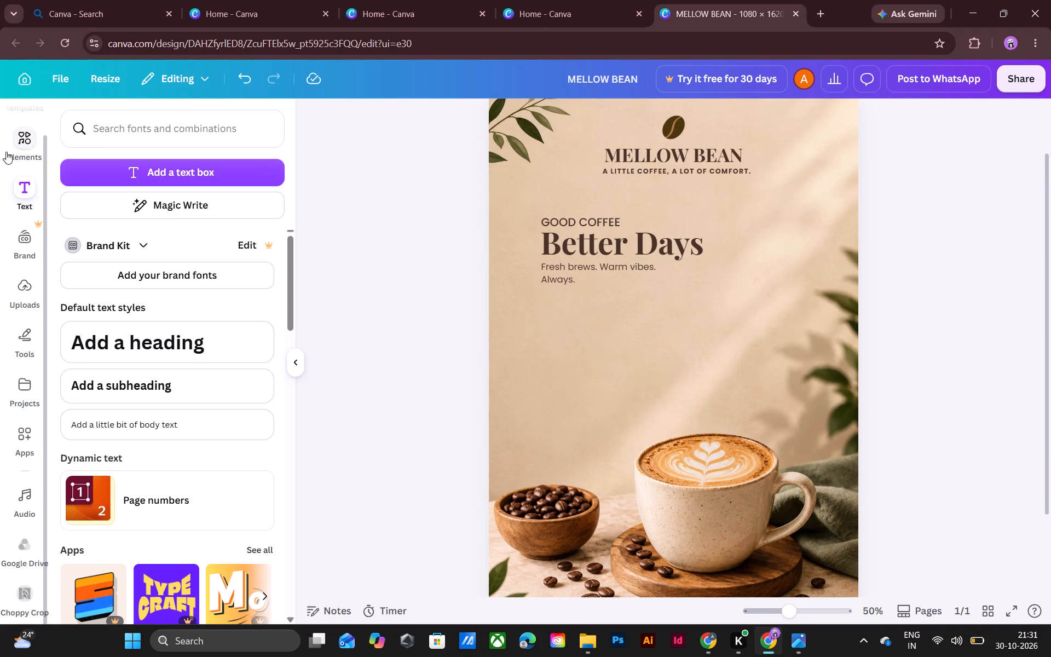
pyautogui.click(24, 149)
pyautogui.click(255, 127)
pyautogui.click(233, 130)
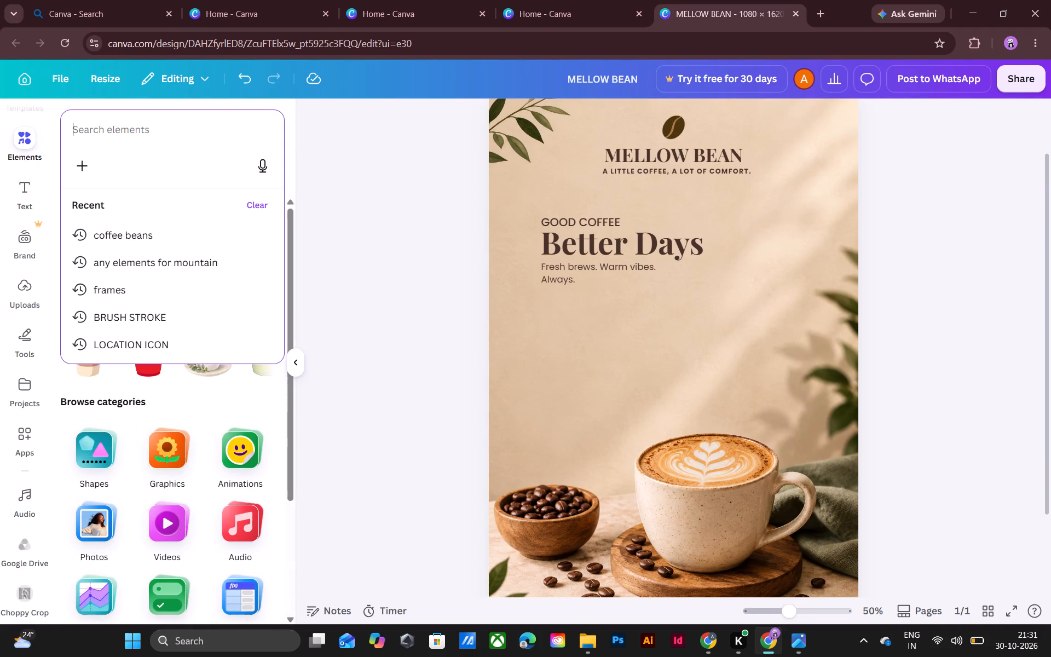
pyautogui.write('PREMI')
pyautogui.write('UM')
pyautogui.press('space')
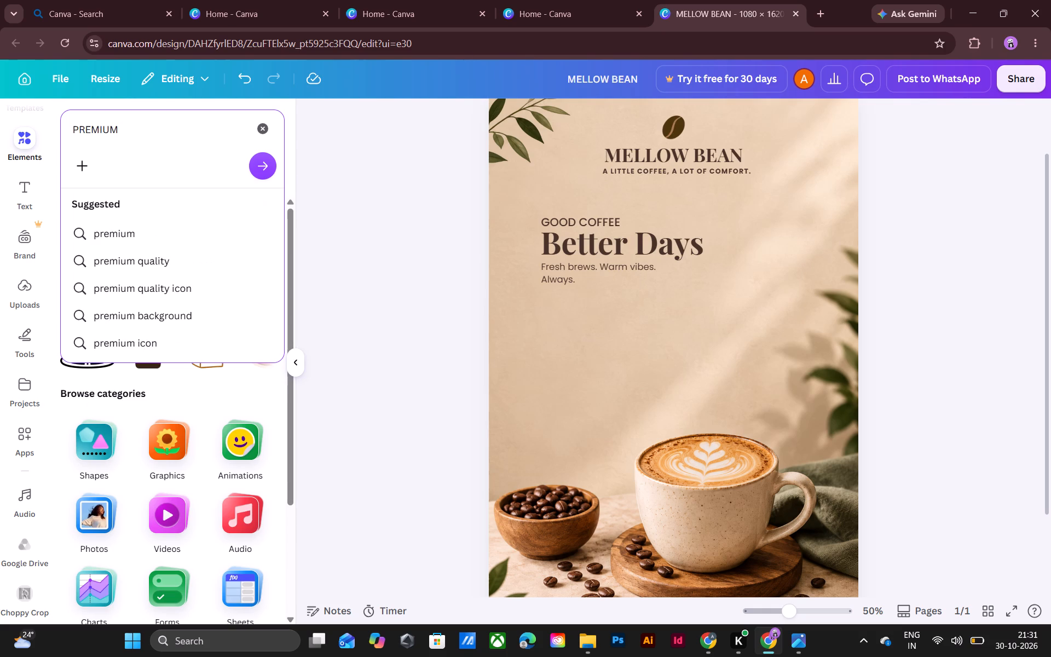
pyautogui.write('COFFE')
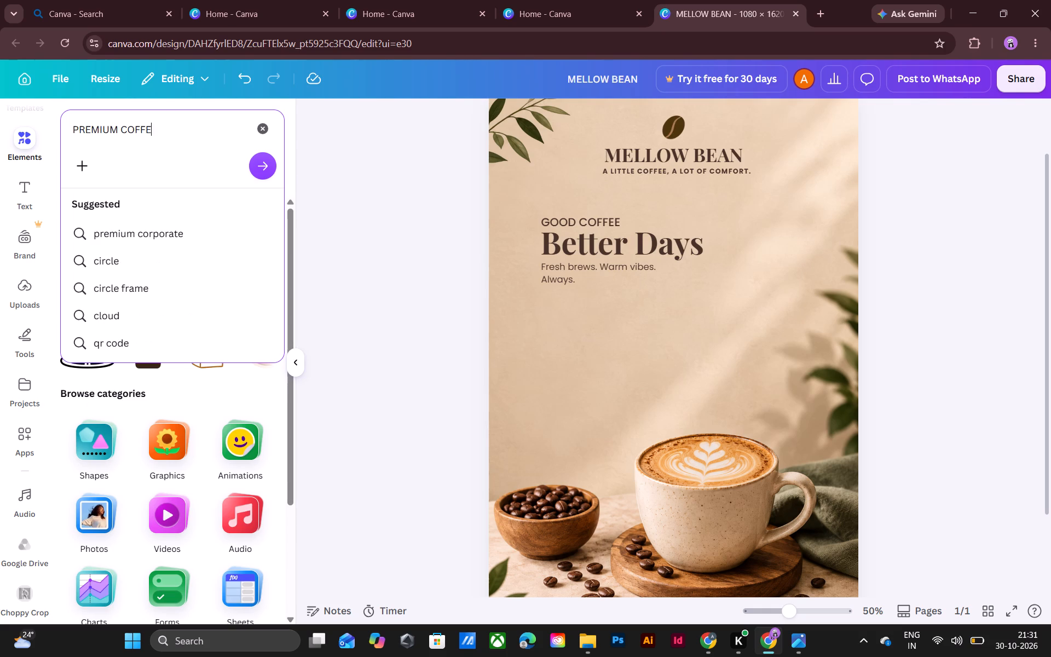
pyautogui.press('space')
pyautogui.press('BackSpace')
pyautogui.write('E ICON')
pyautogui.press('Return')
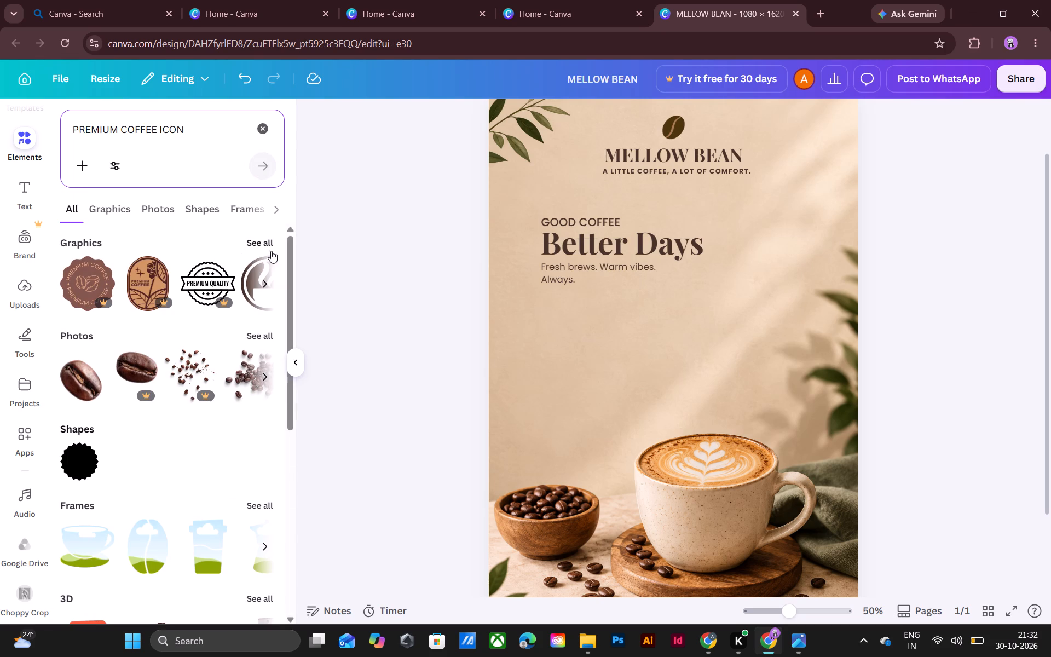
pyautogui.click(259, 241)
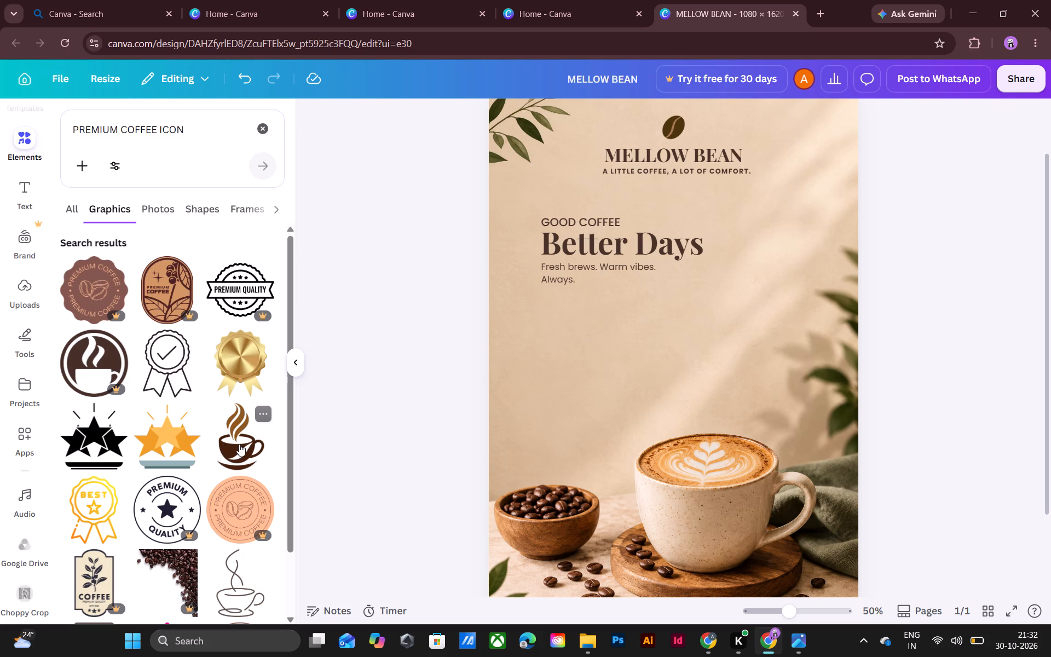
pyautogui.scroll(-5, 209, 450)
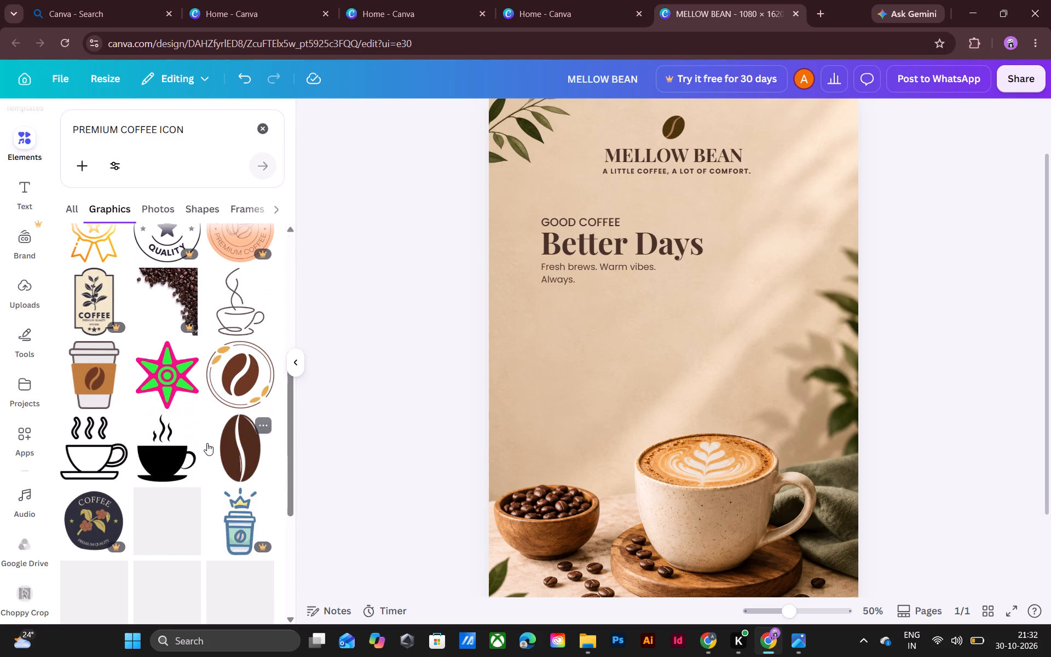
pyautogui.scroll(-2, 187, 443)
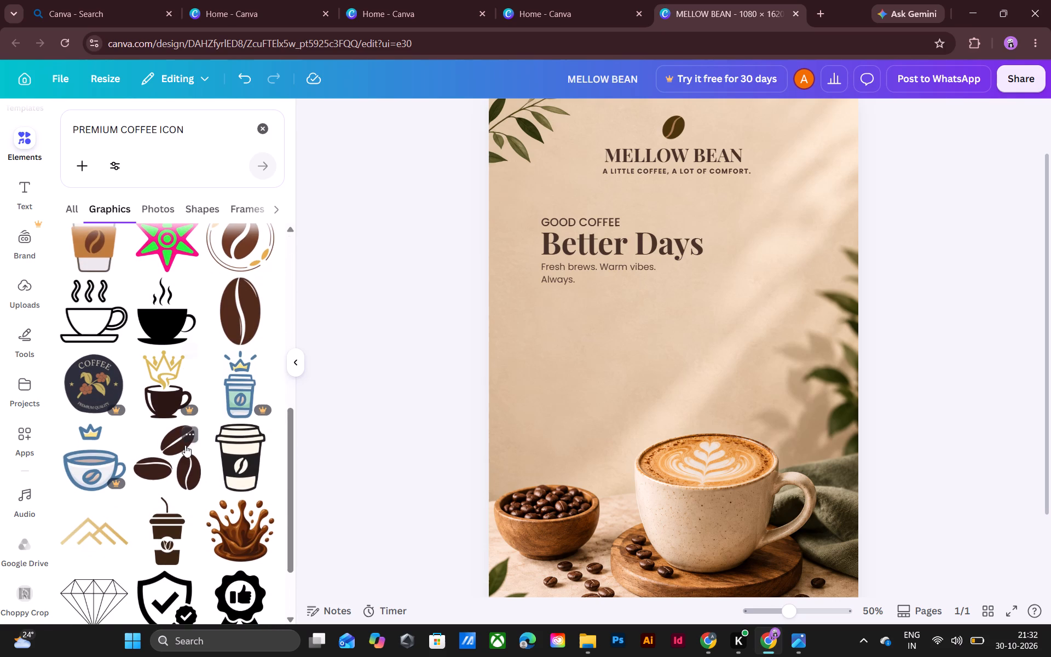
pyautogui.scroll(-1, 185, 445)
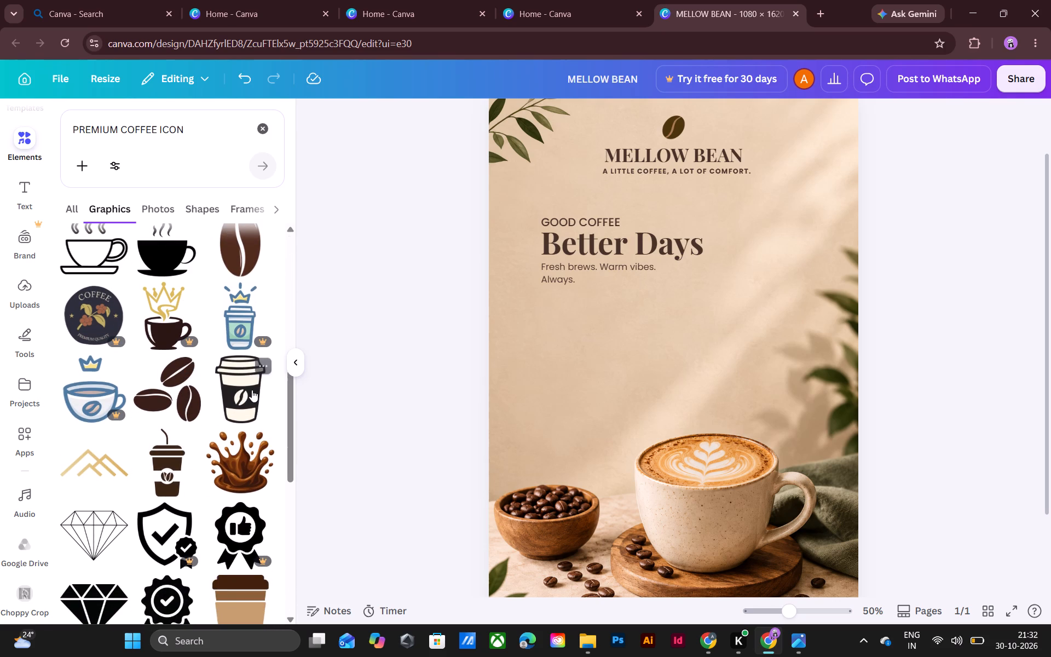
pyautogui.scroll(-4, 212, 472)
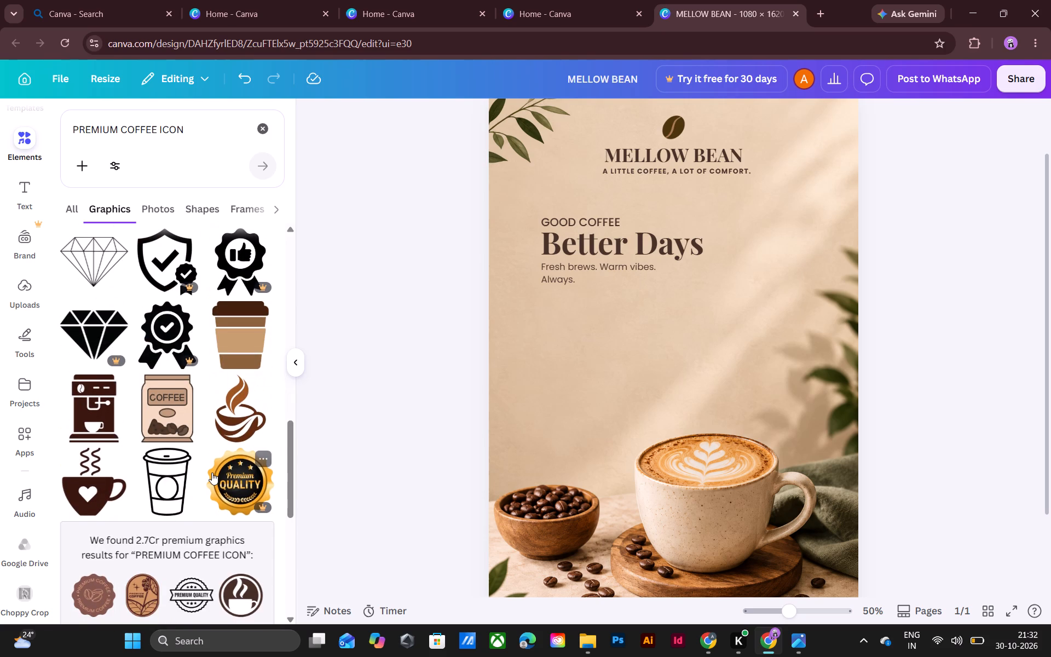
pyautogui.scroll(-8, 212, 472)
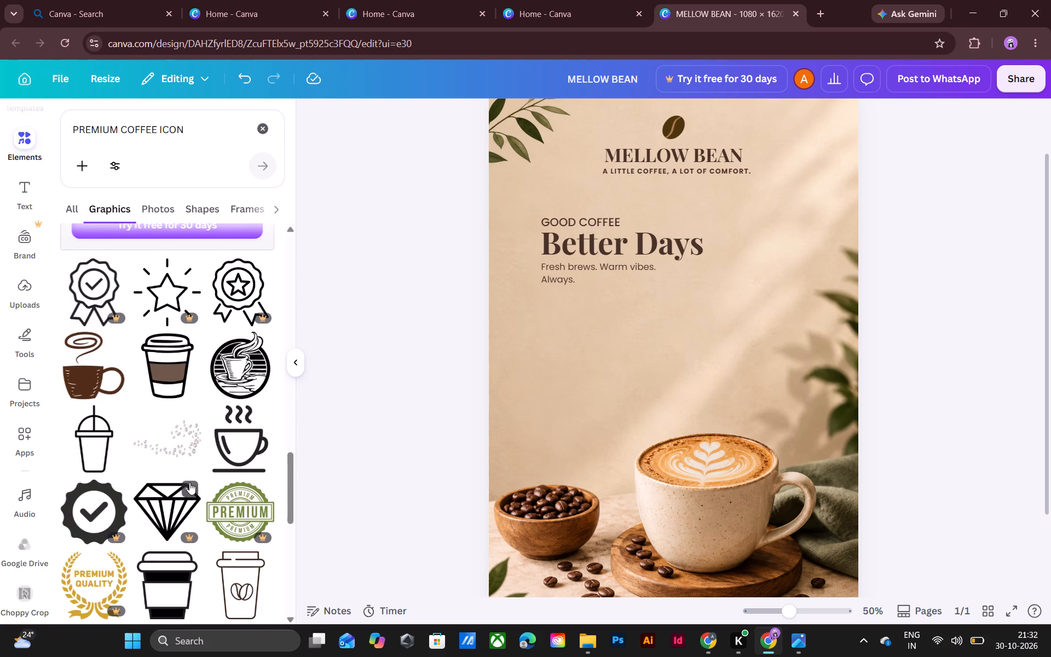
pyautogui.scroll(-3, 189, 482)
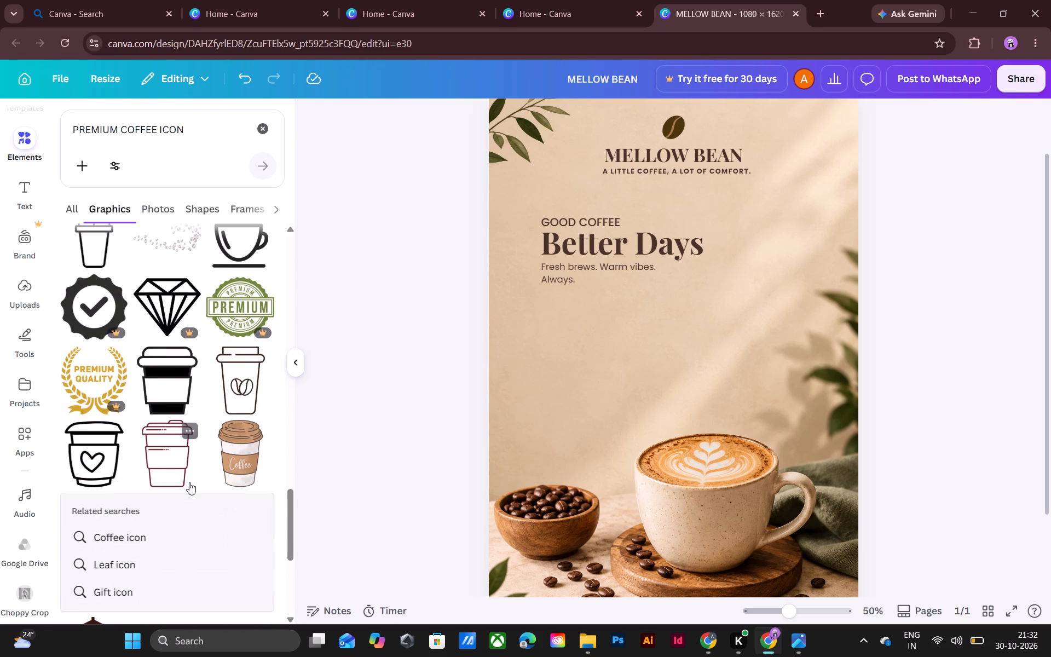
pyautogui.scroll(-5, 189, 482)
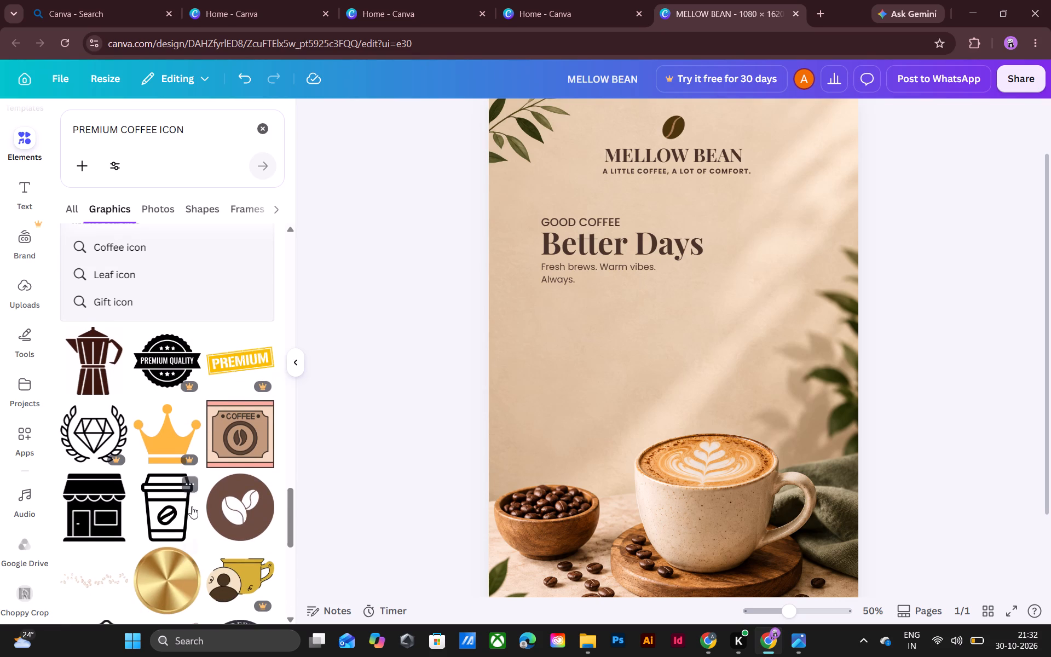
pyautogui.scroll(-3, 193, 505)
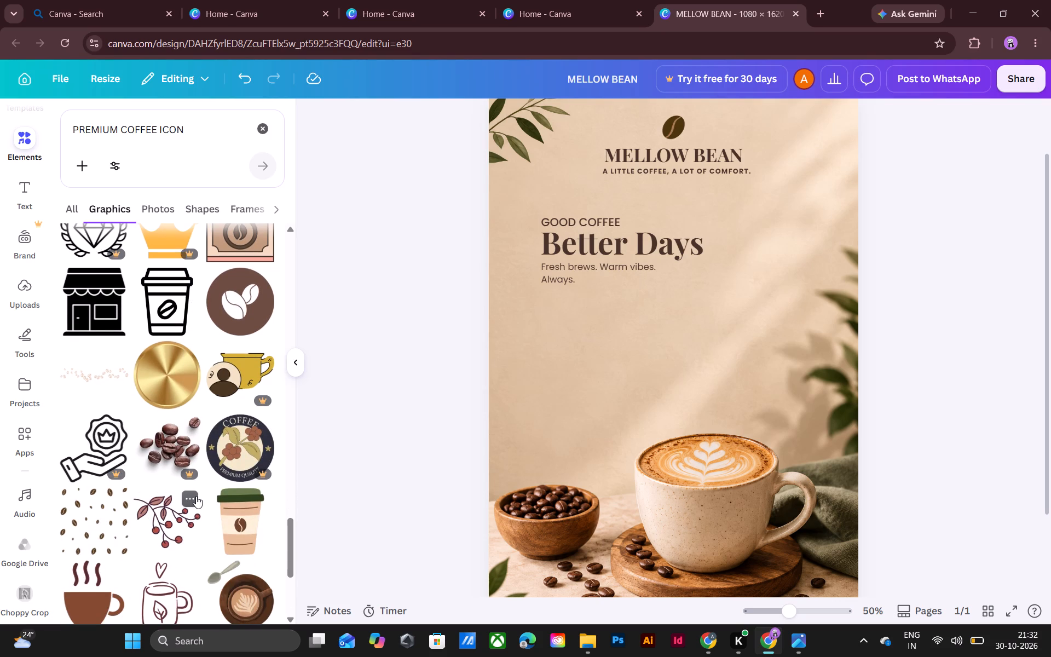
pyautogui.click(802, 642)
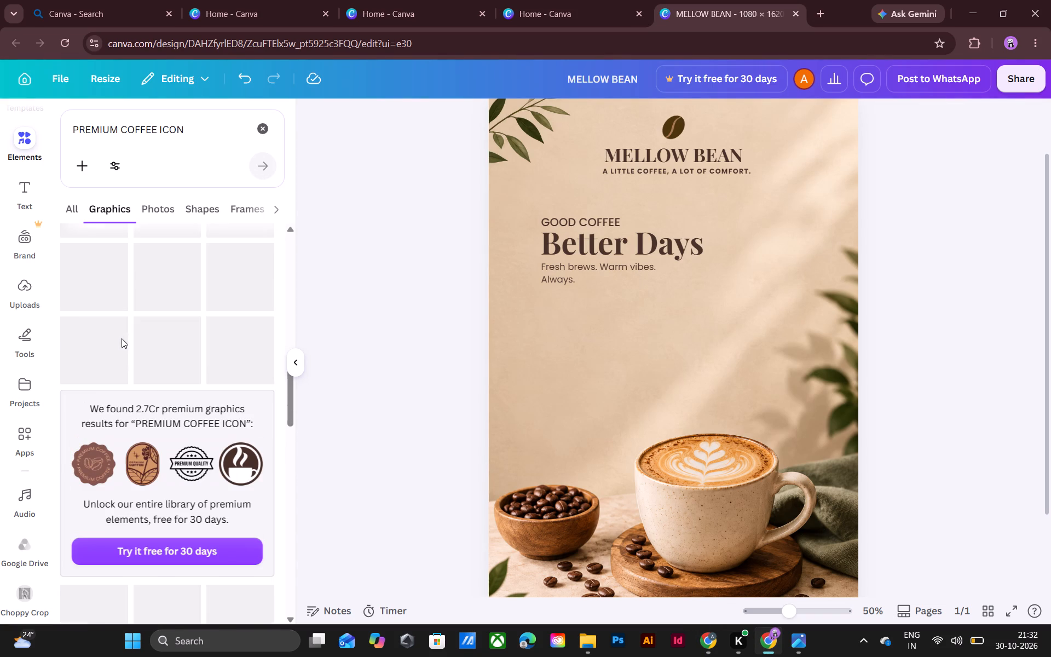
pyautogui.scroll(6, 122, 338)
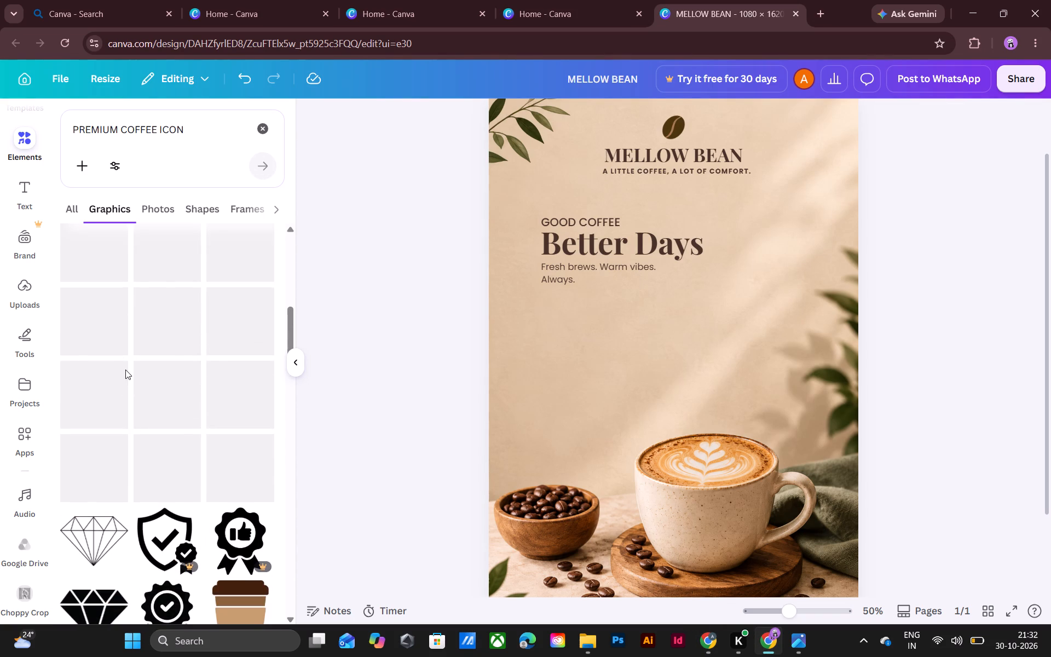
pyautogui.scroll(4, 226, 394)
pyautogui.scroll(-2, 155, 507)
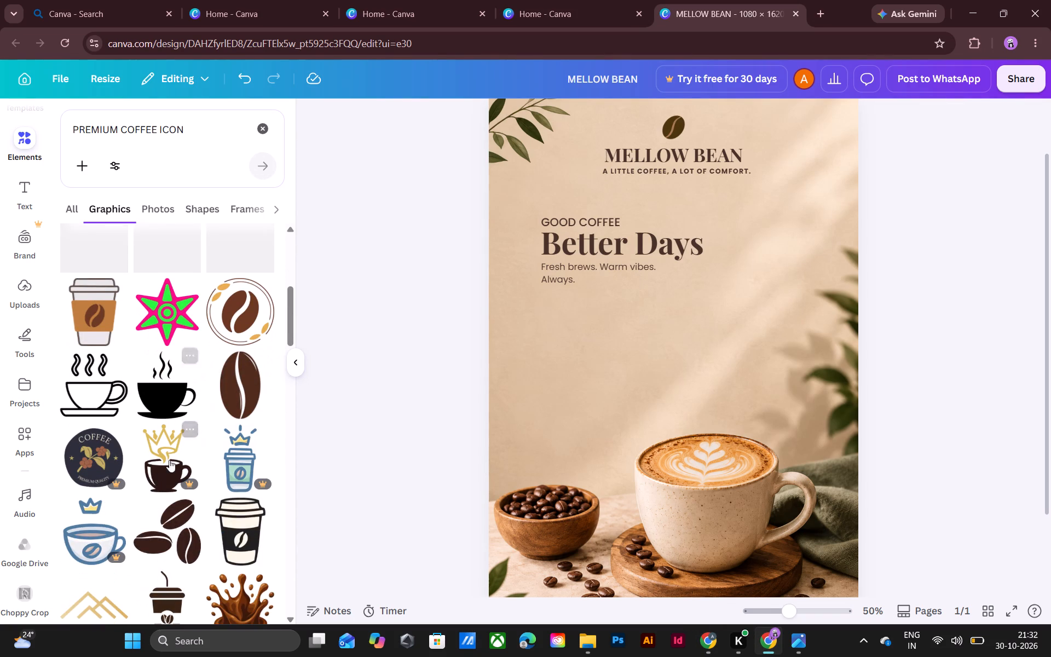
pyautogui.scroll(3, 156, 397)
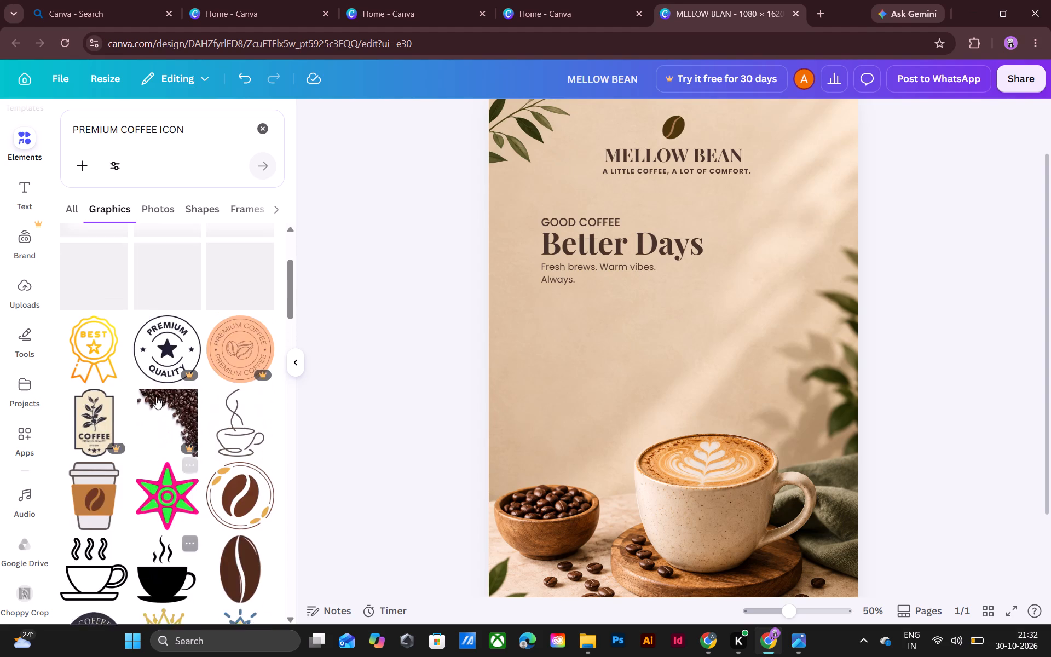
pyautogui.scroll(4, 156, 397)
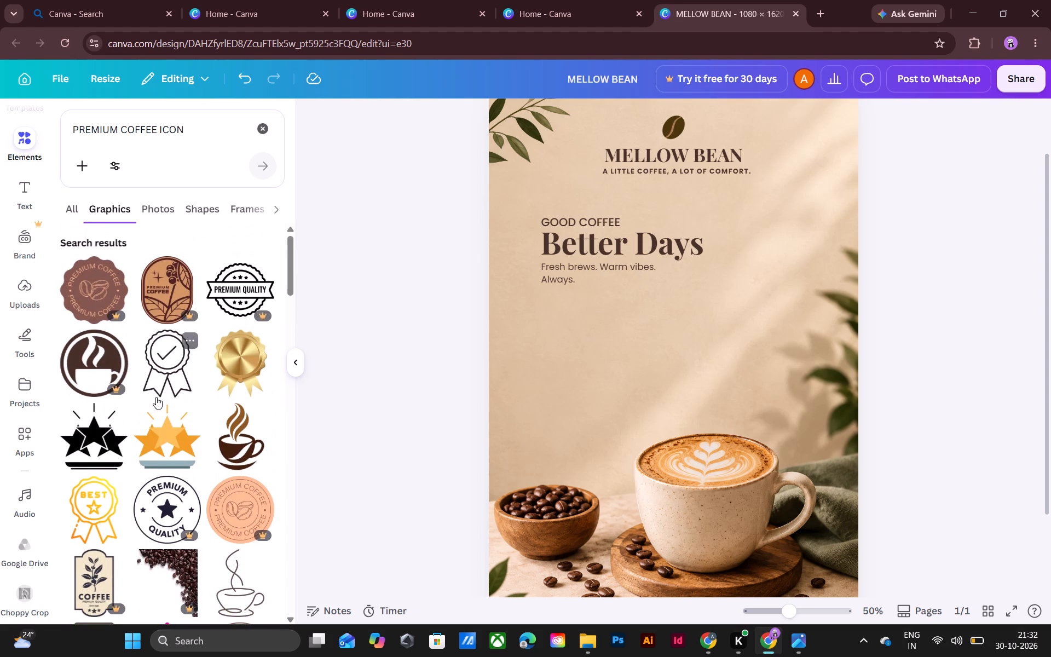
pyautogui.scroll(-3, 156, 397)
pyautogui.click(166, 562)
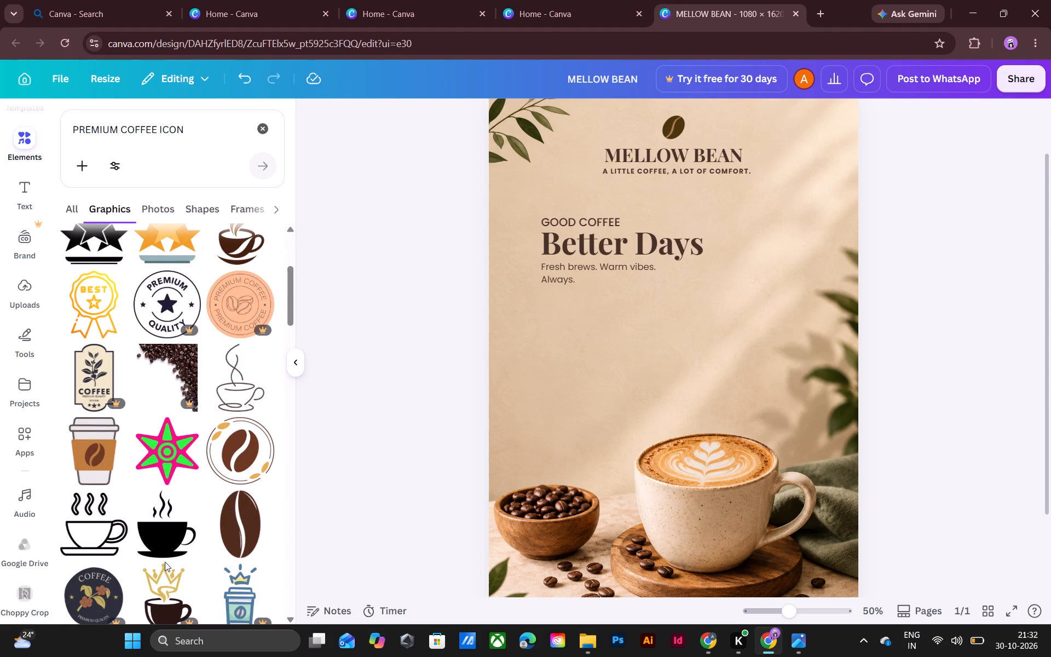
pyautogui.click(165, 544)
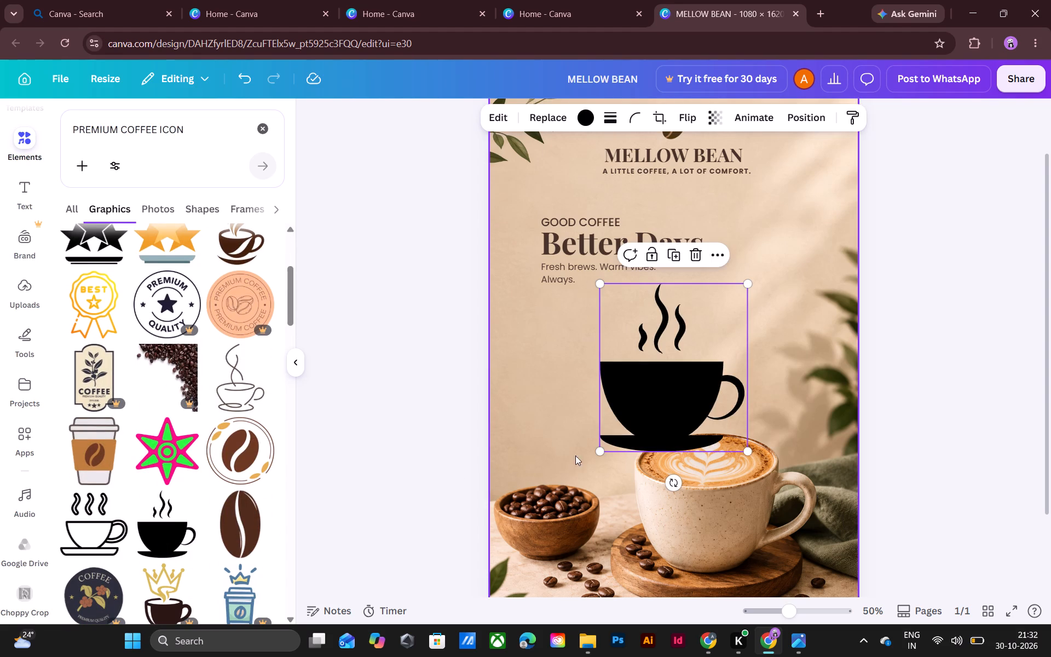
# Recolour the coffee cup icon with the dark brown already used for the poster's heading text.
pyautogui.click(675, 410)
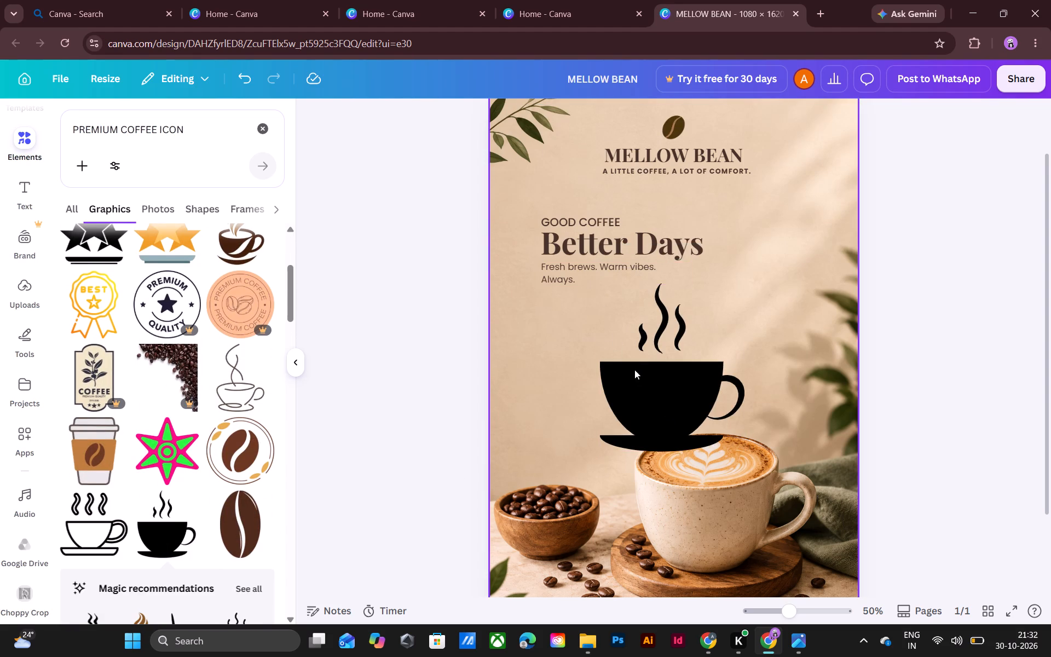
pyautogui.click(639, 377)
pyautogui.click(575, 120)
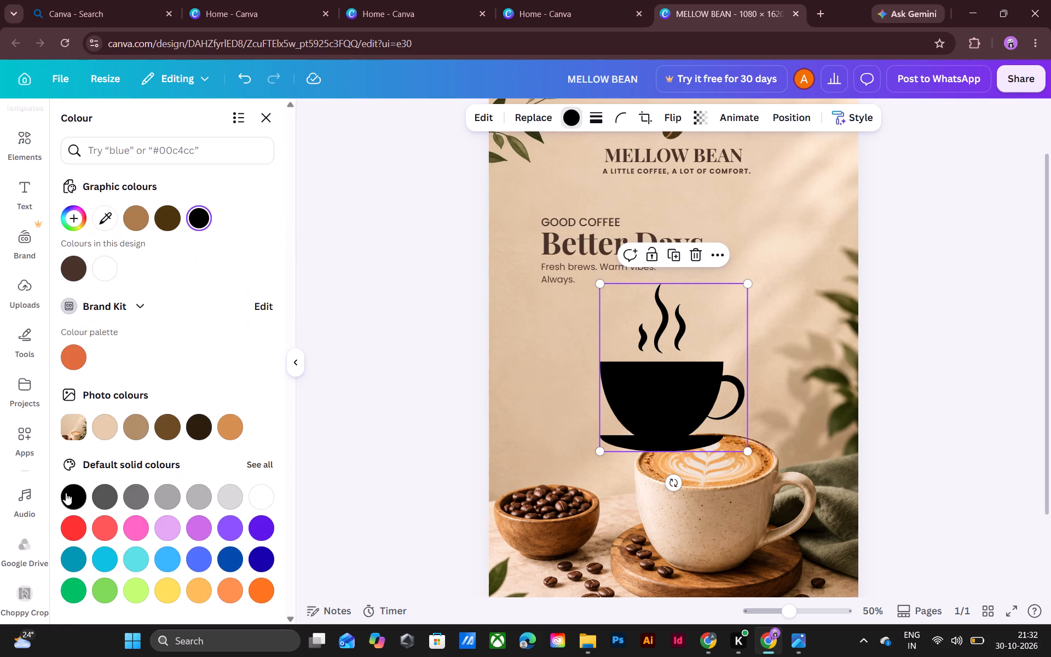
pyautogui.click(79, 271)
pyautogui.click(545, 397)
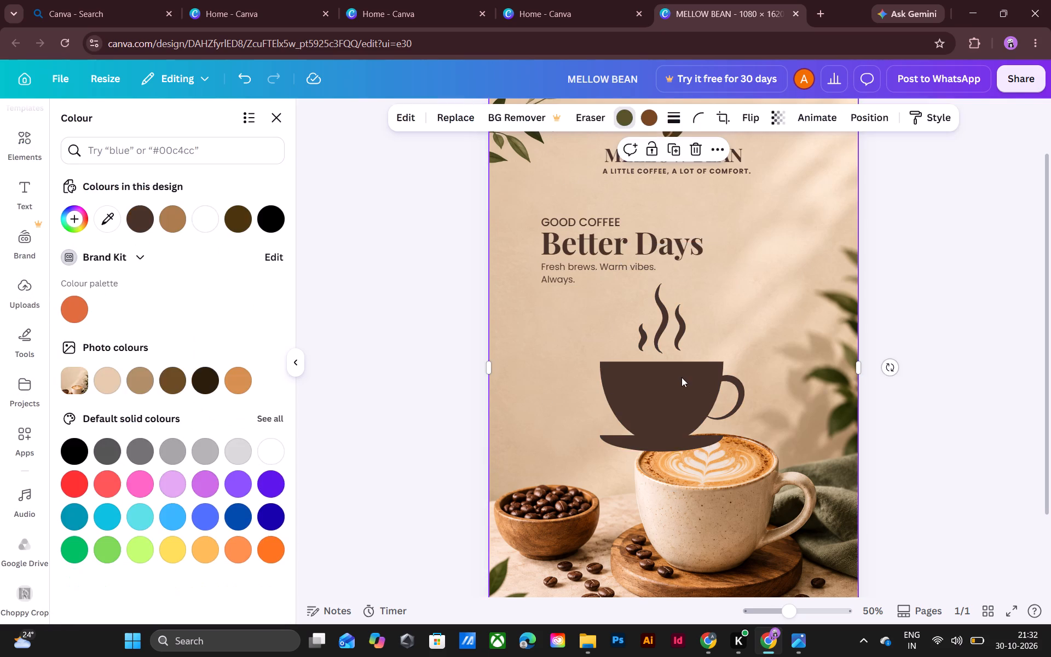
# Shrink the cup icon to a small feature icon and place it below "Always.", aligned with the heading text's left edge.
pyautogui.click(682, 376)
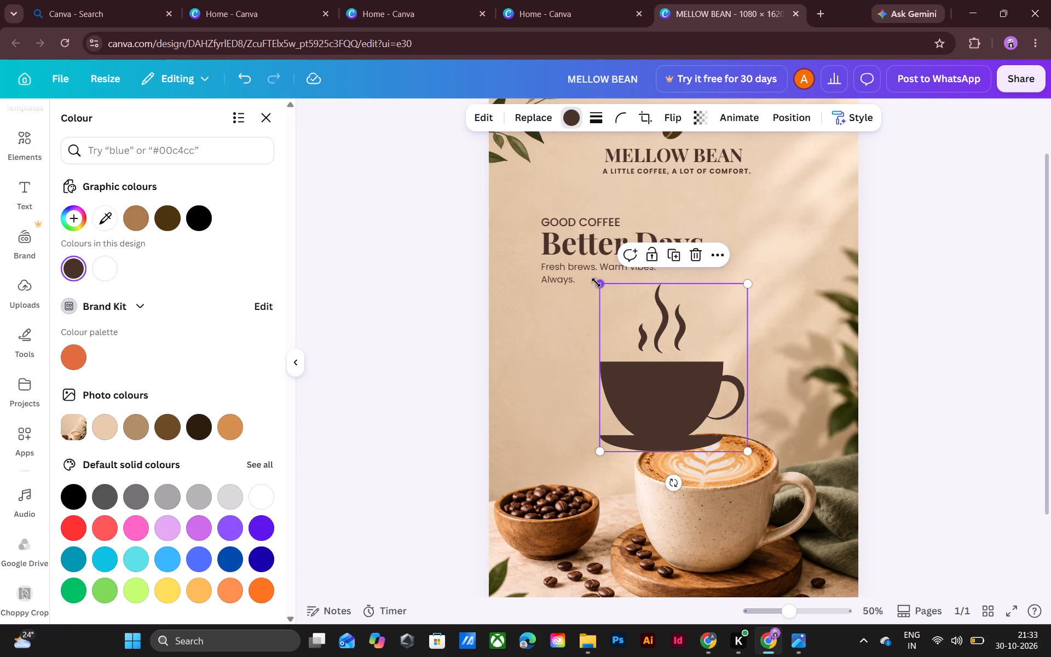
pyautogui.moveTo(598, 283); pyautogui.dragTo(723, 404)
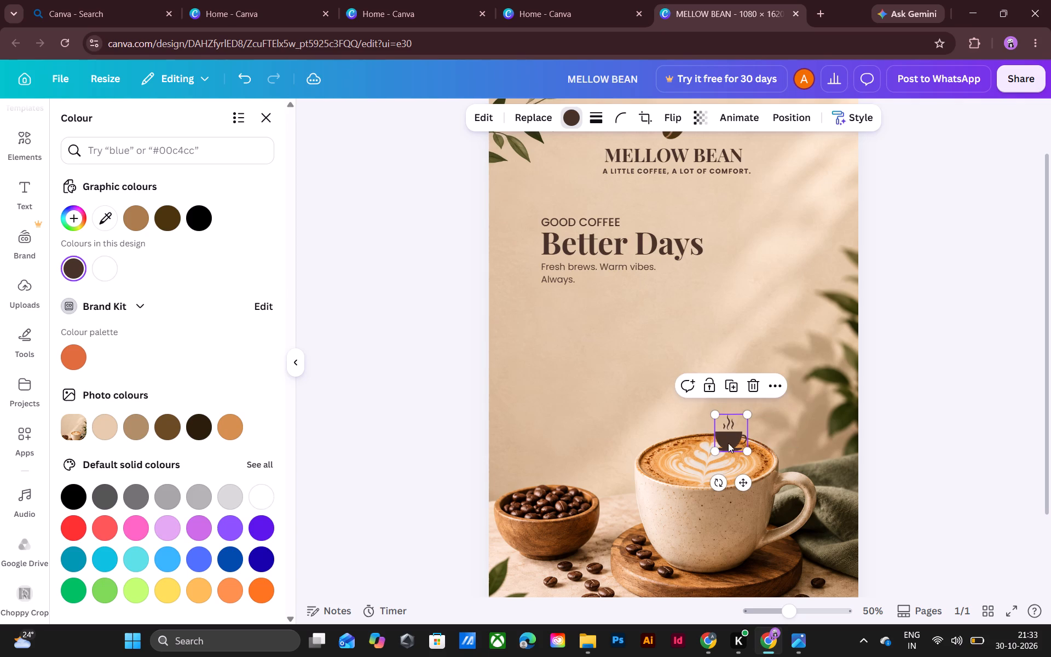
pyautogui.moveTo(729, 433); pyautogui.dragTo(560, 316)
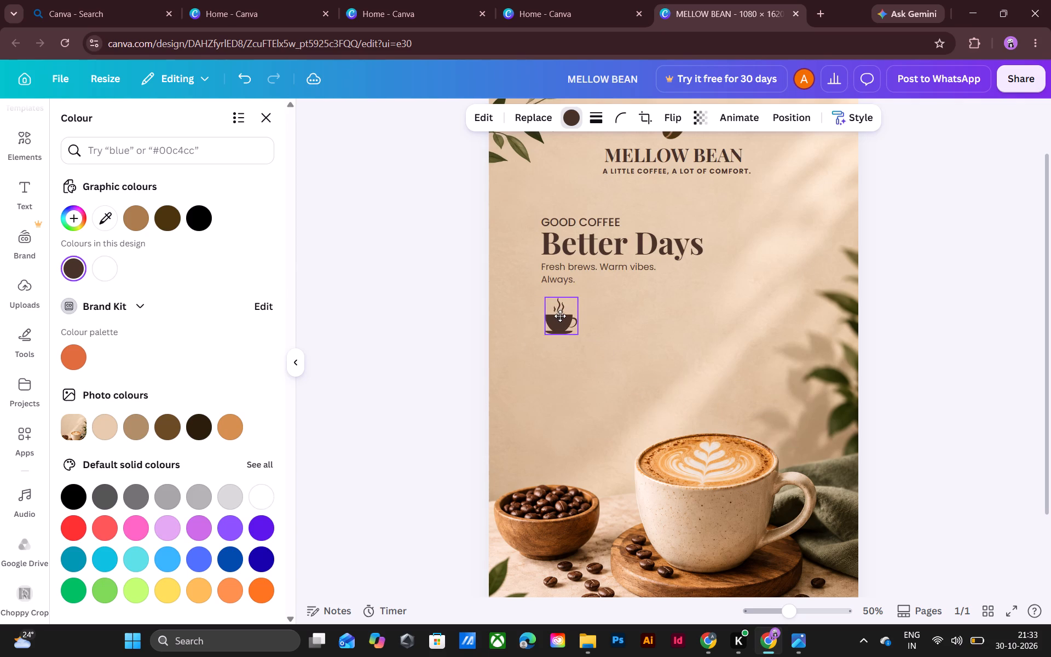
pyautogui.moveTo(560, 316); pyautogui.dragTo(557, 314)
pyautogui.moveTo(542, 295); pyautogui.dragTo(547, 304)
pyautogui.click(552, 363)
pyautogui.click(647, 358)
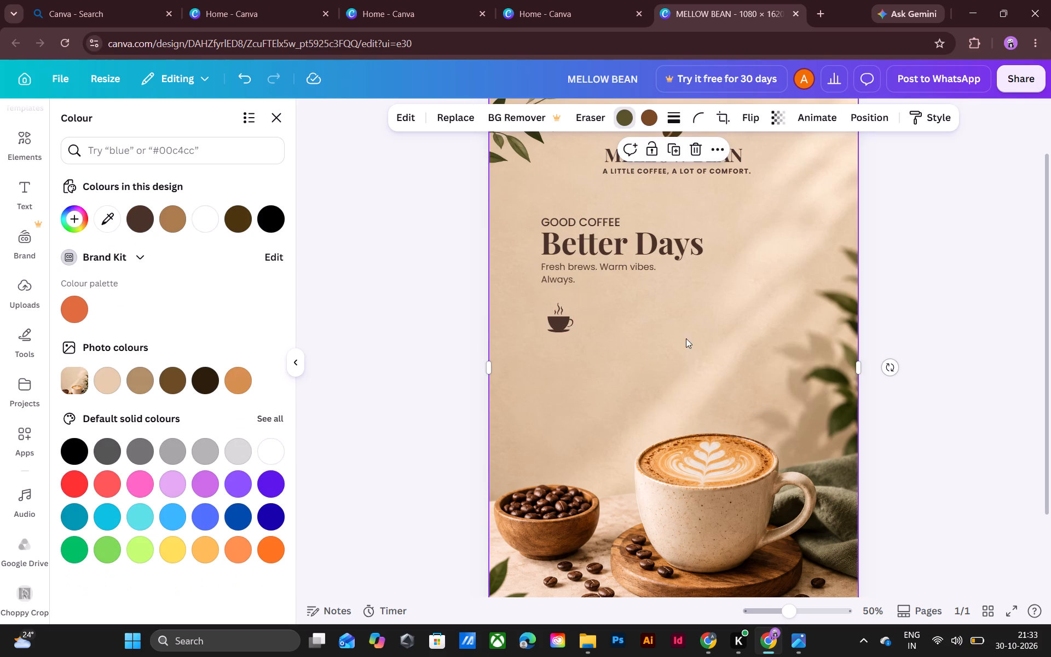
pyautogui.moveTo(555, 327); pyautogui.dragTo(550, 315)
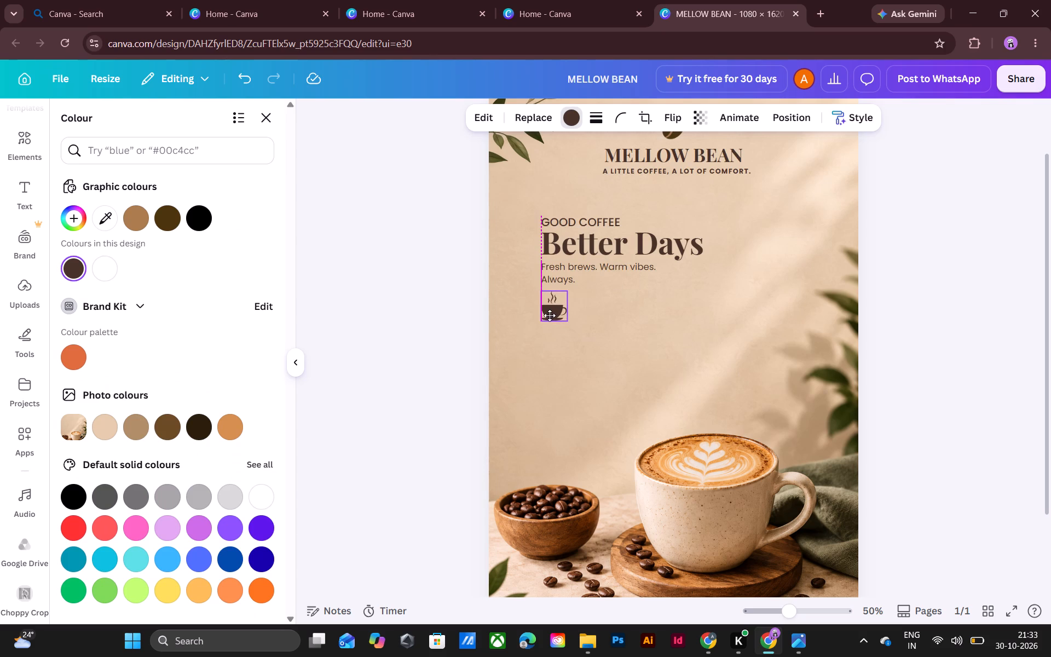
pyautogui.moveTo(550, 315); pyautogui.dragTo(549, 323)
pyautogui.click(576, 417)
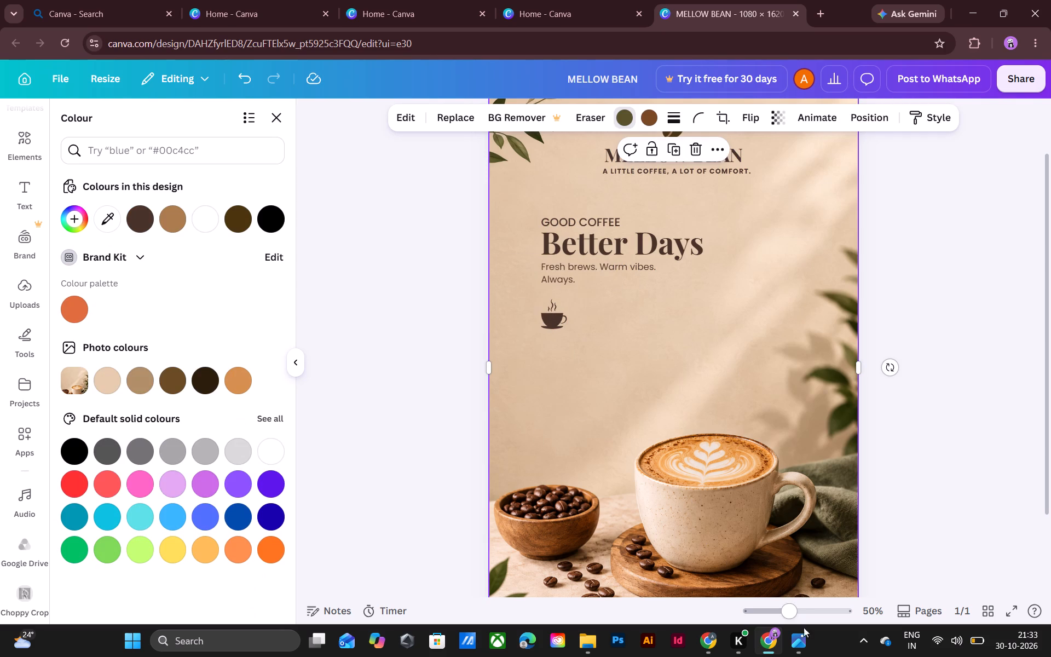
# Compare the cup icon's placement and the overall poster layout with the reference poster's feature icon list.
pyautogui.click(798, 653)
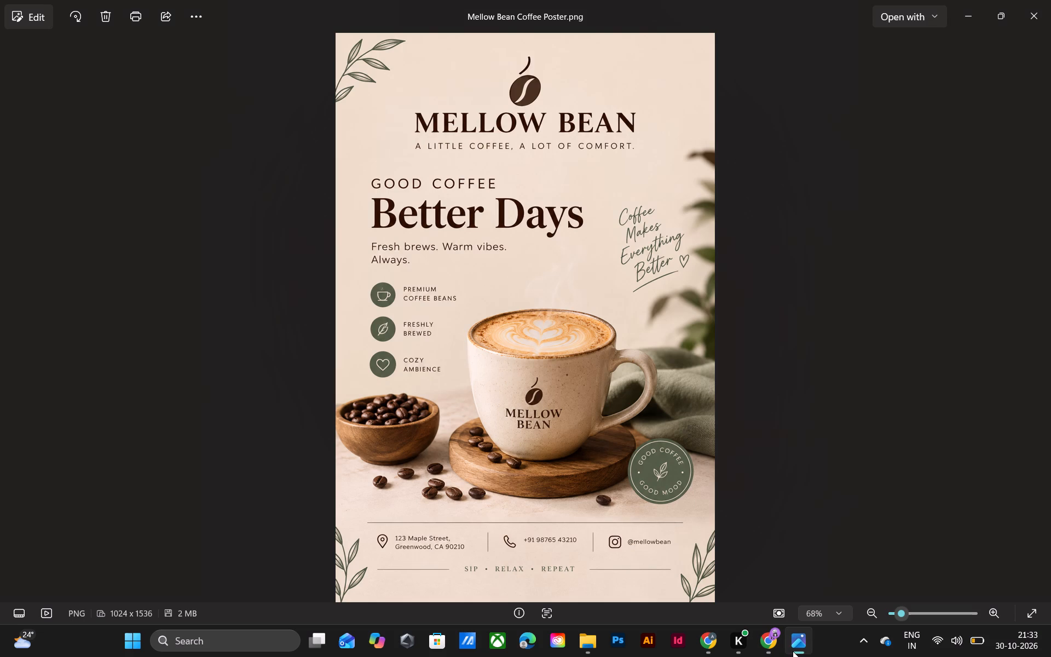
pyautogui.click(712, 647)
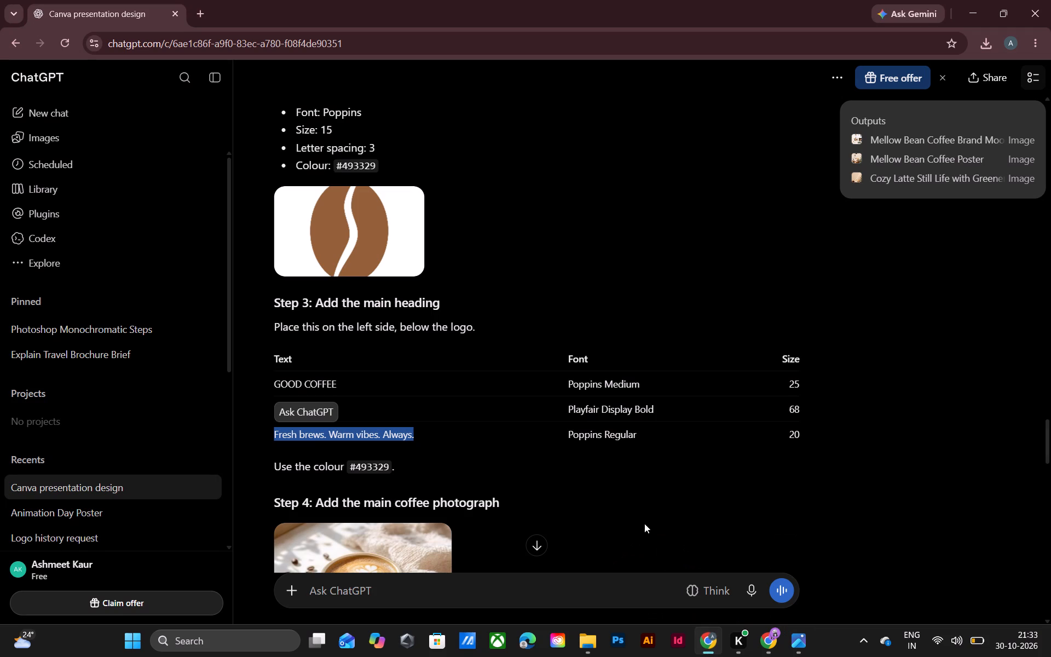
pyautogui.click(765, 644)
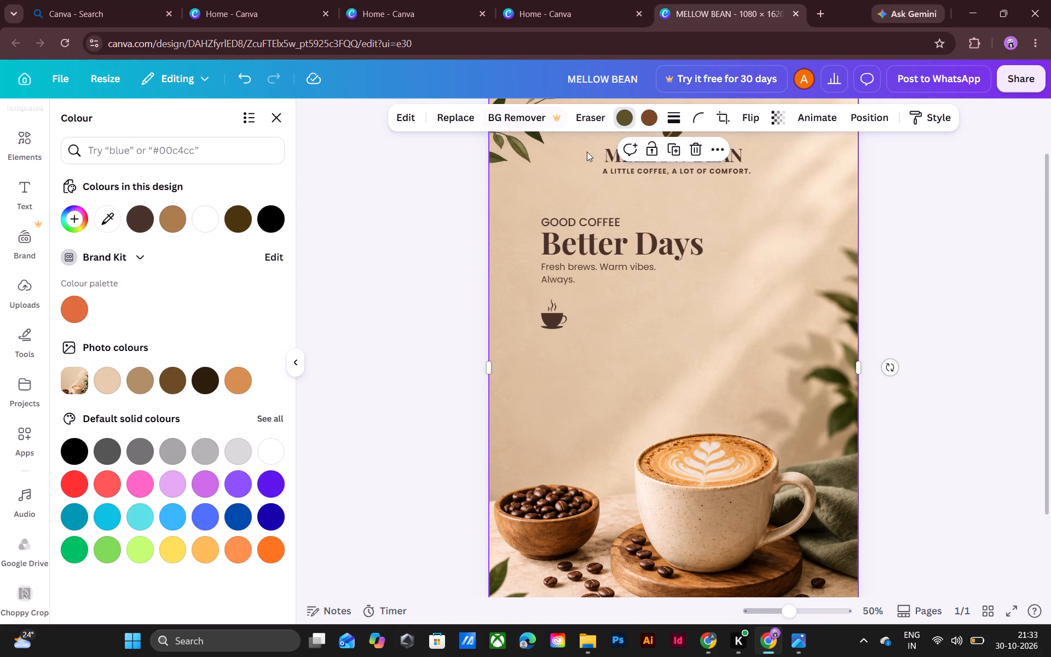
pyautogui.click(556, 328)
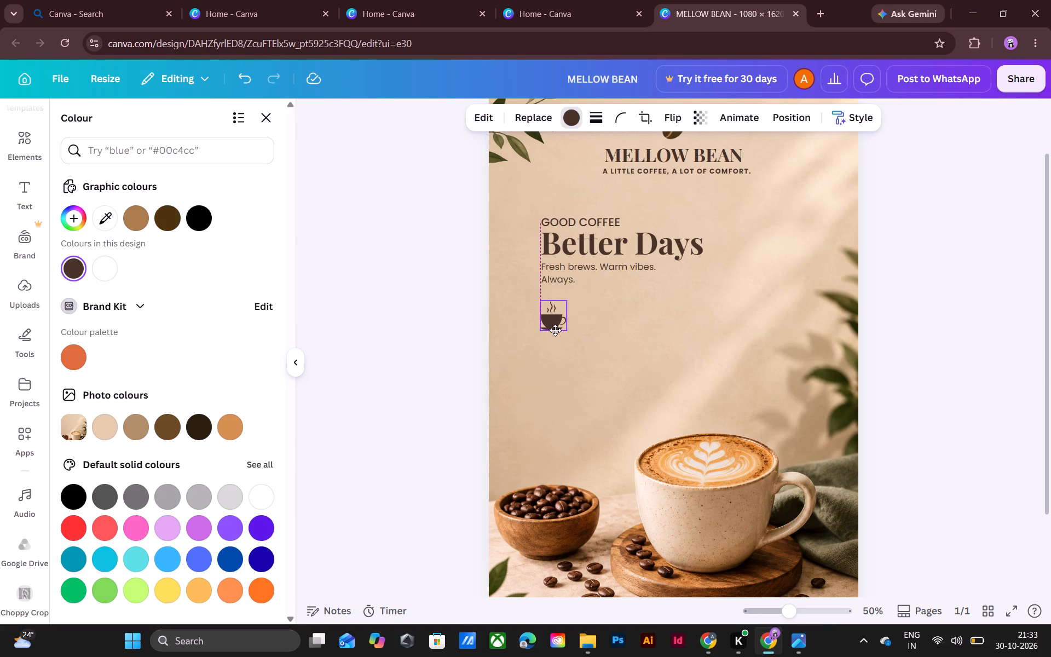
pyautogui.click(798, 642)
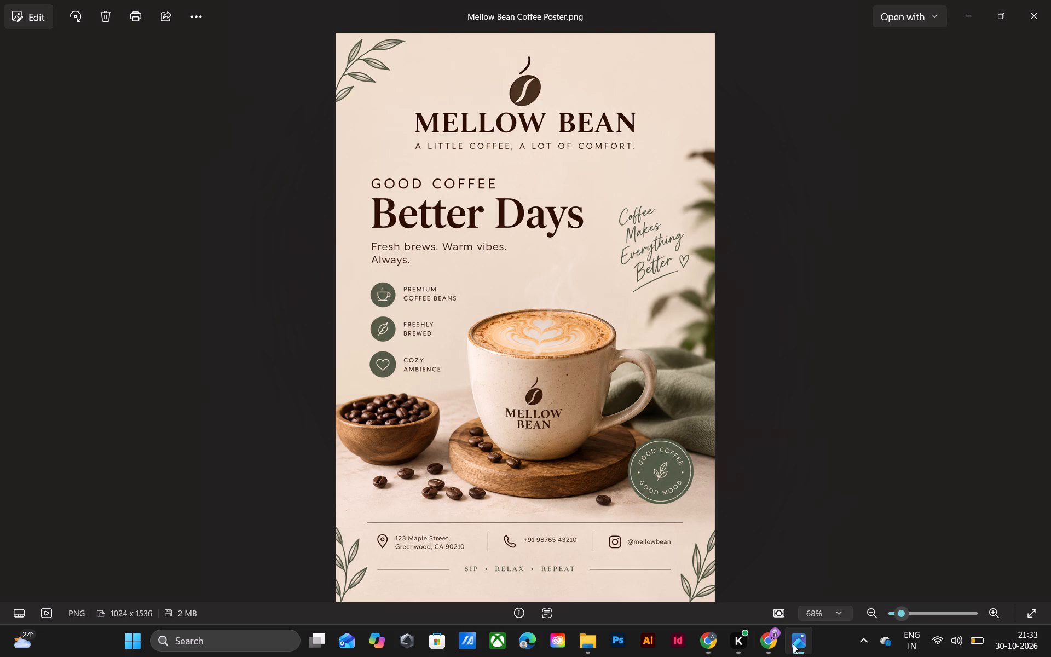
pyautogui.click(694, 644)
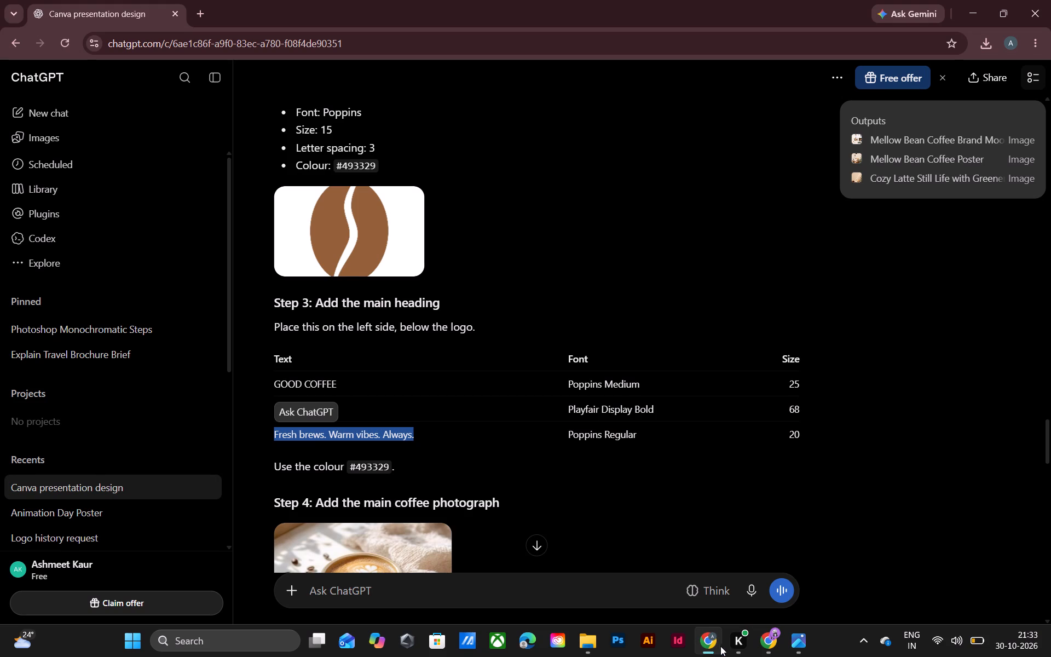
pyautogui.click(772, 646)
pyautogui.click(695, 508)
pyautogui.scroll(-3, 725, 519)
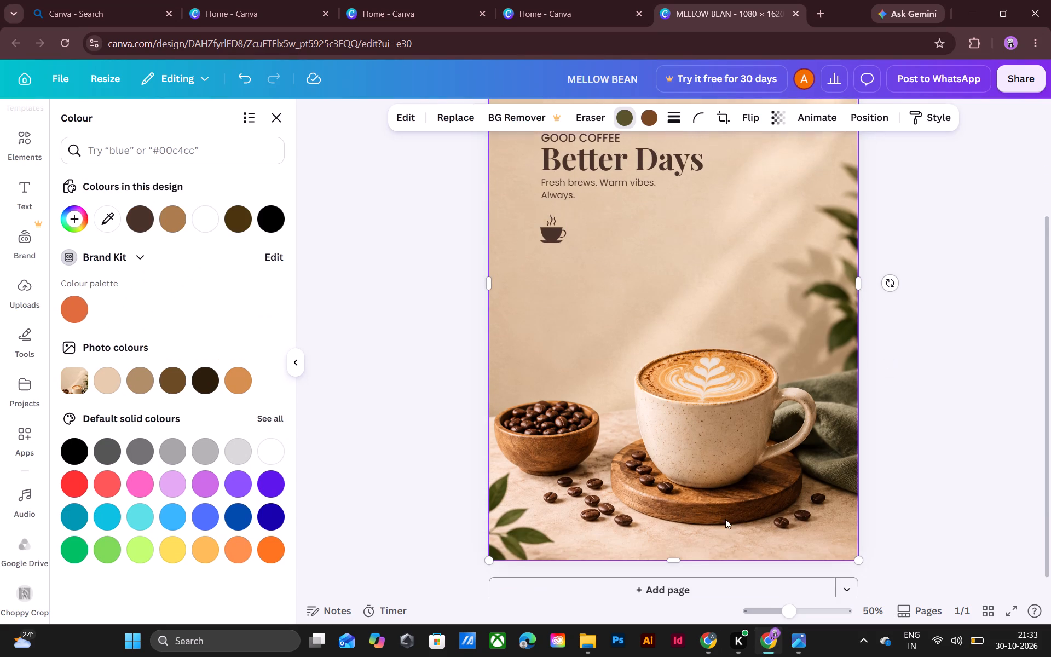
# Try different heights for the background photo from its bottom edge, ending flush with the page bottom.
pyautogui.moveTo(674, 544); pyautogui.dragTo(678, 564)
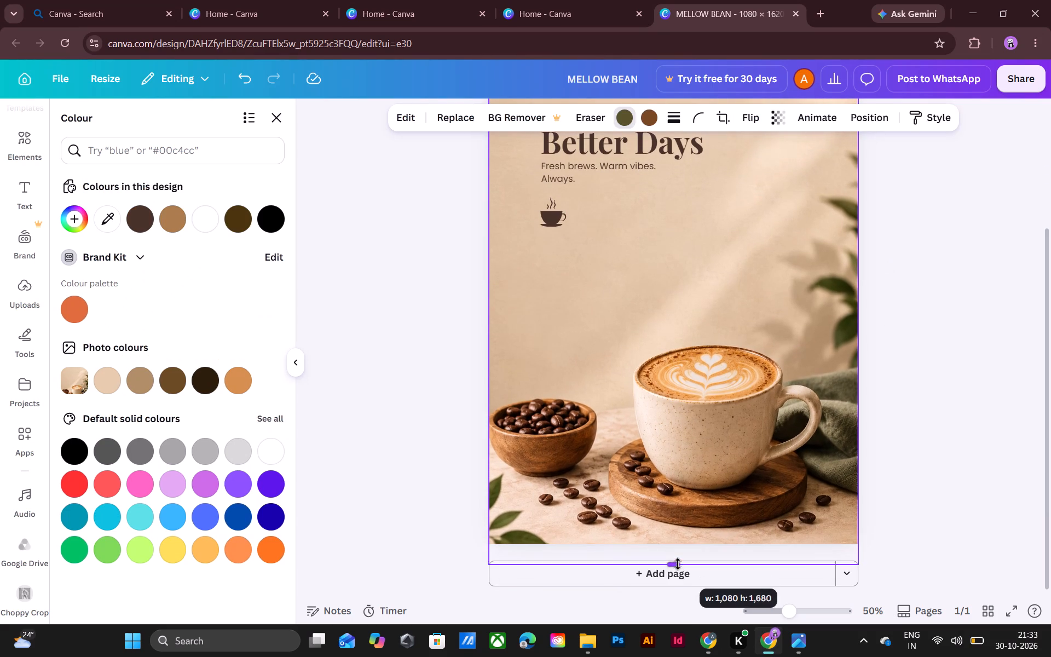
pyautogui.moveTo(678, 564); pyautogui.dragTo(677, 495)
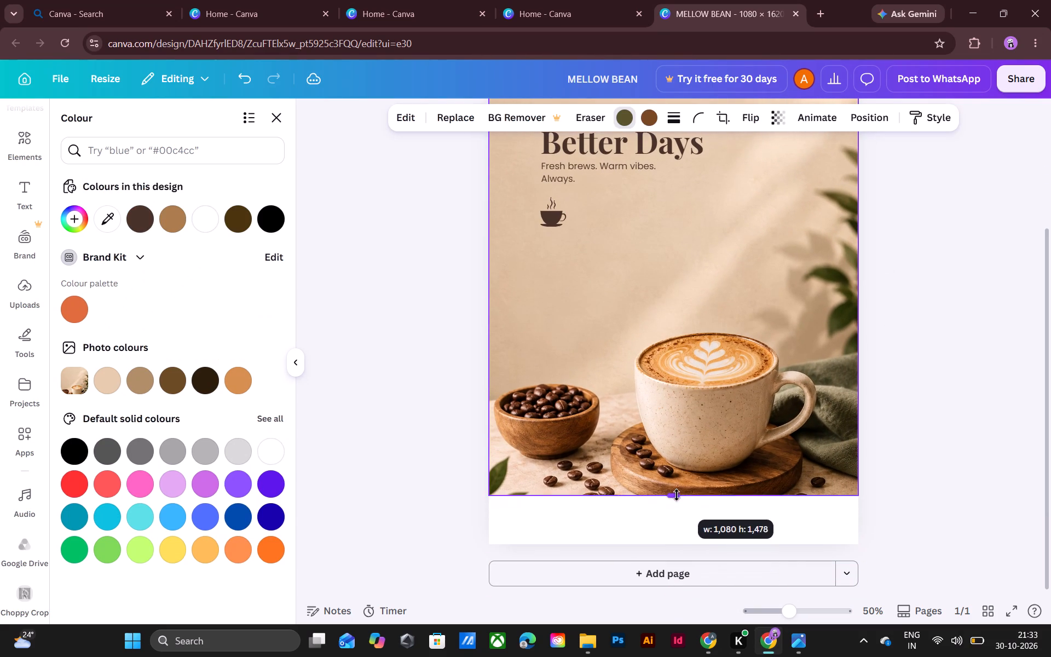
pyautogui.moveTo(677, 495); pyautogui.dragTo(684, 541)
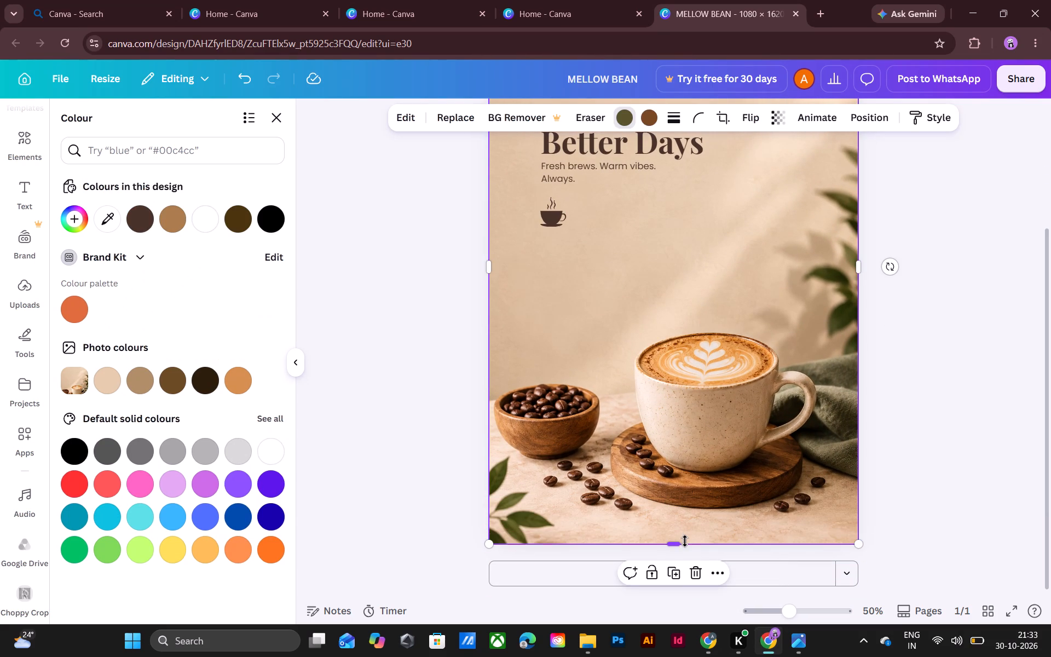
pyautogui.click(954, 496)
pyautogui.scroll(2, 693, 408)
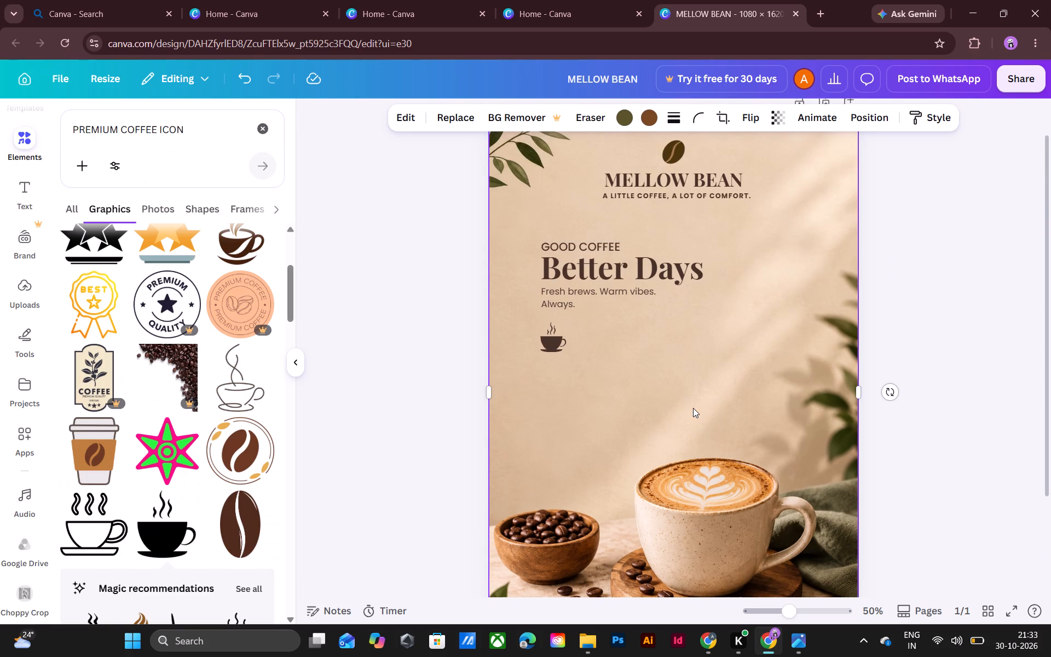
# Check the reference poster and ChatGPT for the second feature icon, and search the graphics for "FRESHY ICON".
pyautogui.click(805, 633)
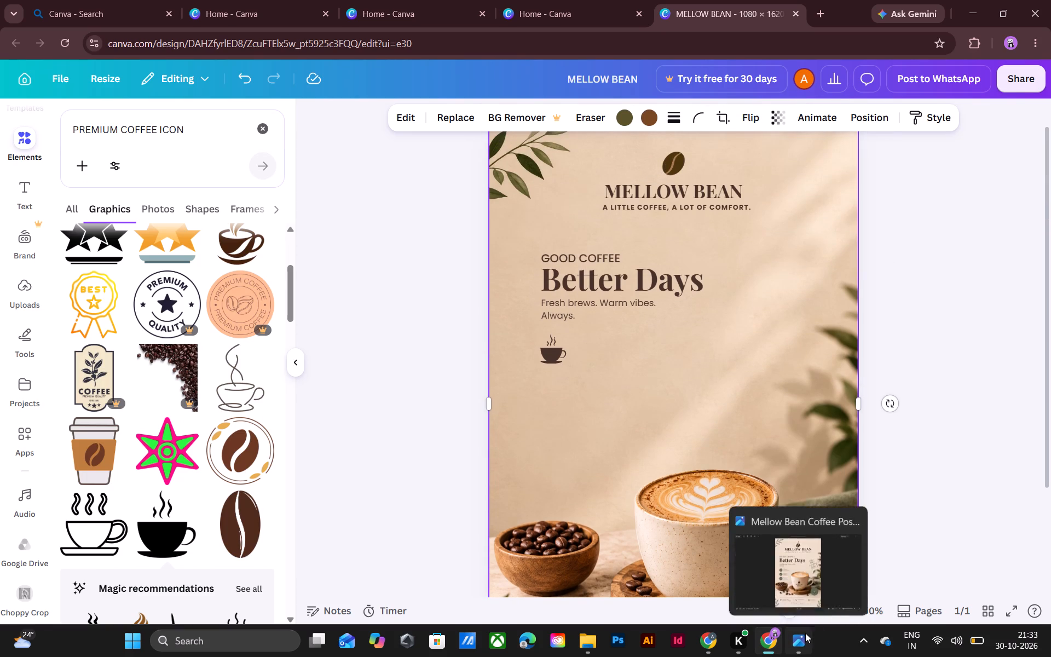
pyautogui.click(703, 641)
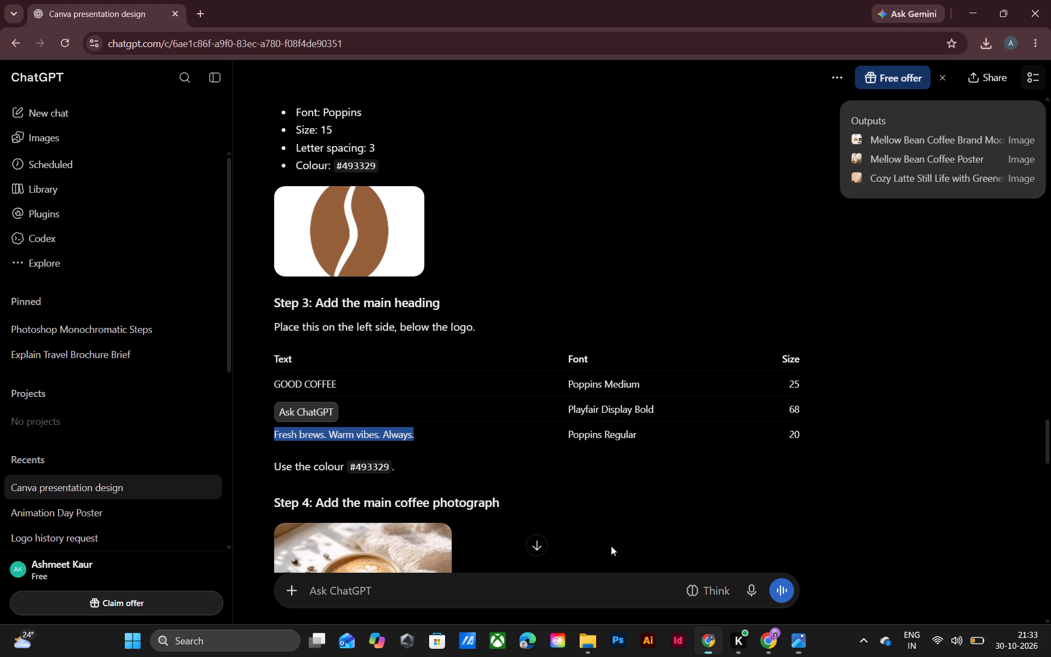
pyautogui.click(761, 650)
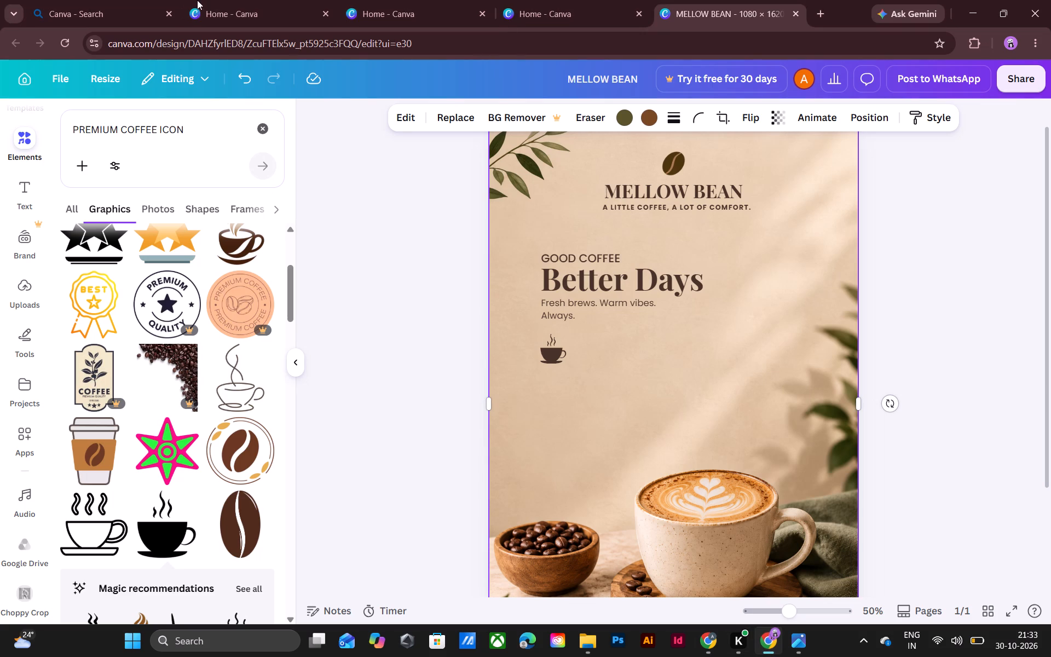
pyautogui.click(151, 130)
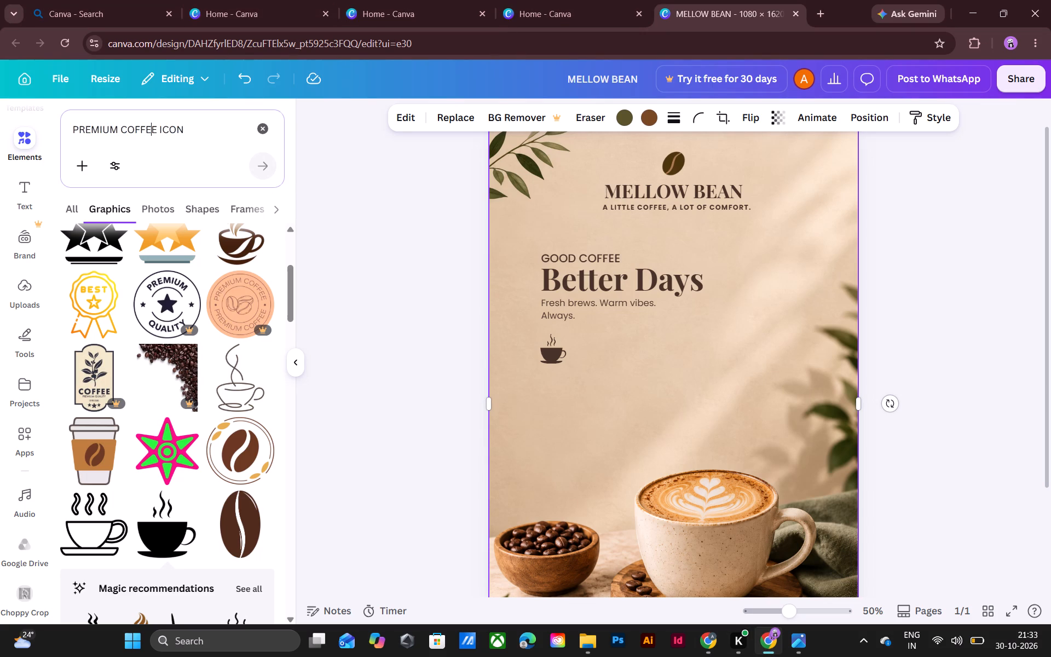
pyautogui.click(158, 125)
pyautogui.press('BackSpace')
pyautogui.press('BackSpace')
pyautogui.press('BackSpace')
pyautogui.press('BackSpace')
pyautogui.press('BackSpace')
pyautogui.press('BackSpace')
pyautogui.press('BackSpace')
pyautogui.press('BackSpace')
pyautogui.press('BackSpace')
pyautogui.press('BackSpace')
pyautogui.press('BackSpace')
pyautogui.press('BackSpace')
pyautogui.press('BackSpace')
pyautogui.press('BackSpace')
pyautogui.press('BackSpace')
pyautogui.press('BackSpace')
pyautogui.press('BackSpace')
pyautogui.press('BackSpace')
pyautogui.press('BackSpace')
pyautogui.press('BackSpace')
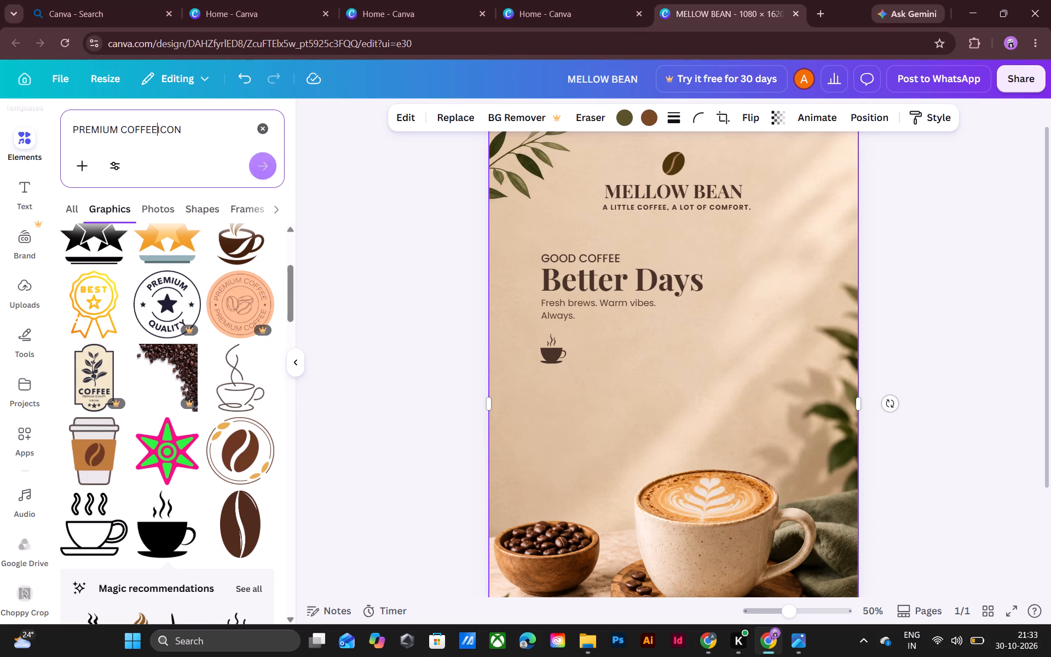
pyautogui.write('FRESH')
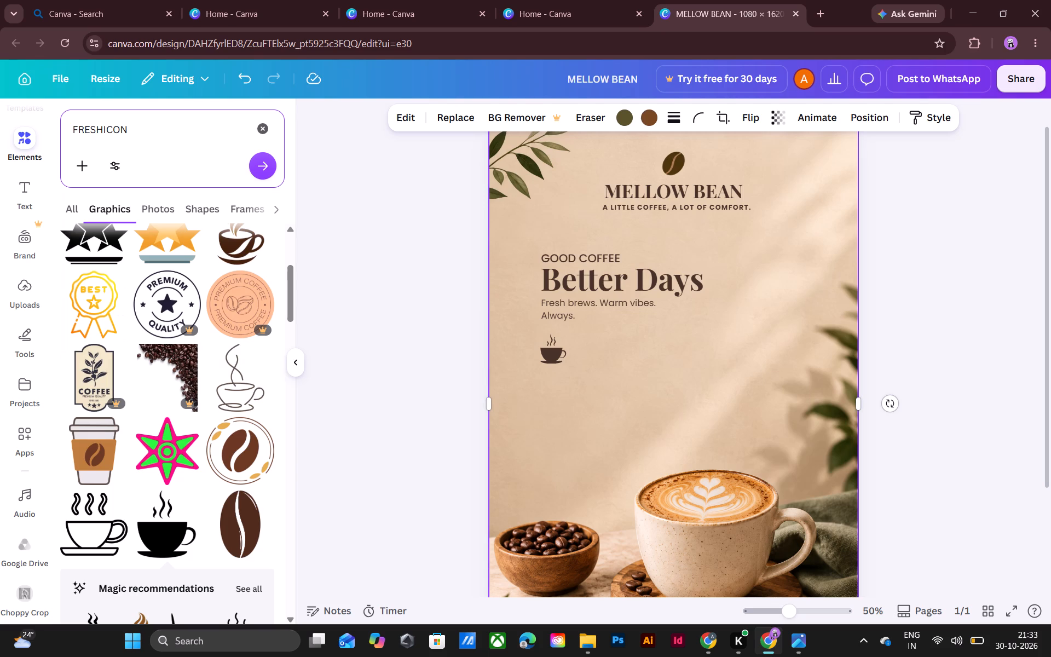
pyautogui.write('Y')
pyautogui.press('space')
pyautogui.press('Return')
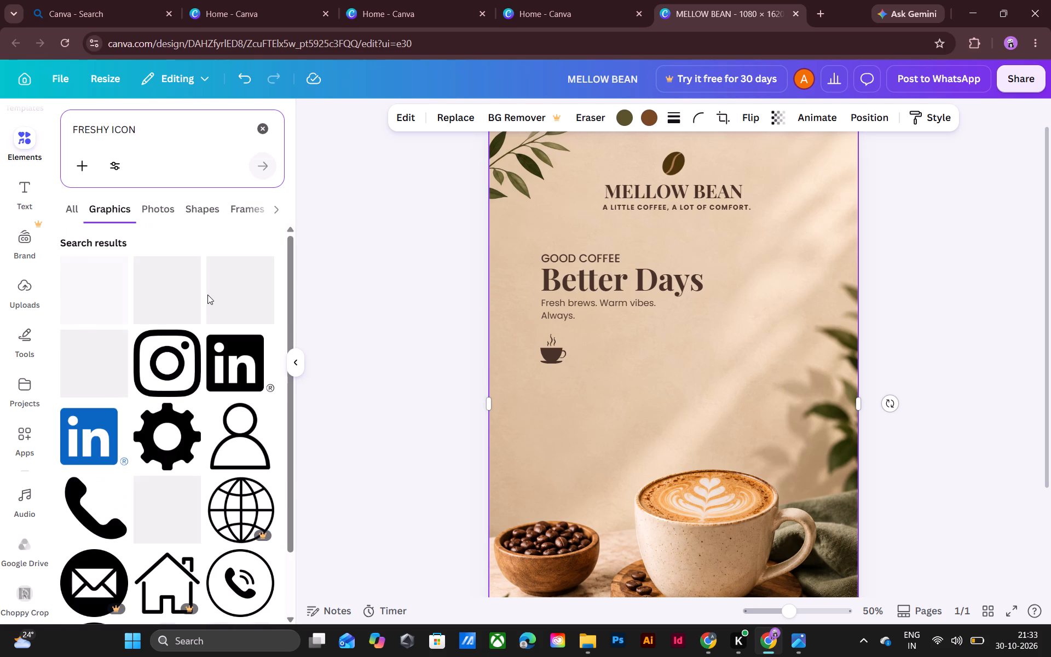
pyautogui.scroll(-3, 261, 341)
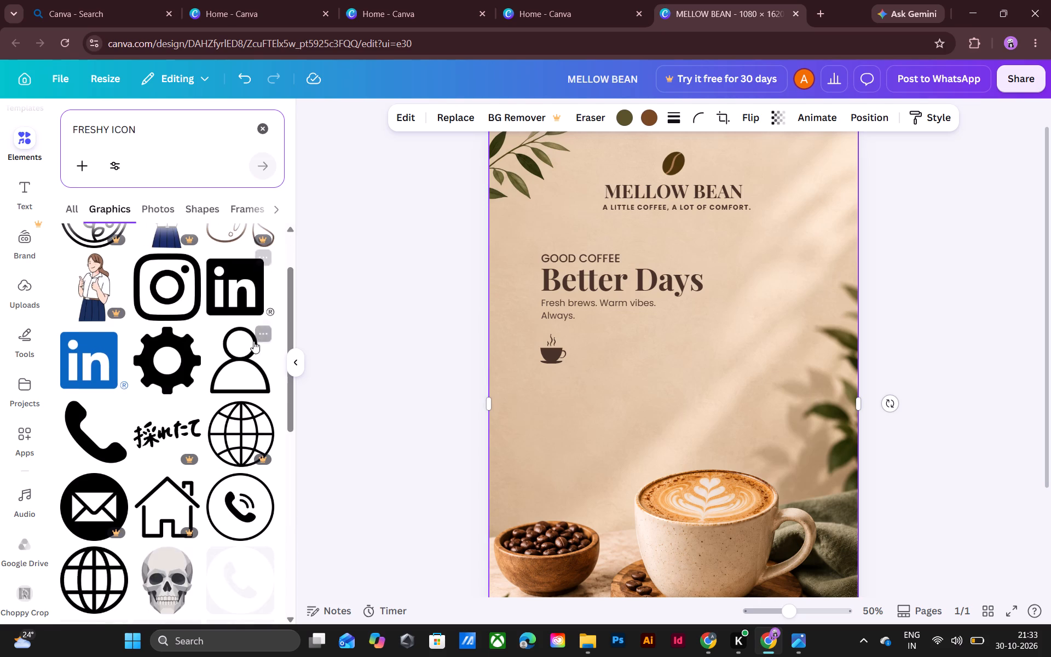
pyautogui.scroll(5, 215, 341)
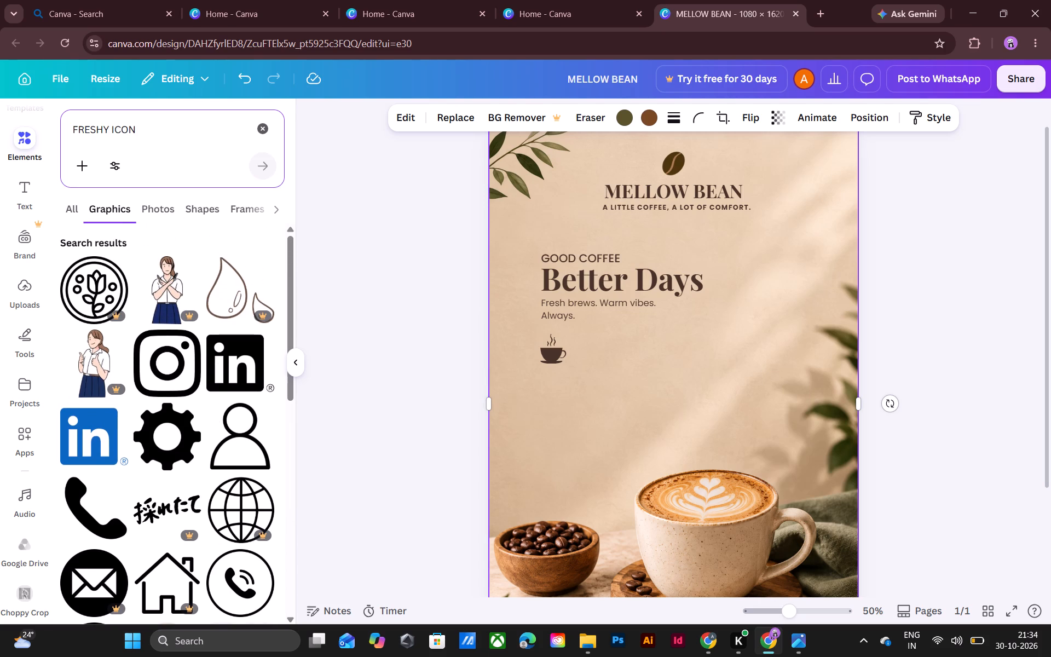
# Search the graphics for "LEAF ICON" and add the green icon with one light and one dark leaf to the poster.
pyautogui.press('BackSpace')
pyautogui.press('BackSpace')
pyautogui.press('BackSpace')
pyautogui.press('BackSpace')
pyautogui.press('BackSpace')
pyautogui.press('BackSpace')
pyautogui.press('BackSpace')
pyautogui.press('BackSpace')
pyautogui.press('BackSpace')
pyautogui.press('BackSpace')
pyautogui.press('BackSpace')
pyautogui.press('BackSpace')
pyautogui.press('BackSpace')
pyautogui.press('BackSpace')
pyautogui.press('BackSpace')
pyautogui.press('BackSpace')
pyautogui.press('BackSpace')
pyautogui.press('BackSpace')
pyautogui.press('BackSpace')
pyautogui.press('BackSpace')
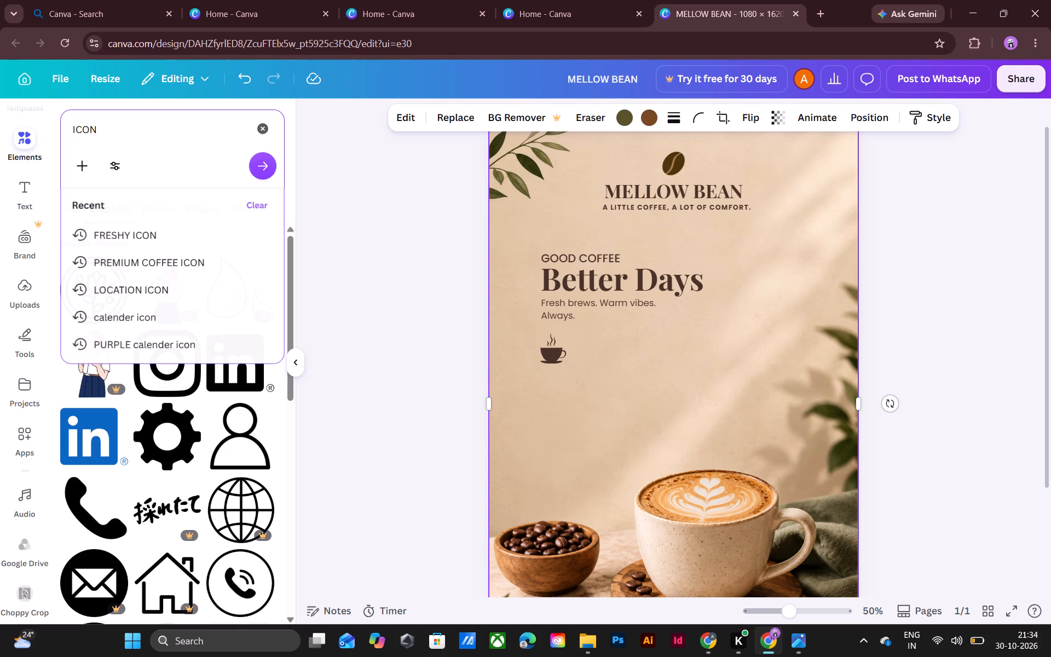
pyautogui.write('LE')
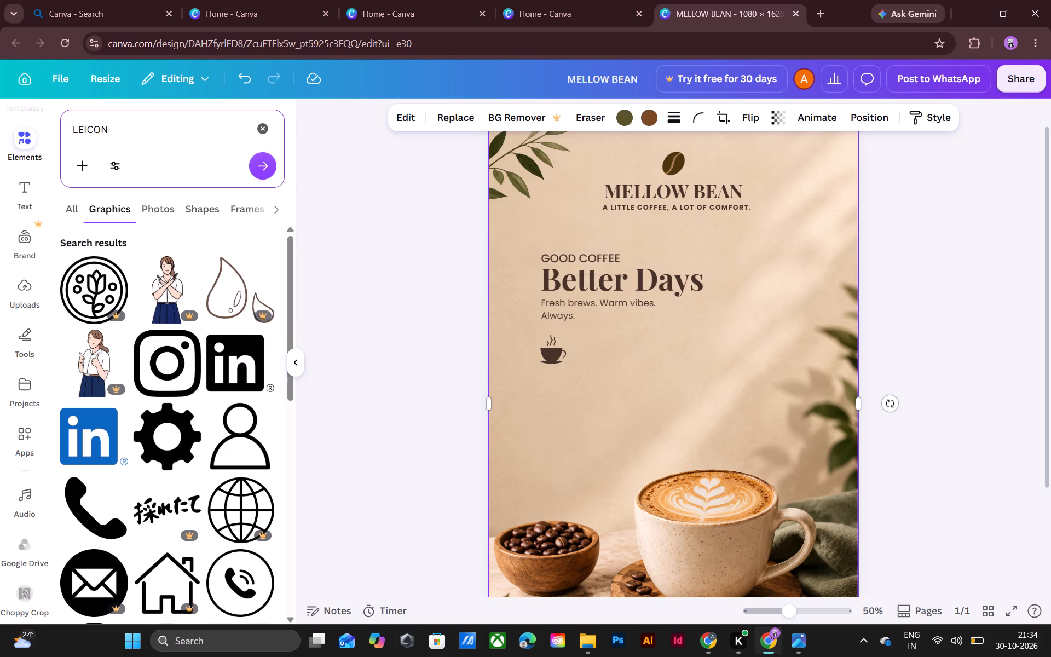
pyautogui.write('AF')
pyautogui.press('space')
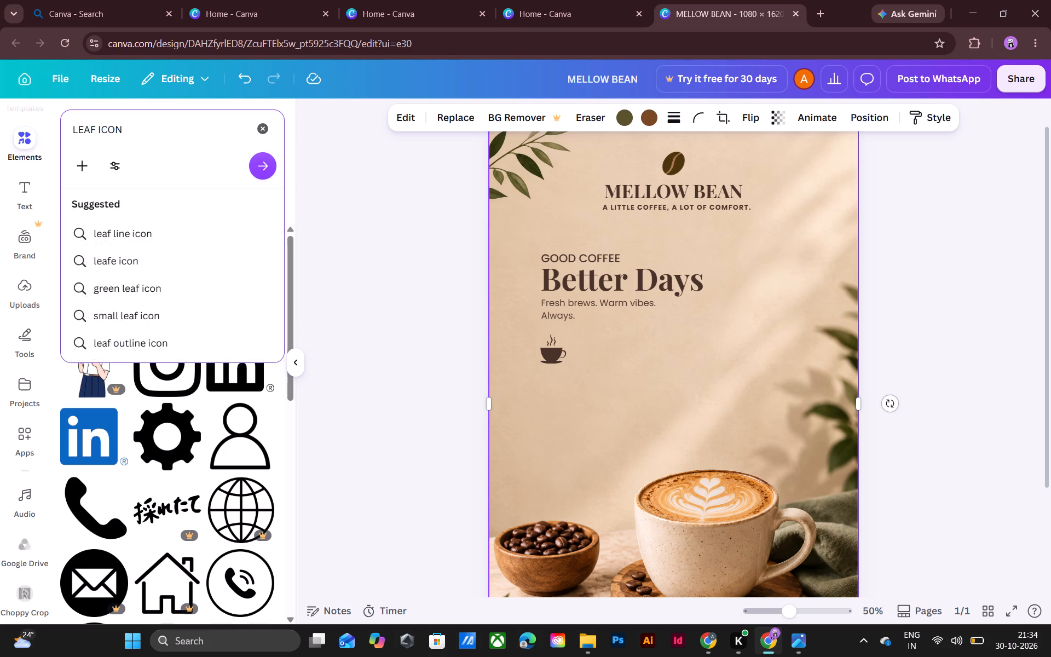
pyautogui.press('Return')
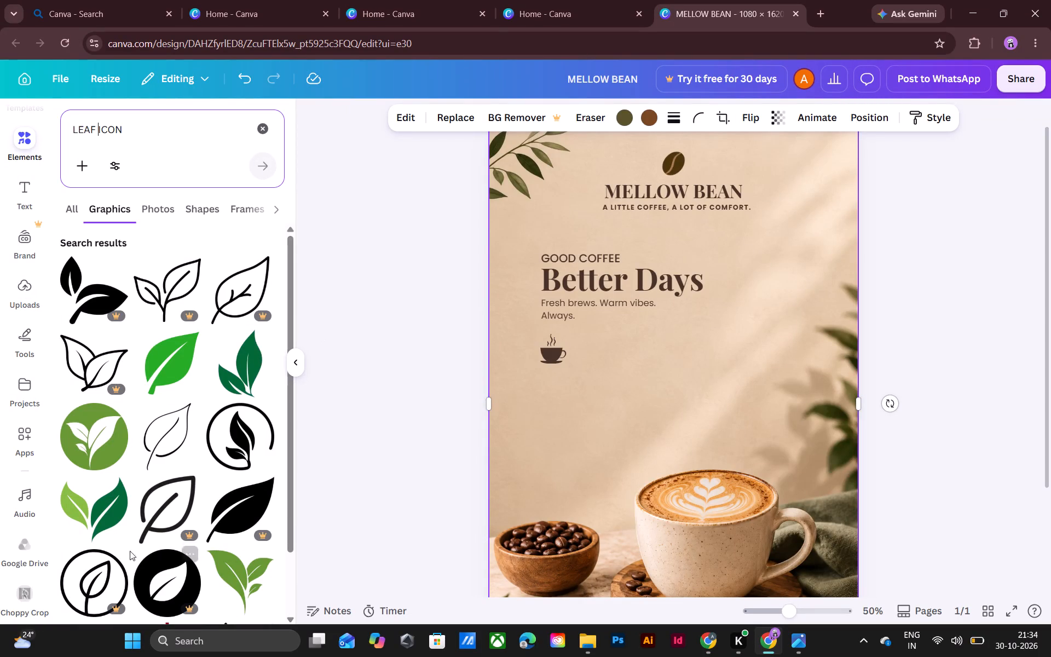
pyautogui.scroll(-2, 160, 475)
pyautogui.click(95, 371)
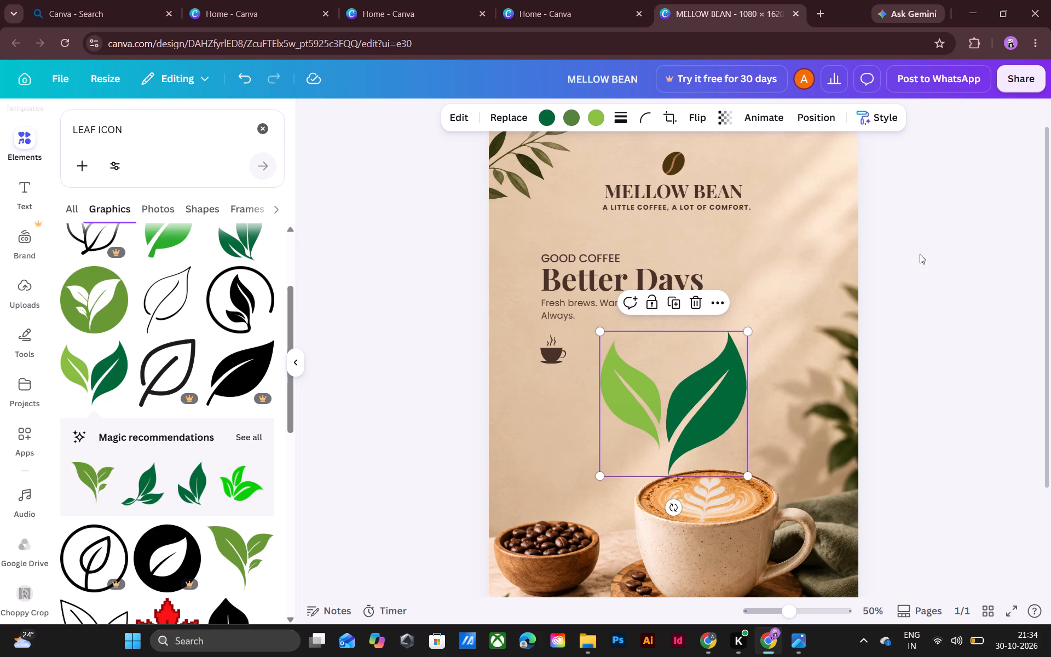
# Recolour the leaf icon's light green leaf with the heading's dark brown #493329.
pyautogui.click(711, 434)
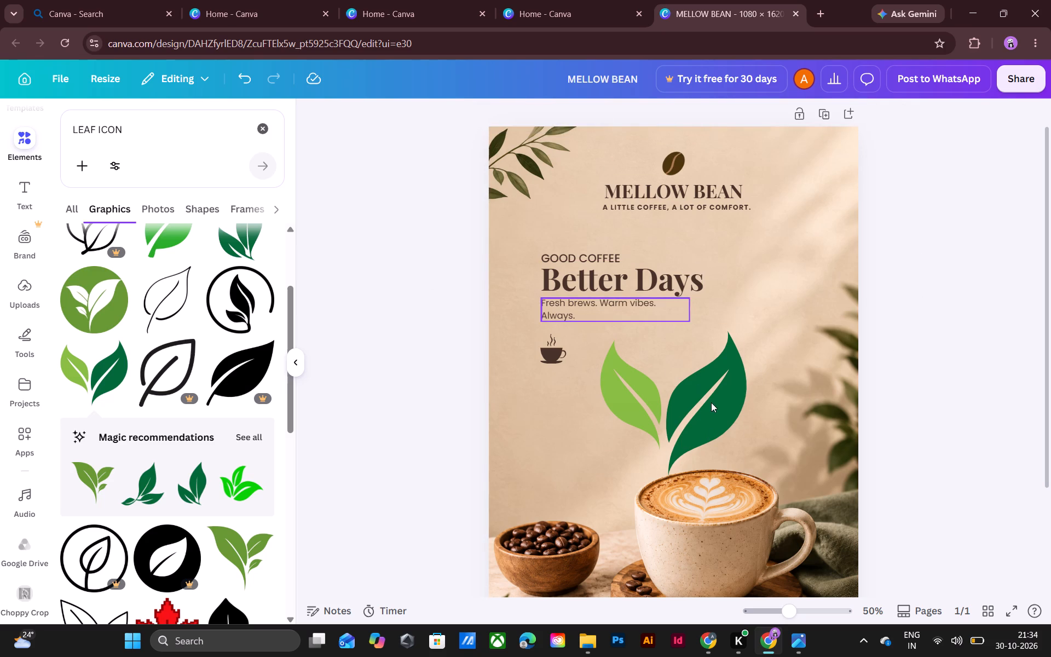
pyautogui.click(711, 403)
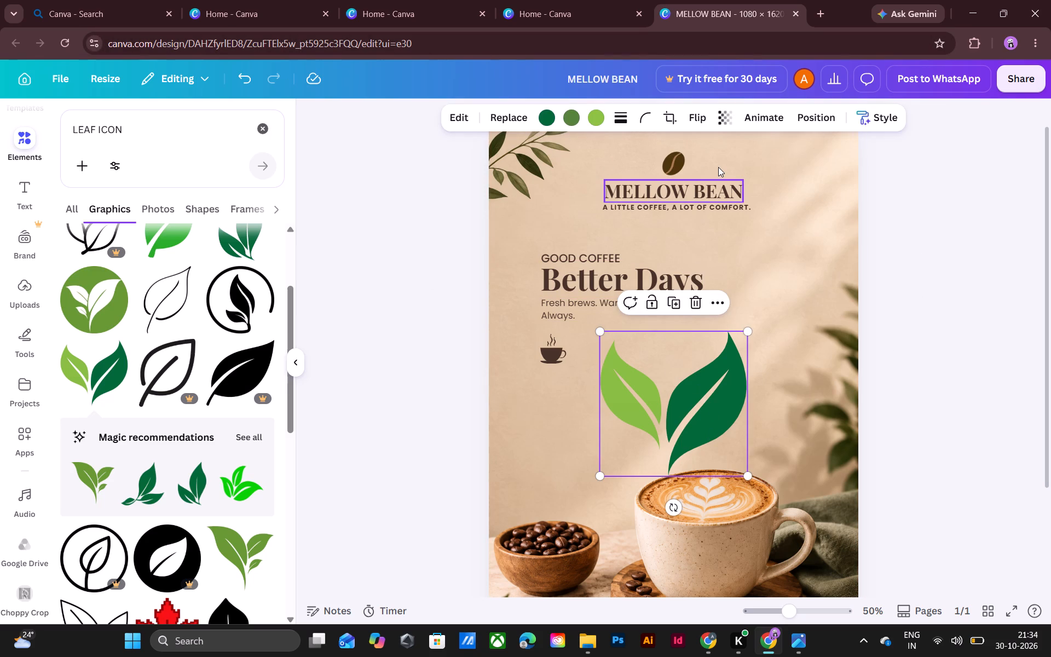
pyautogui.click(587, 119)
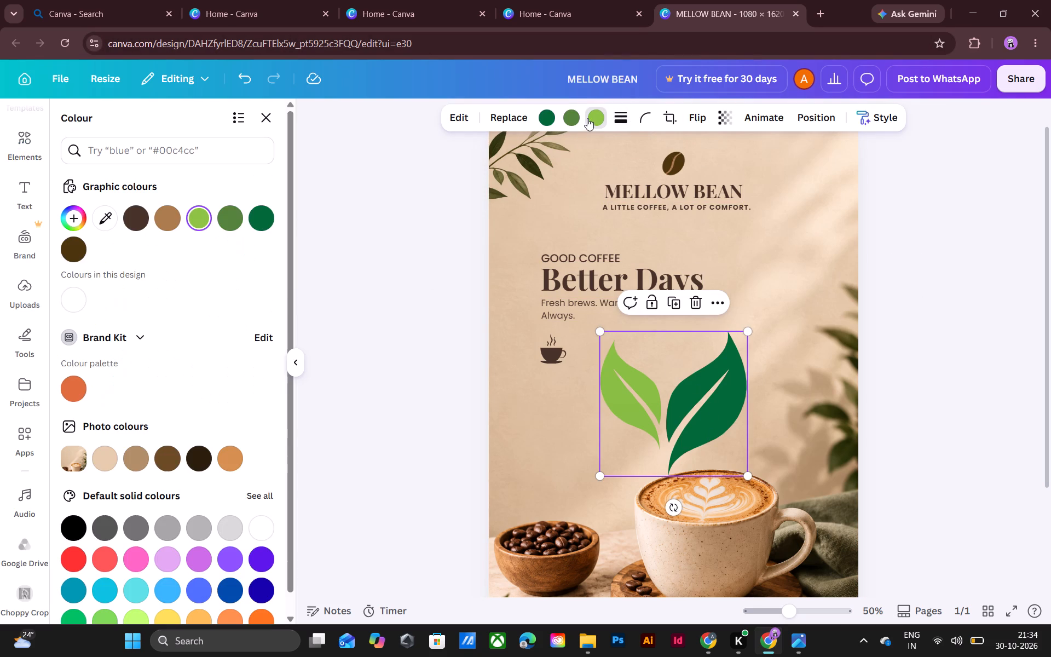
pyautogui.click(131, 226)
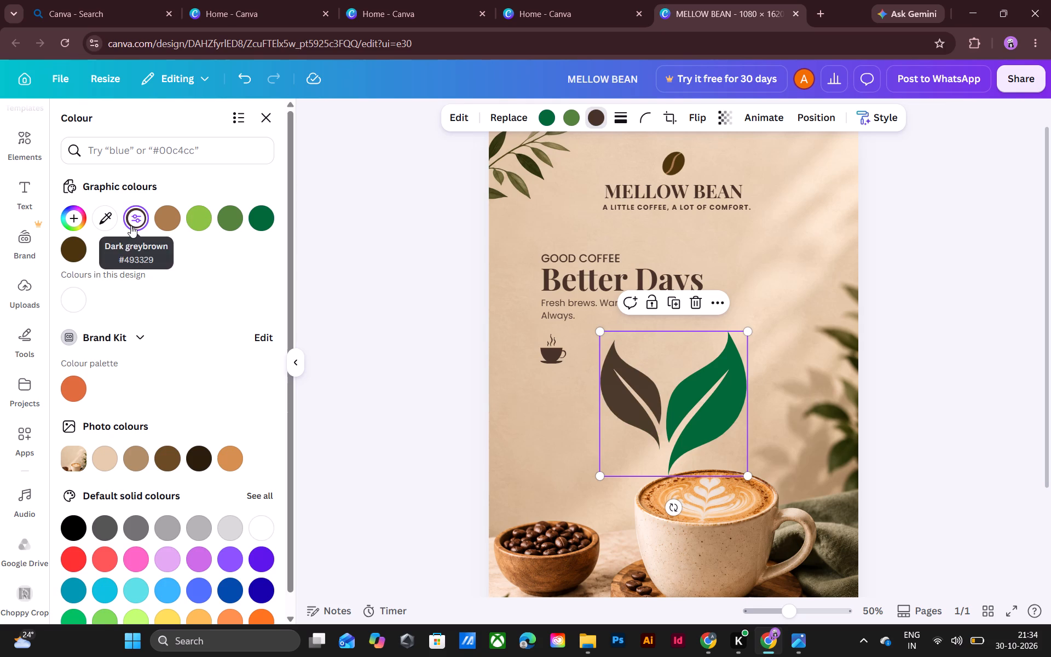
pyautogui.click(730, 376)
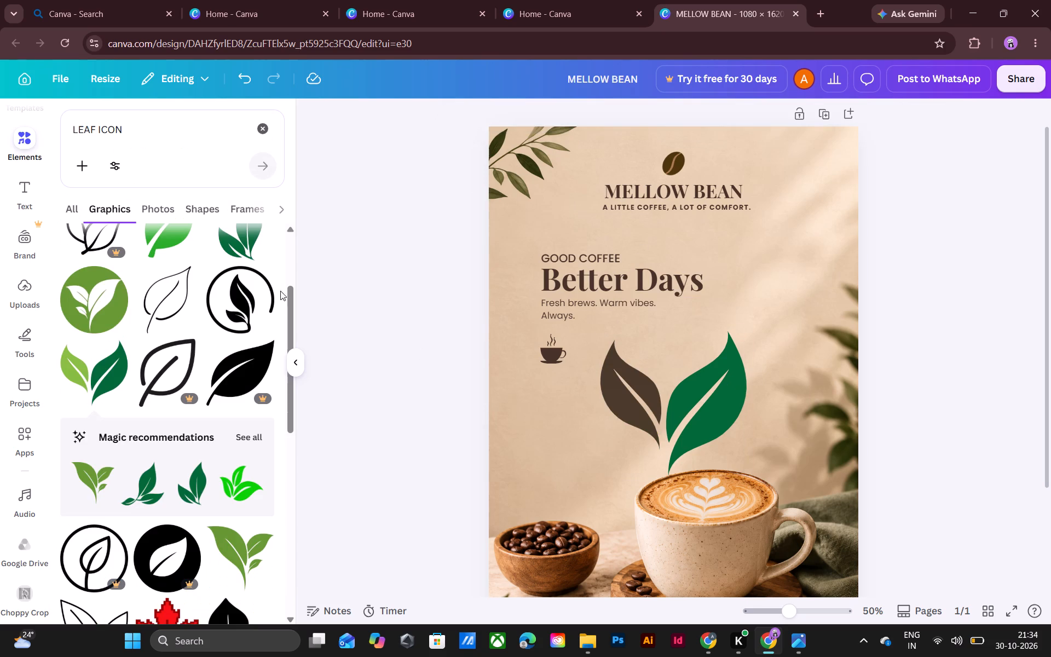
pyautogui.click(640, 396)
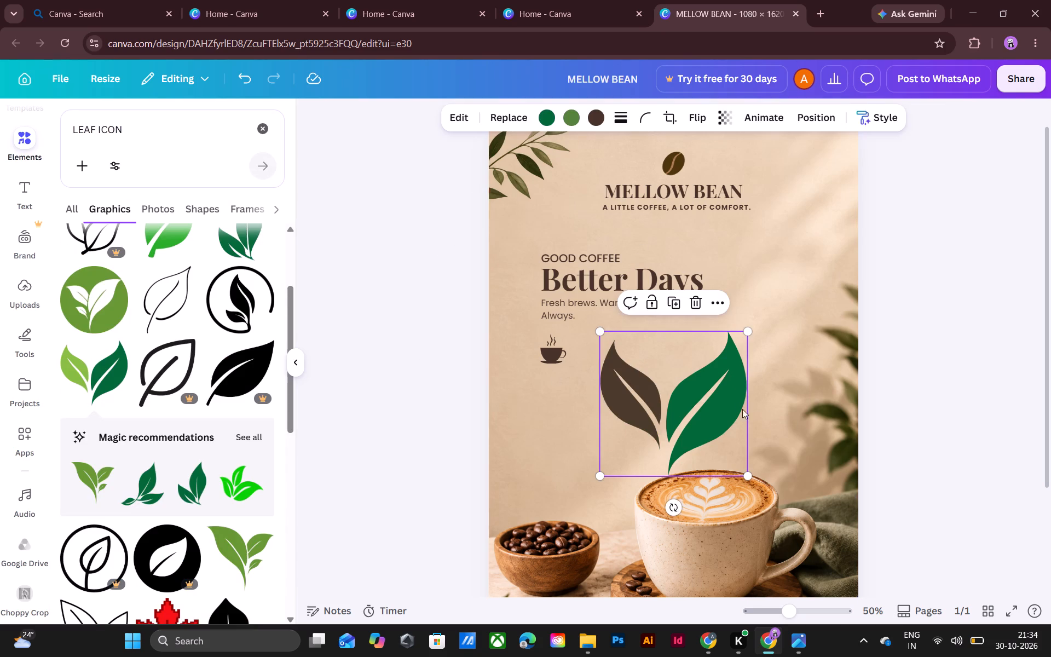
# Shrink the leaf icon to slightly smaller than the cup icon and place it below the cup, aligned with the heading's left edge.
pyautogui.moveTo(751, 476); pyautogui.dragTo(676, 383)
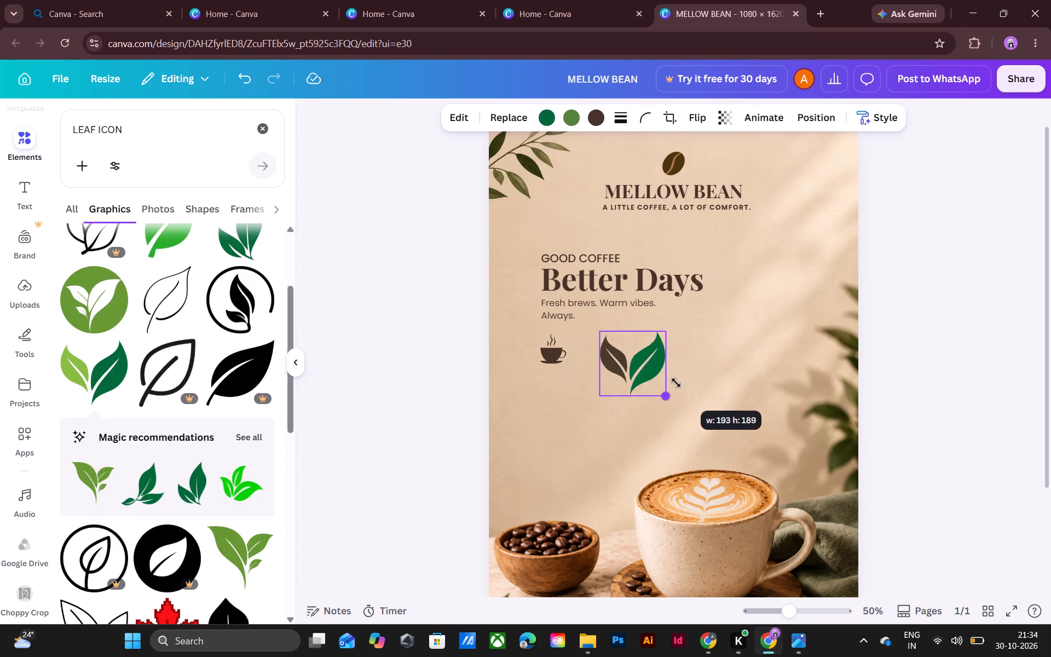
pyautogui.moveTo(676, 383); pyautogui.dragTo(640, 355)
pyautogui.moveTo(609, 346); pyautogui.dragTo(593, 367)
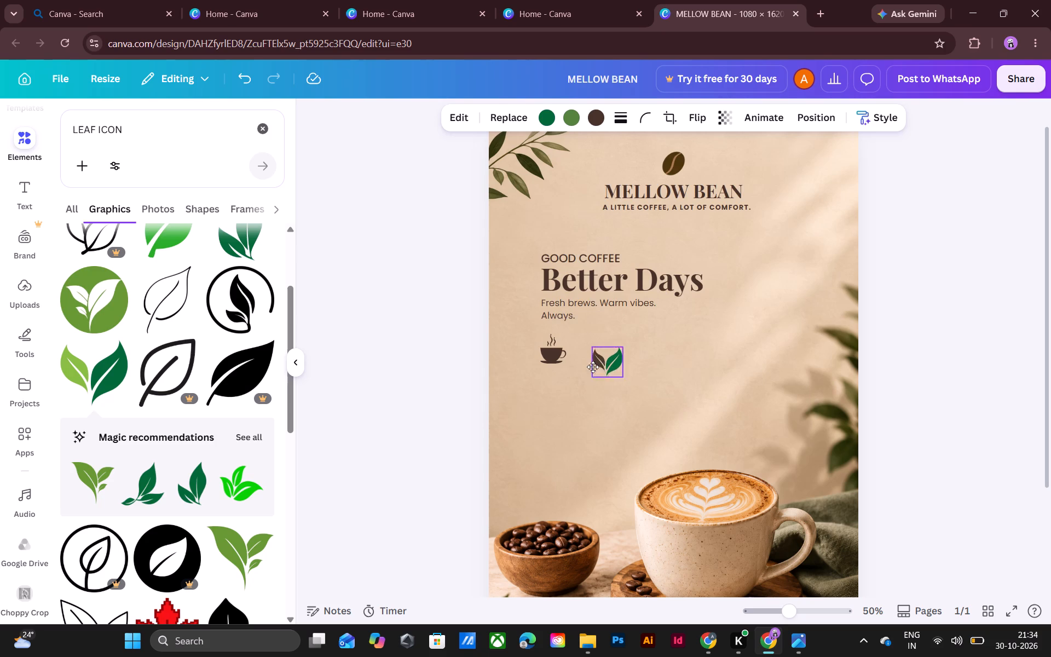
pyautogui.moveTo(593, 367); pyautogui.dragTo(549, 390)
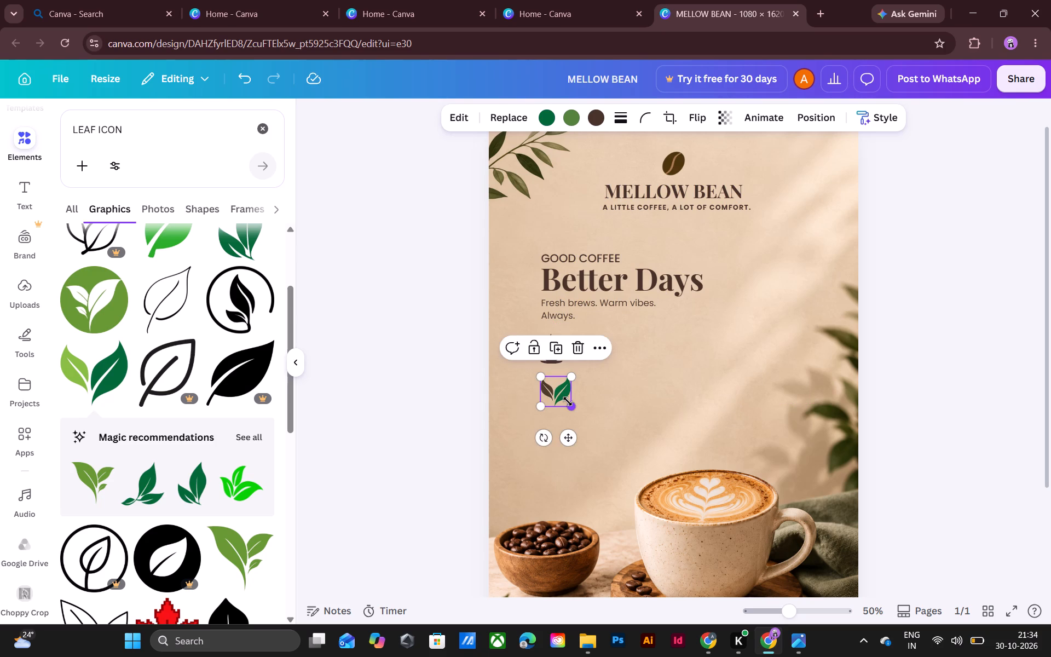
pyautogui.moveTo(568, 402); pyautogui.dragTo(568, 386)
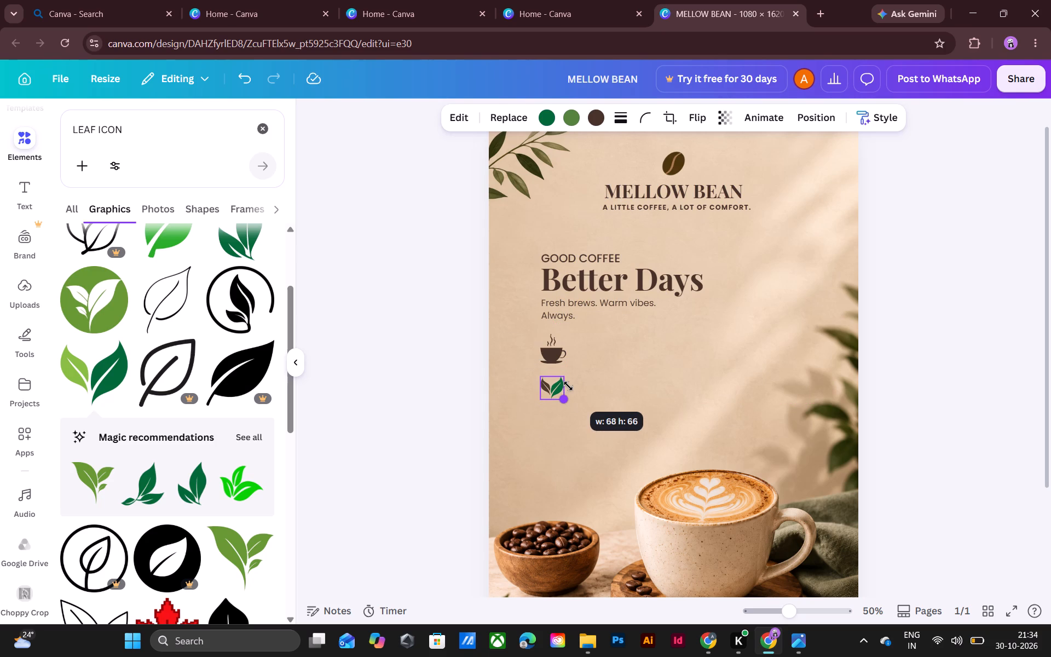
pyautogui.moveTo(568, 386); pyautogui.dragTo(568, 384)
pyautogui.click(604, 391)
pyautogui.click(549, 391)
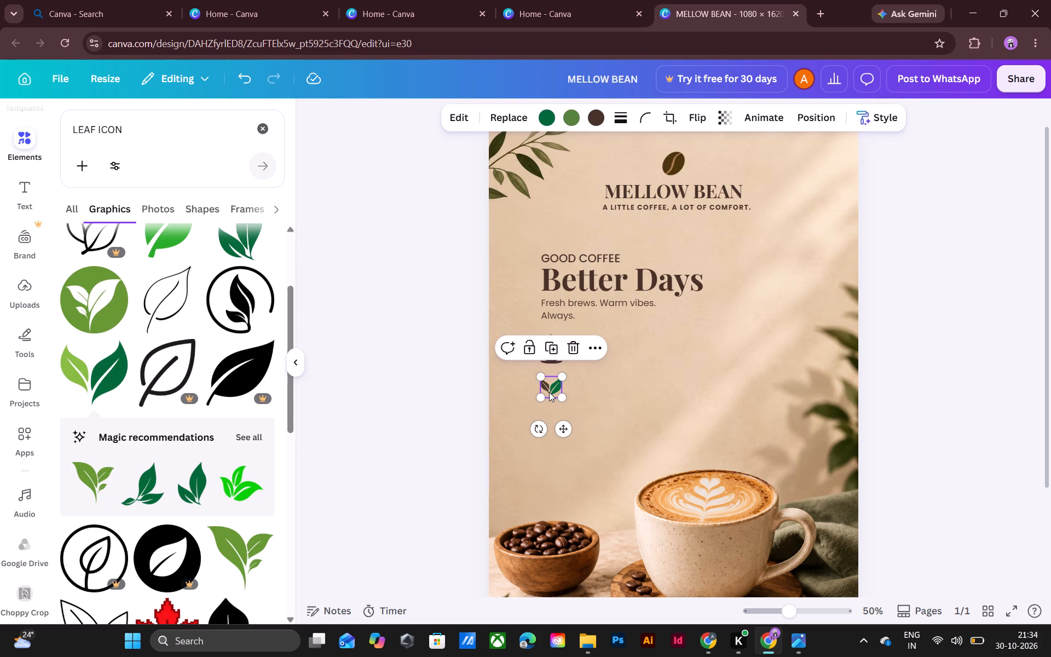
pyautogui.click(660, 383)
pyautogui.moveTo(555, 391); pyautogui.dragTo(555, 396)
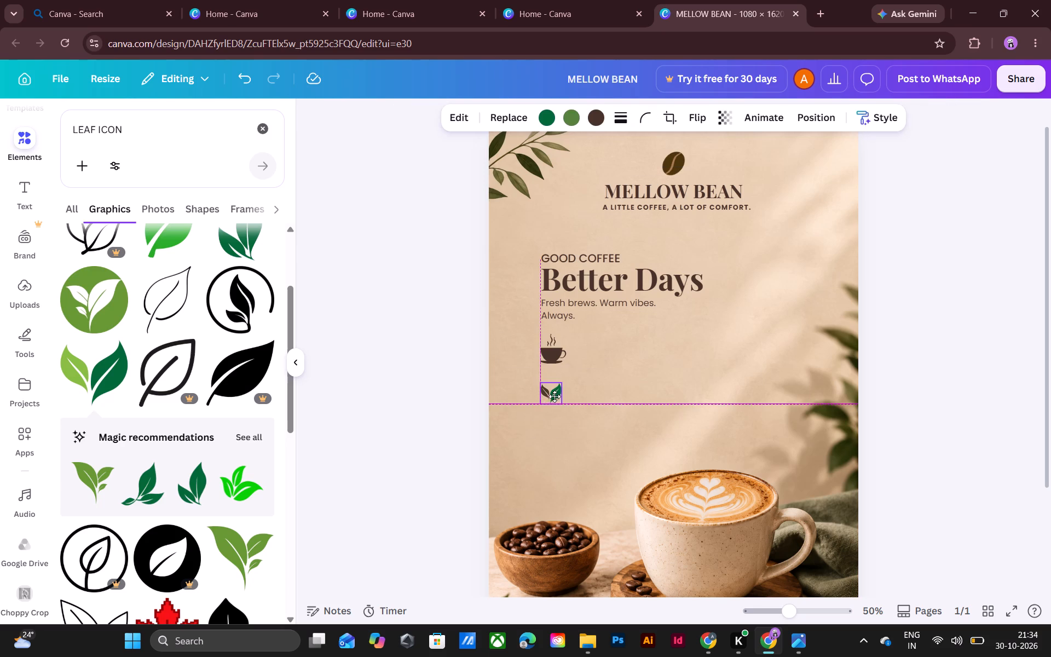
pyautogui.moveTo(555, 396); pyautogui.dragTo(553, 397)
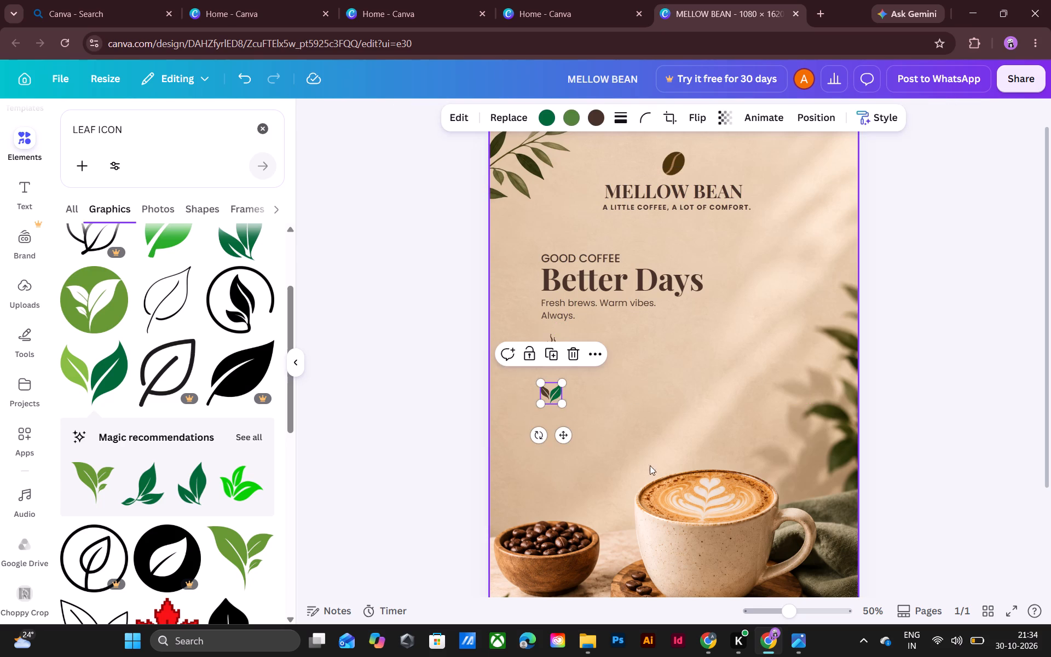
pyautogui.click(652, 467)
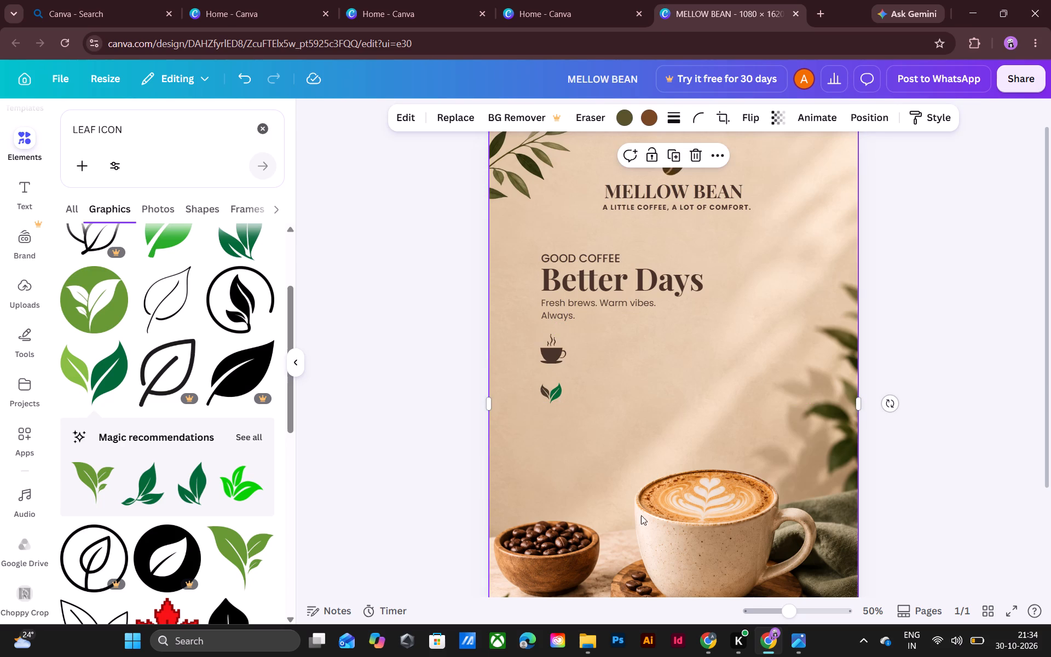
# Check the reference poster for the third feature icon, search the graphics for "HEART OUTLINE ICON" and add the thin heart outline to the poster.
pyautogui.click(794, 642)
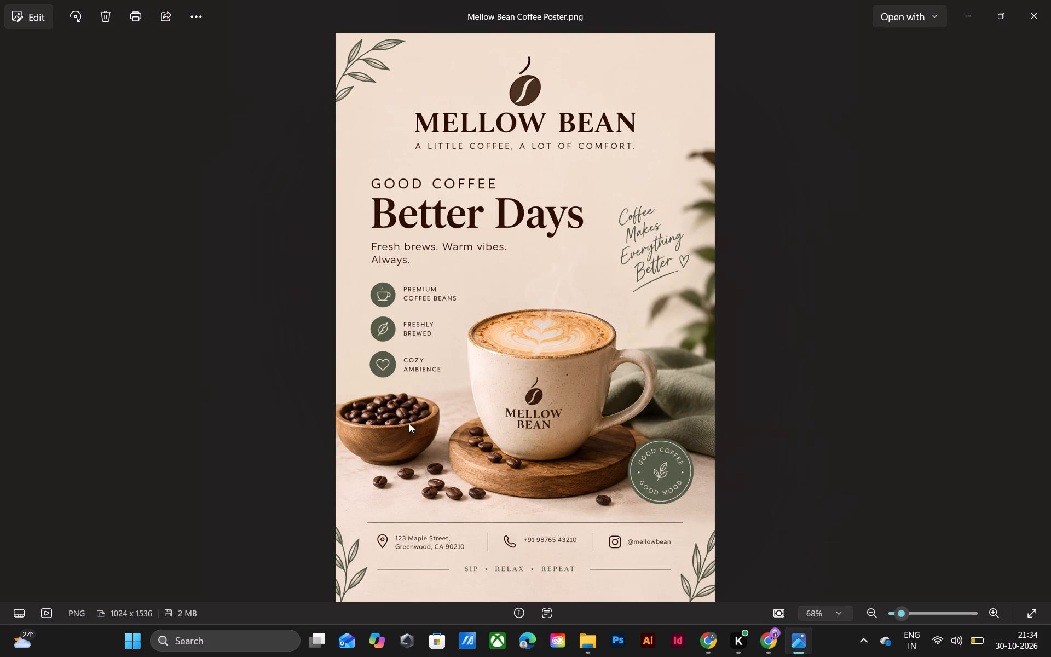
pyautogui.click(707, 635)
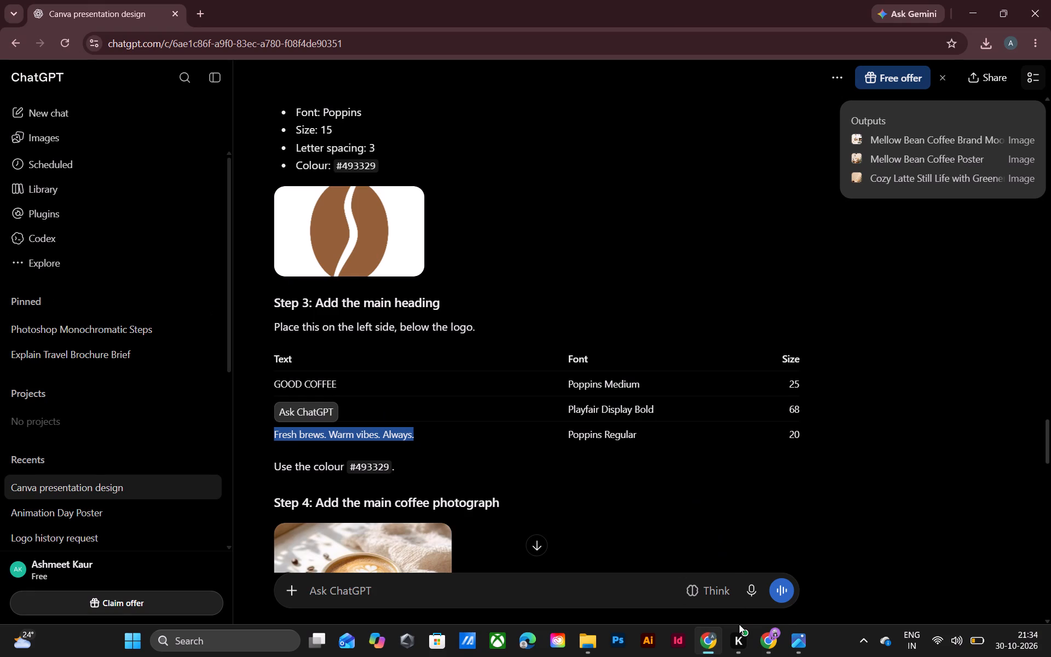
pyautogui.click(772, 644)
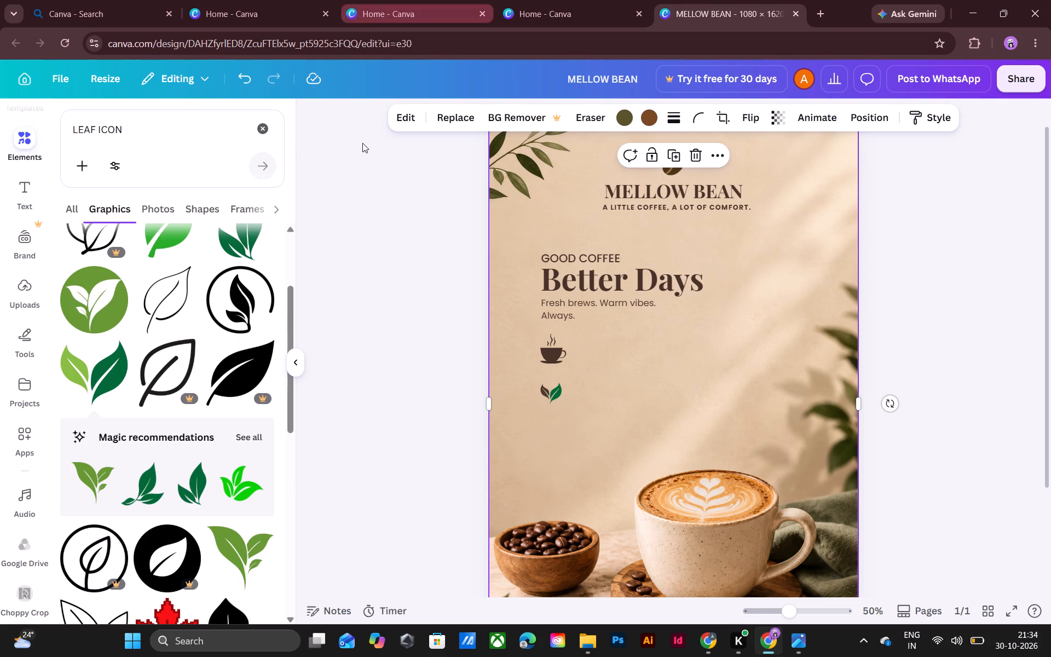
pyautogui.click(92, 128)
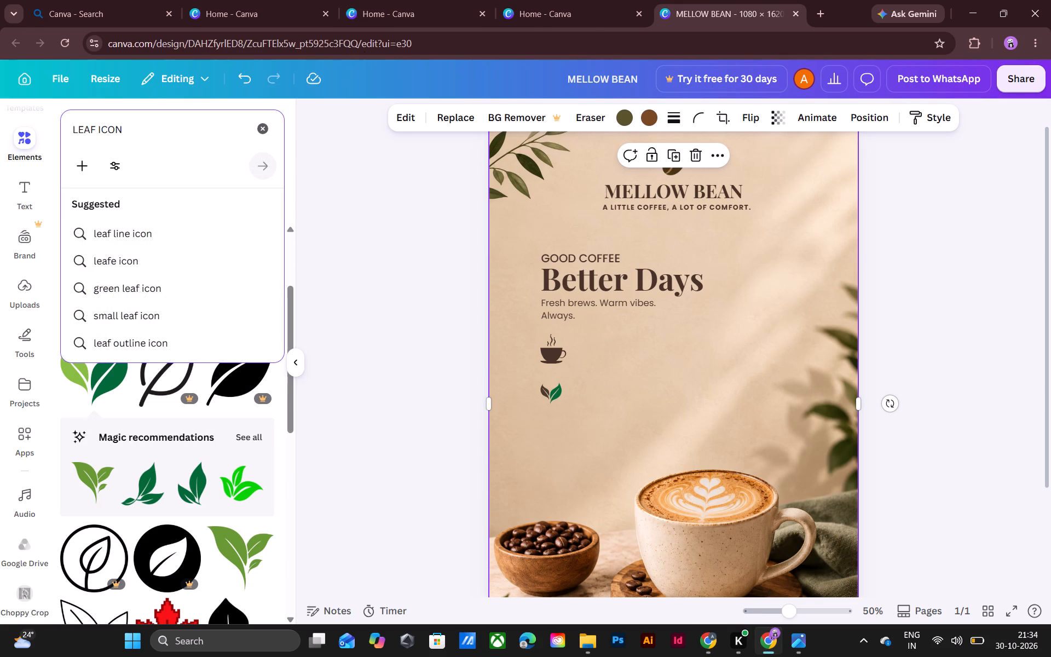
pyautogui.click(94, 130)
pyautogui.press('BackSpace')
pyautogui.press('BackSpace')
pyautogui.press('BackSpace')
pyautogui.press('BackSpace')
pyautogui.press('BackSpace')
pyautogui.press('BackSpace')
pyautogui.press('BackSpace')
pyautogui.press('BackSpace')
pyautogui.press('BackSpace')
pyautogui.press('BackSpace')
pyautogui.press('BackSpace')
pyautogui.press('BackSpace')
pyautogui.press('BackSpace')
pyautogui.press('BackSpace')
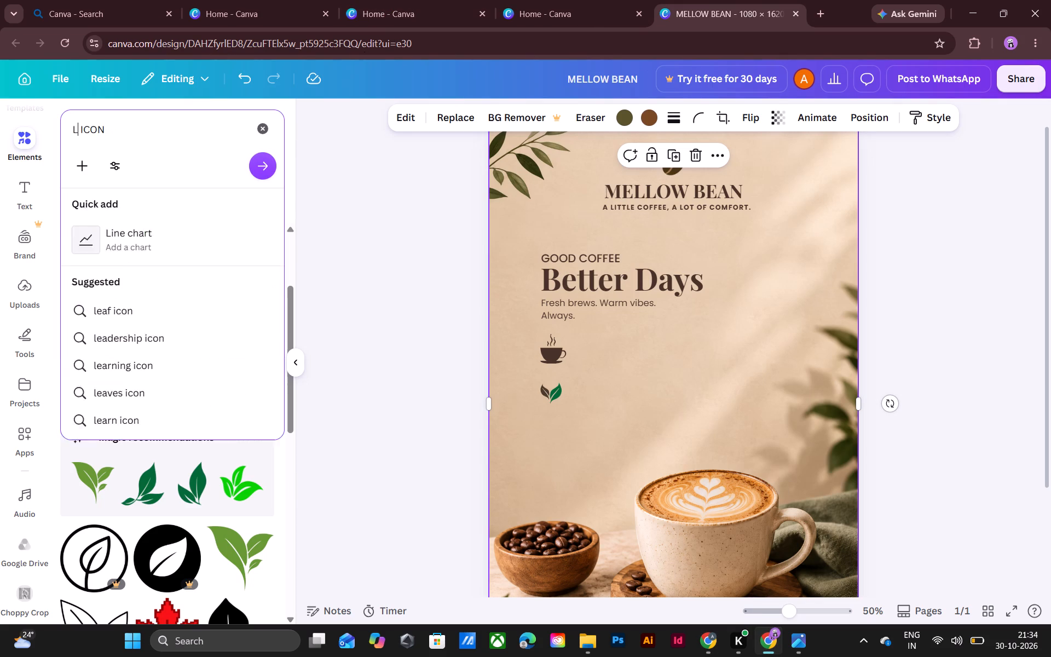
pyautogui.write('HEART')
pyautogui.press('space')
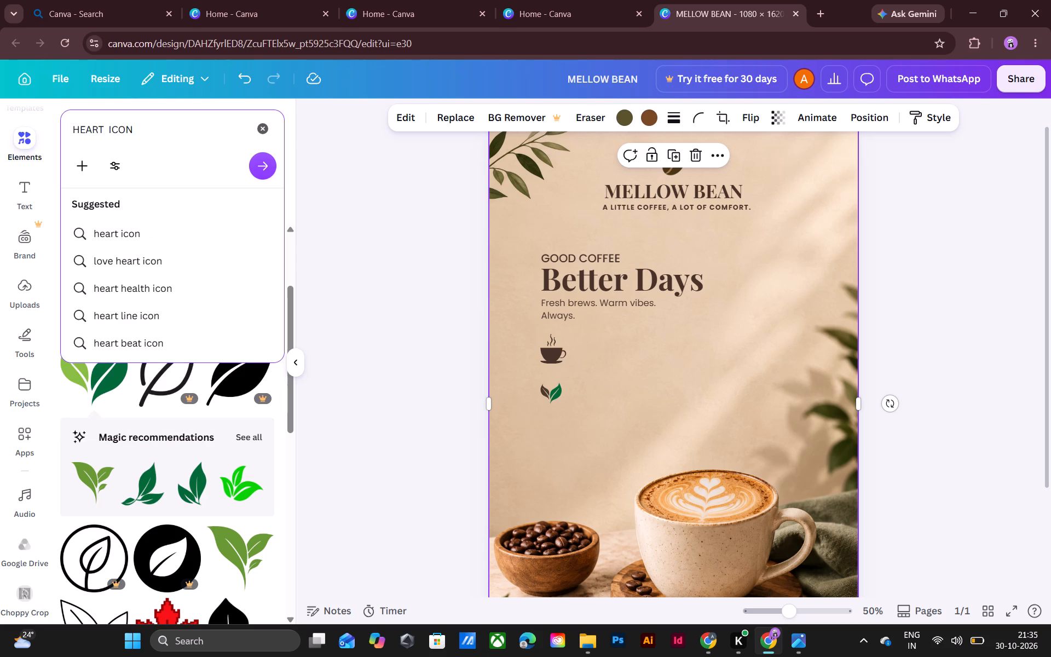
pyautogui.write('OUTLINE')
pyautogui.press('Return')
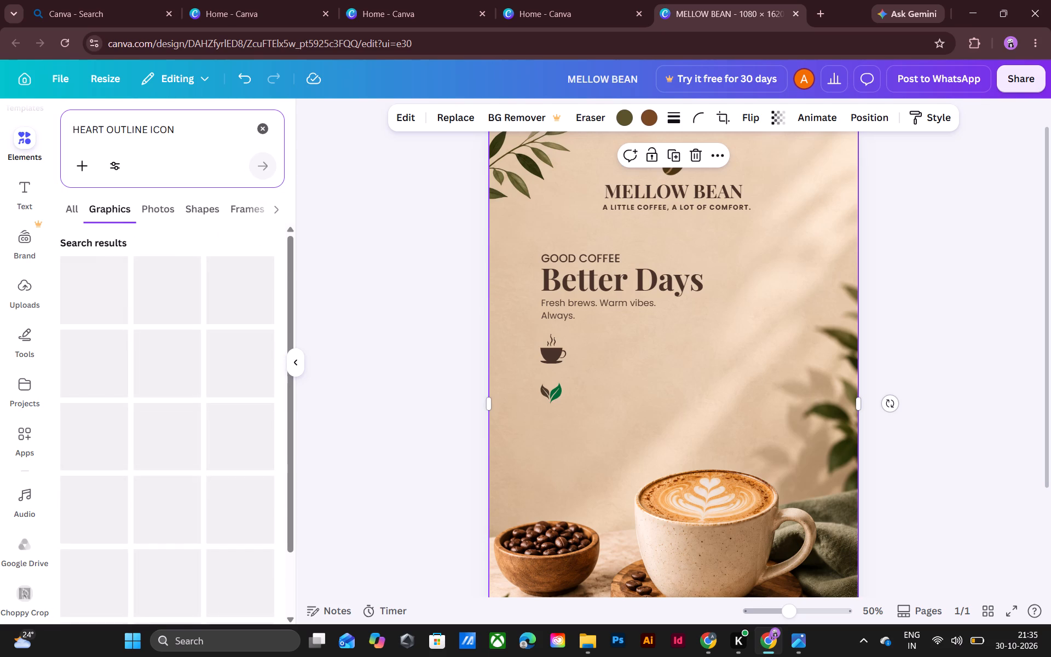
pyautogui.click(72, 291)
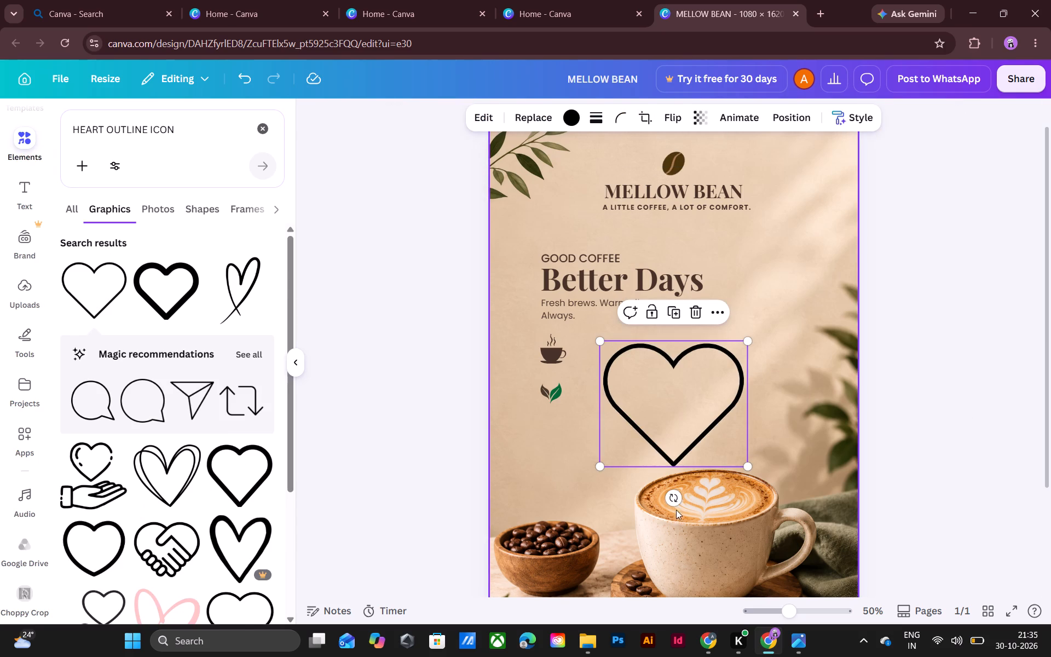
# Recolour the heart outline with the heading's dark brown.
pyautogui.click(708, 425)
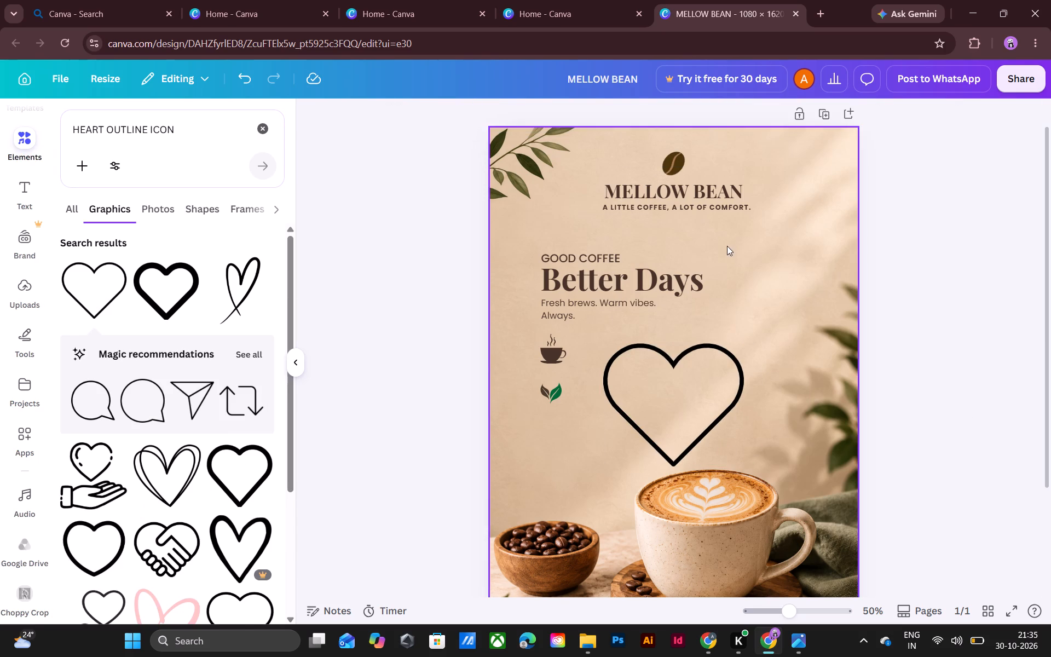
pyautogui.click(698, 404)
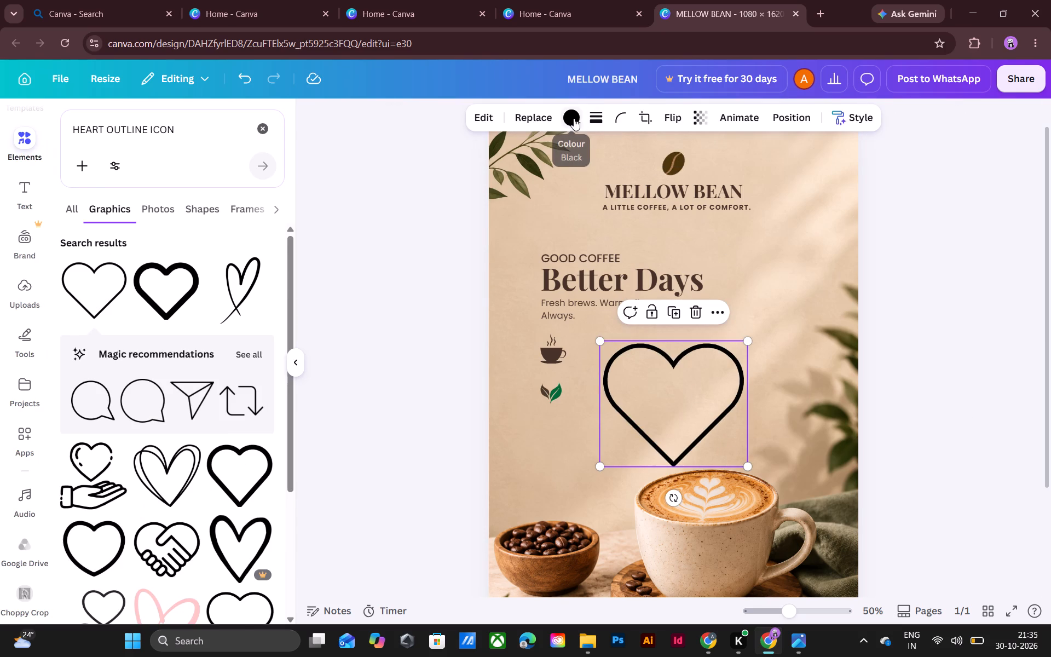
pyautogui.click(571, 117)
pyautogui.click(137, 220)
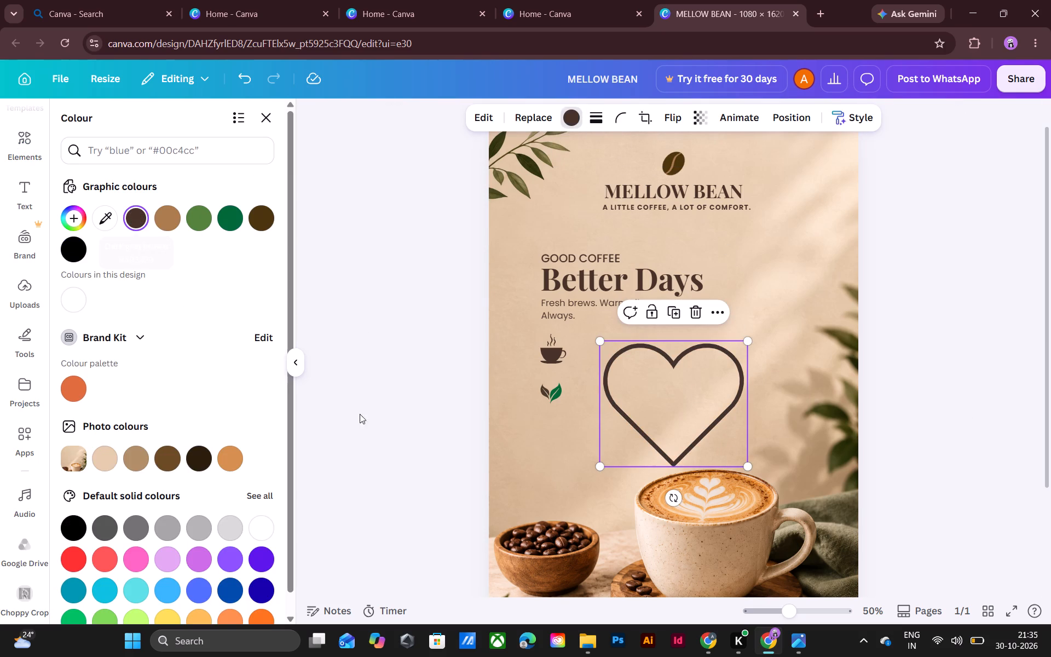
pyautogui.click(553, 440)
# Shrink the heart outline to about the leaf icon's width and place it below the leaf, in line with the icons above.
pyautogui.click(742, 356)
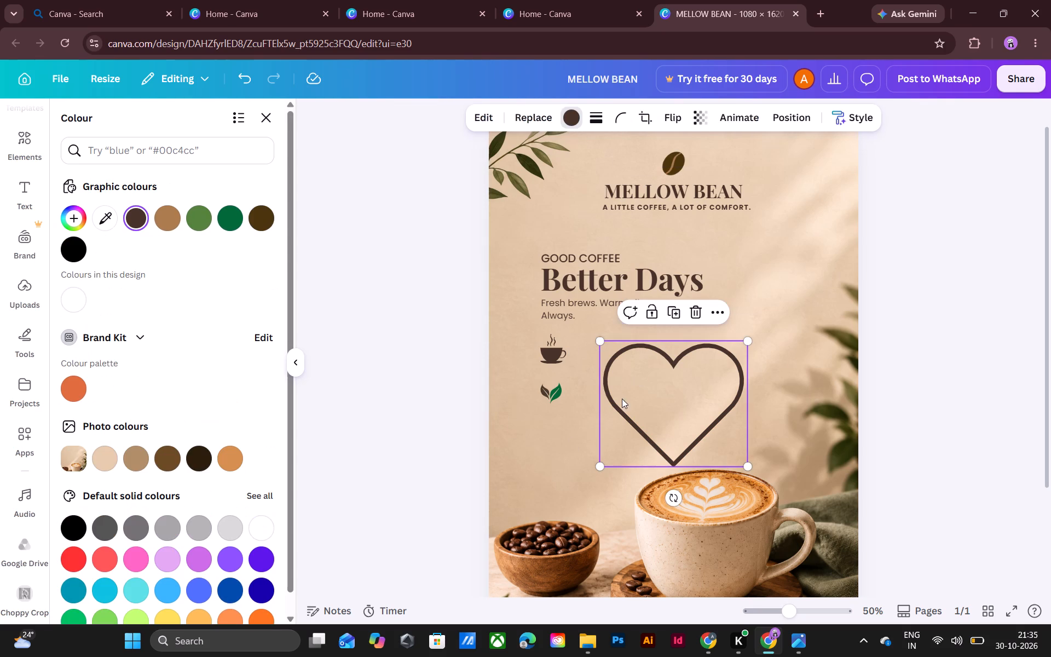
pyautogui.moveTo(744, 464); pyautogui.dragTo(650, 385)
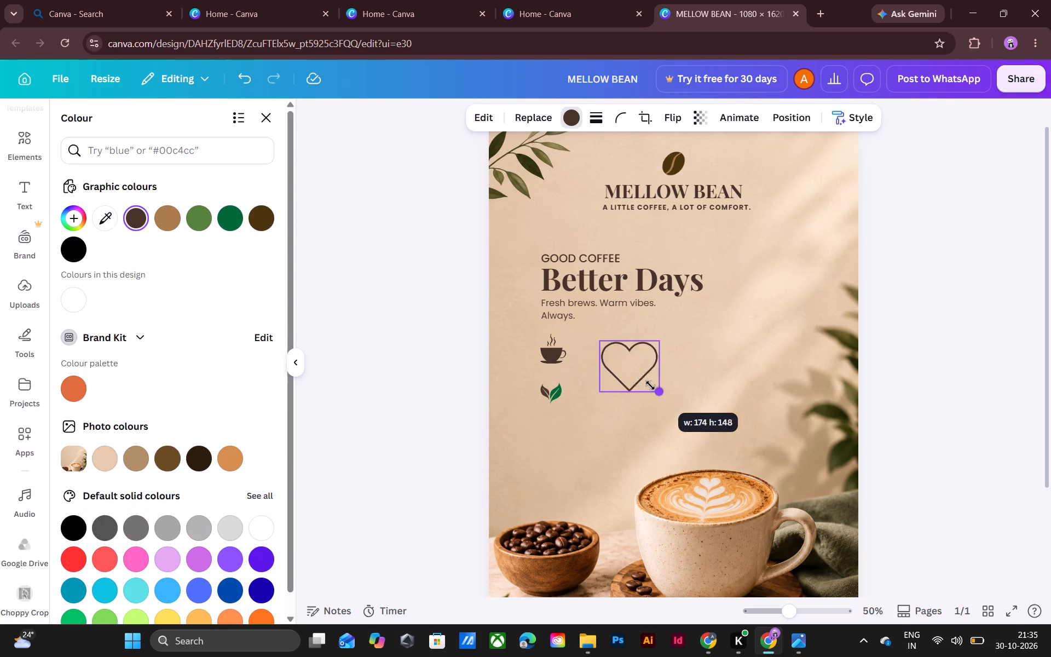
pyautogui.moveTo(650, 385); pyautogui.dragTo(607, 356)
pyautogui.moveTo(607, 345); pyautogui.dragTo(608, 349)
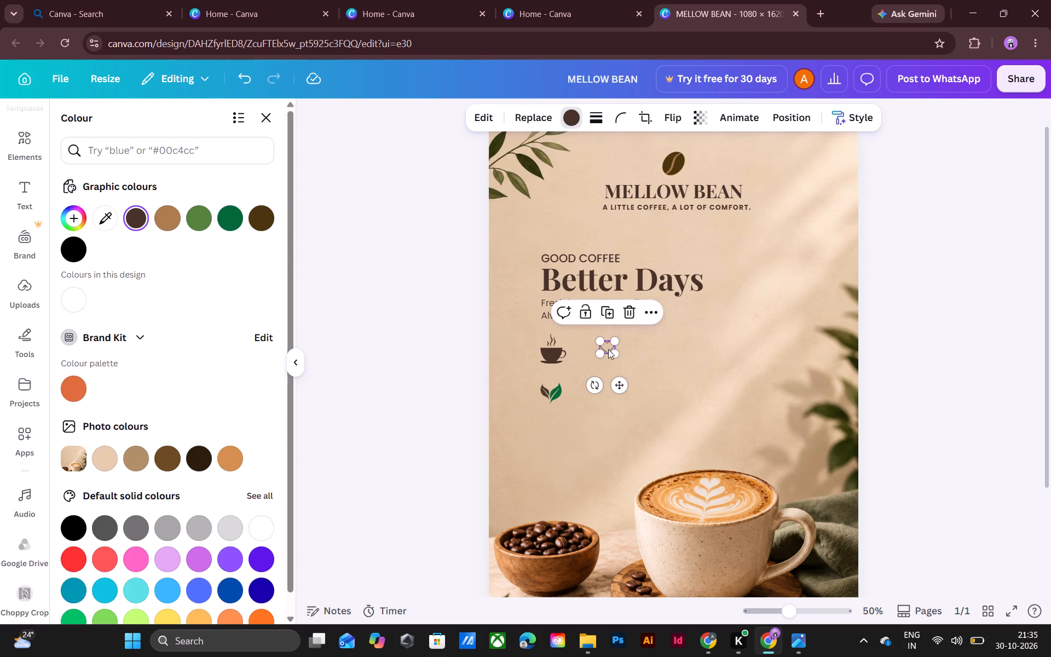
pyautogui.moveTo(608, 349); pyautogui.dragTo(550, 423)
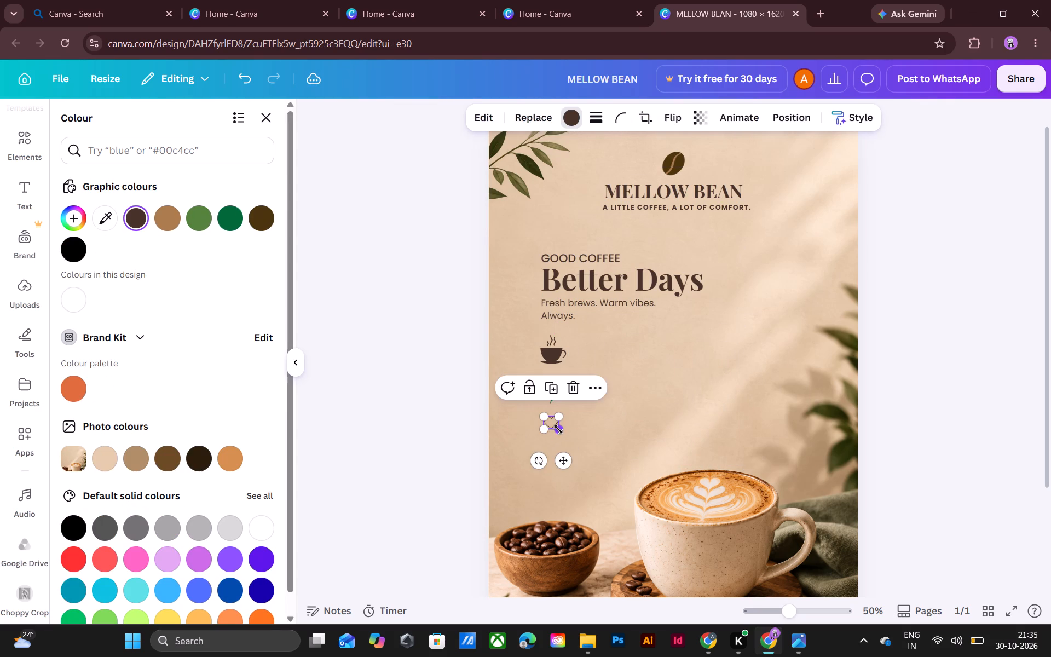
pyautogui.moveTo(558, 429); pyautogui.dragTo(574, 438)
pyautogui.click(660, 425)
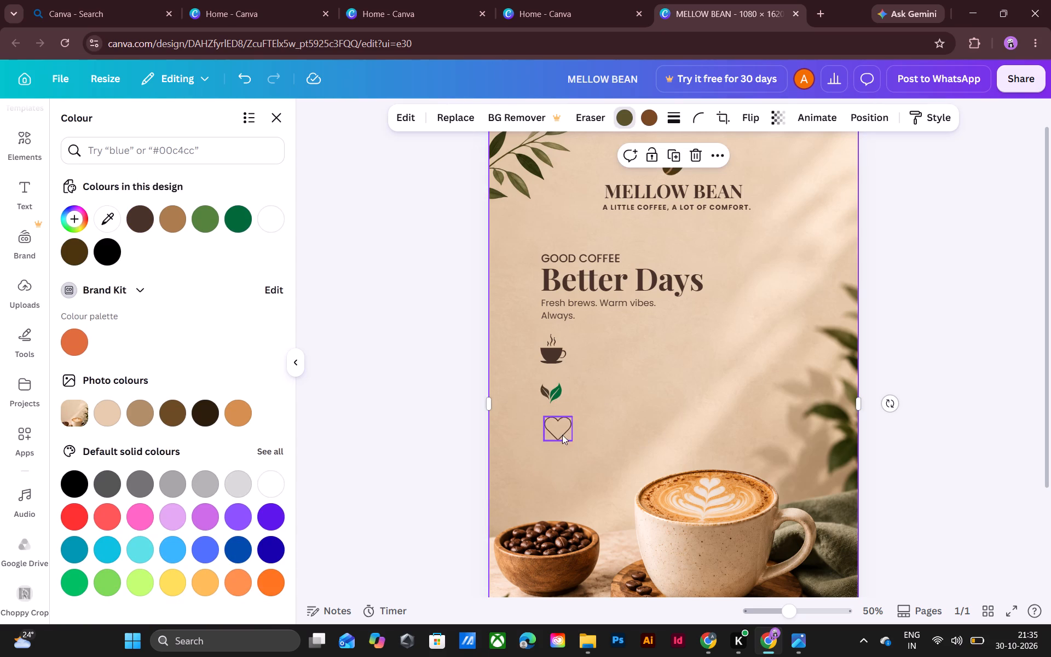
pyautogui.click(562, 435)
pyautogui.click(573, 440)
pyautogui.click(639, 440)
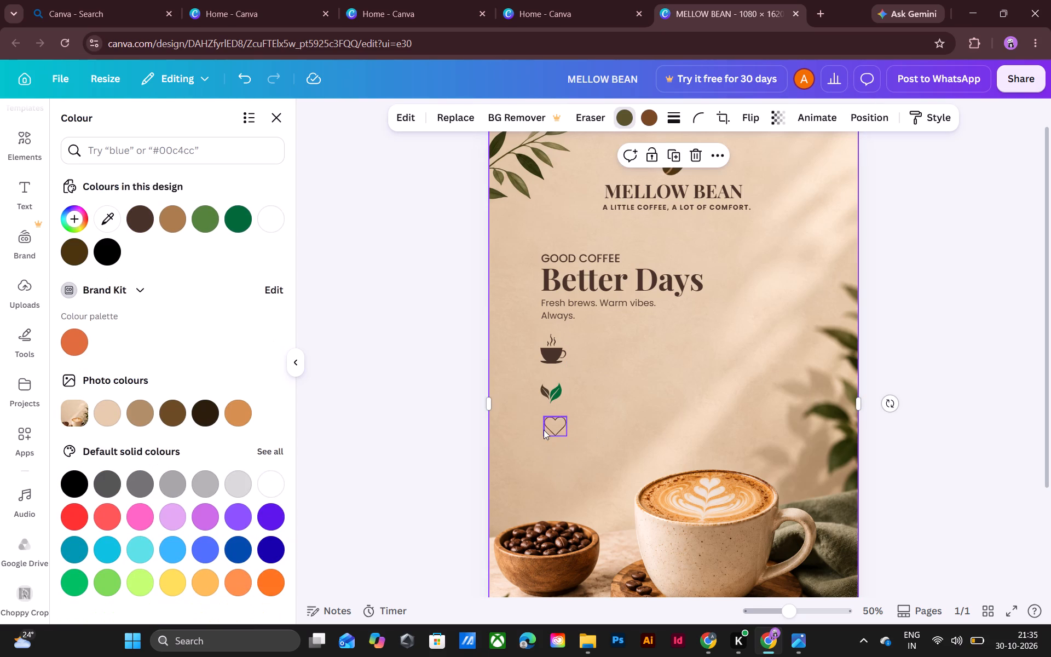
pyautogui.click(552, 427)
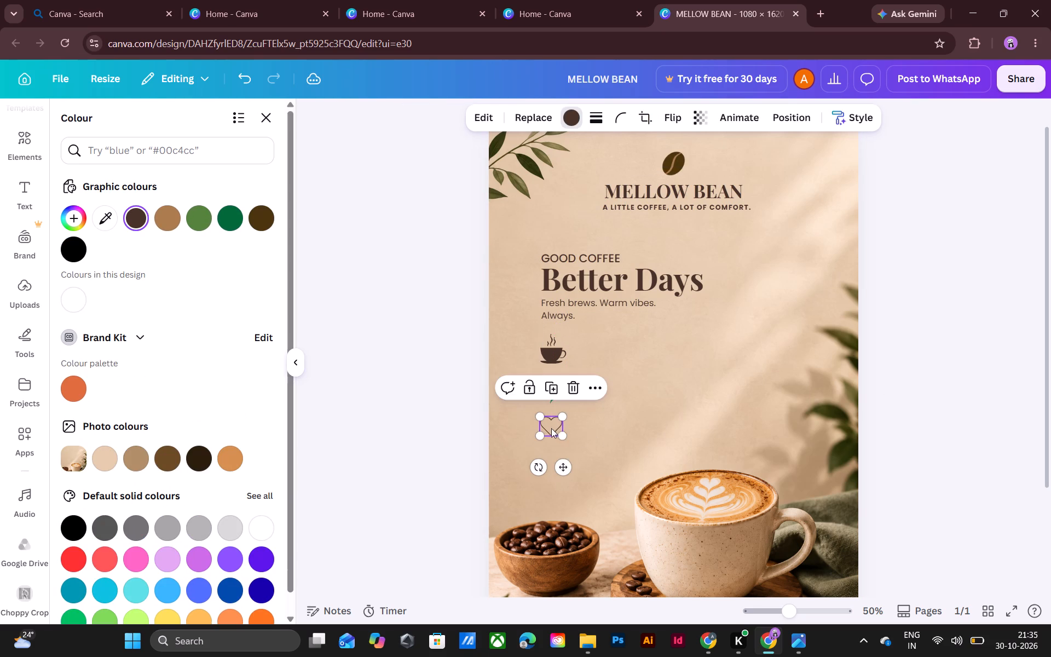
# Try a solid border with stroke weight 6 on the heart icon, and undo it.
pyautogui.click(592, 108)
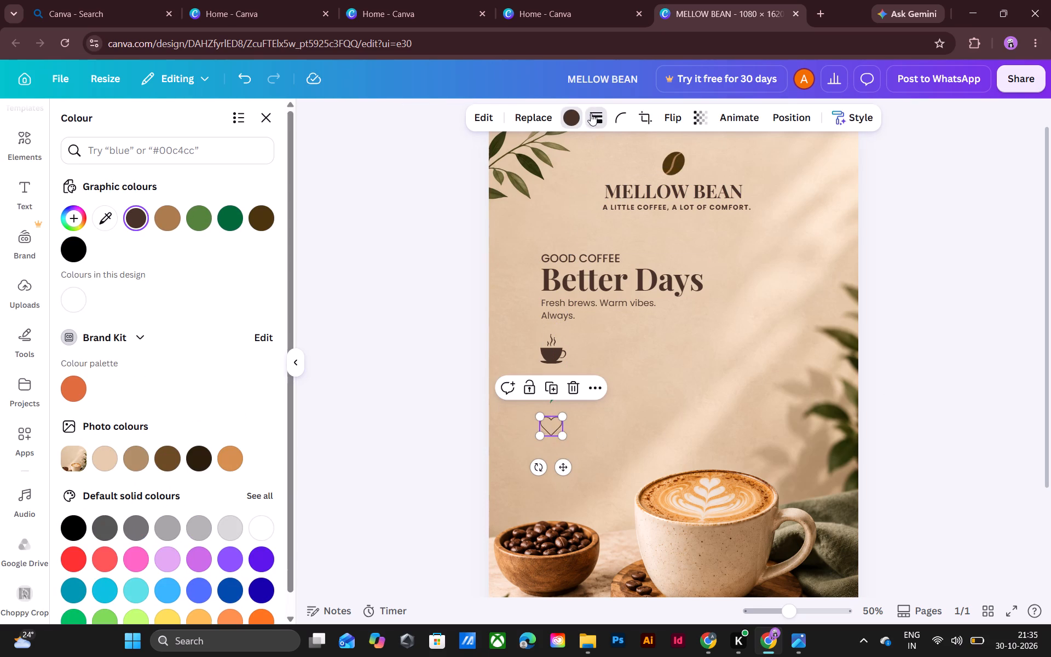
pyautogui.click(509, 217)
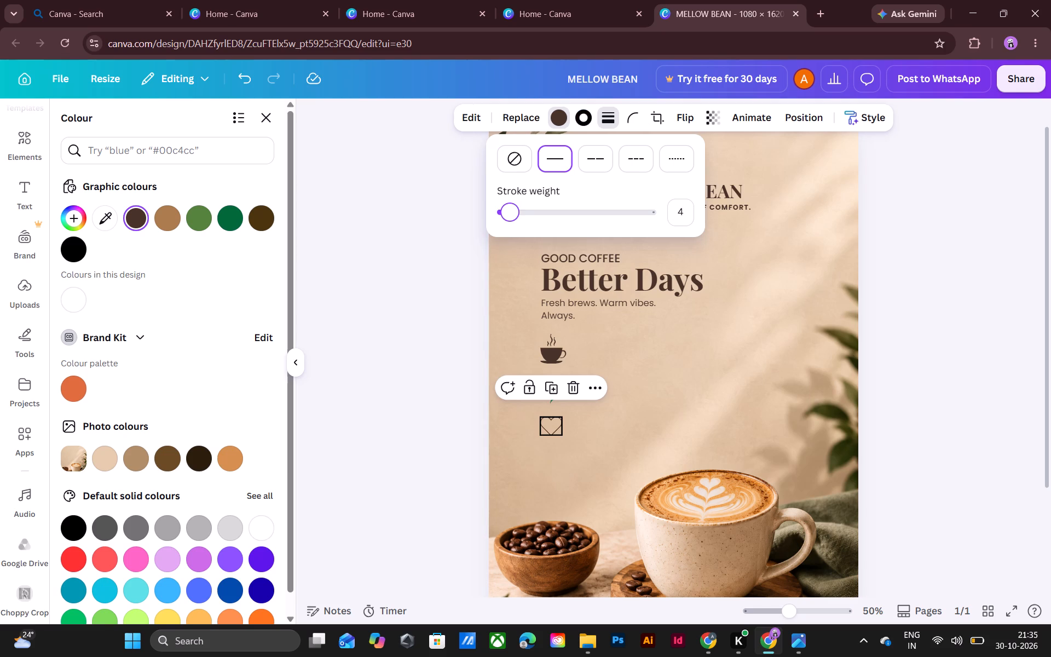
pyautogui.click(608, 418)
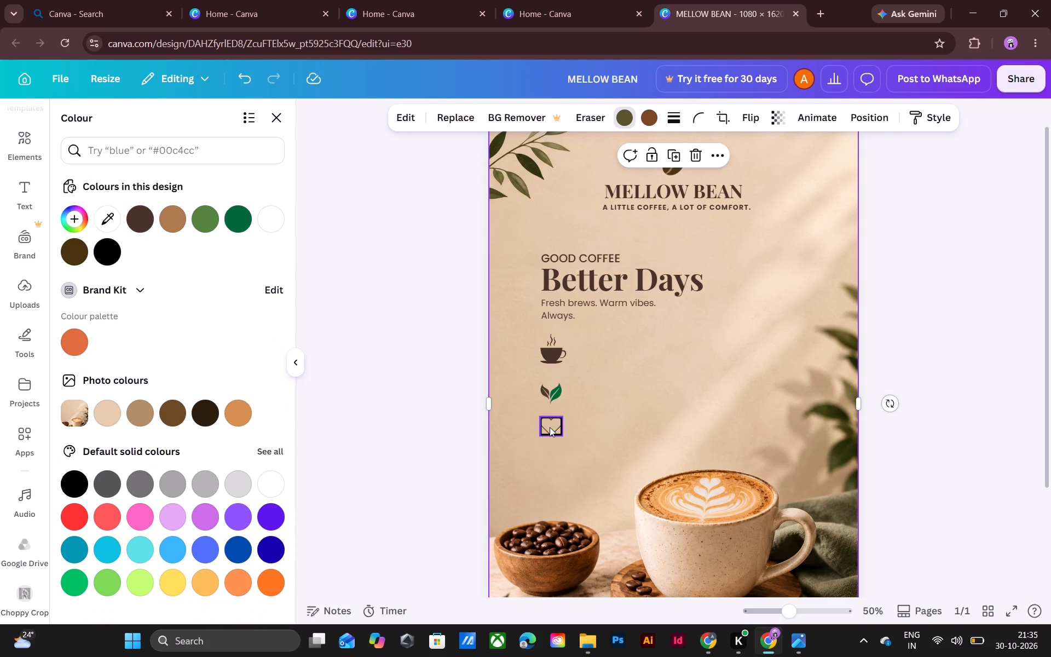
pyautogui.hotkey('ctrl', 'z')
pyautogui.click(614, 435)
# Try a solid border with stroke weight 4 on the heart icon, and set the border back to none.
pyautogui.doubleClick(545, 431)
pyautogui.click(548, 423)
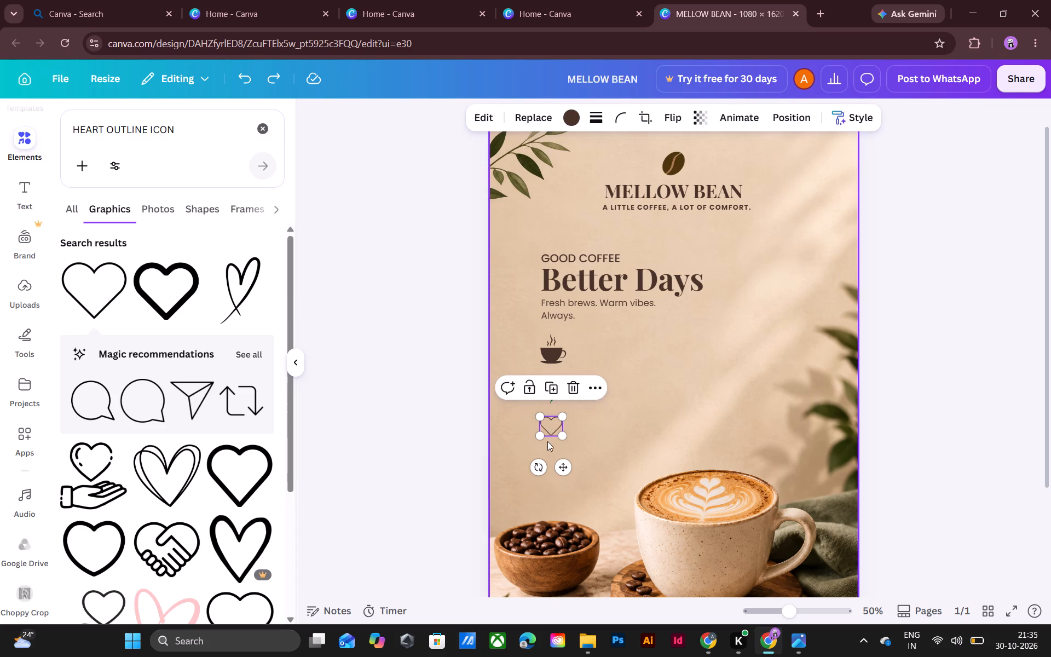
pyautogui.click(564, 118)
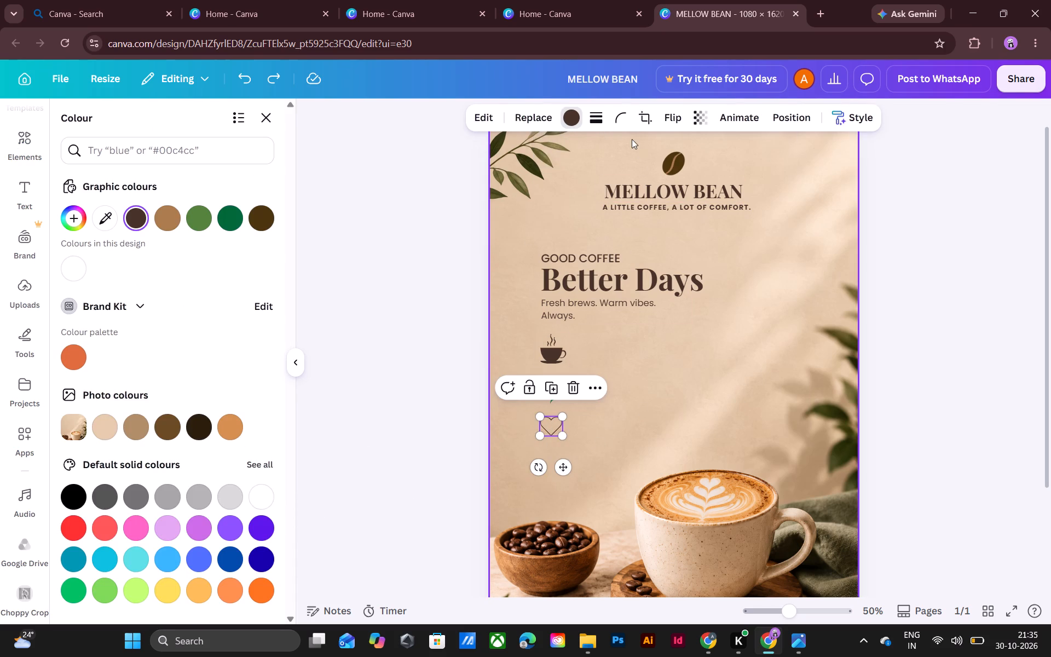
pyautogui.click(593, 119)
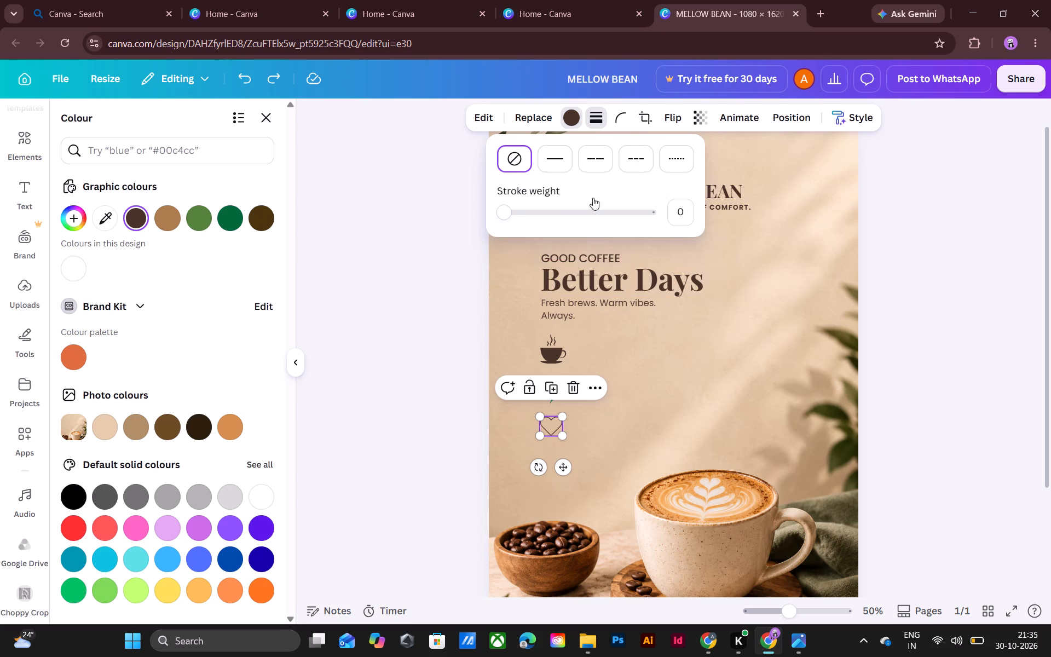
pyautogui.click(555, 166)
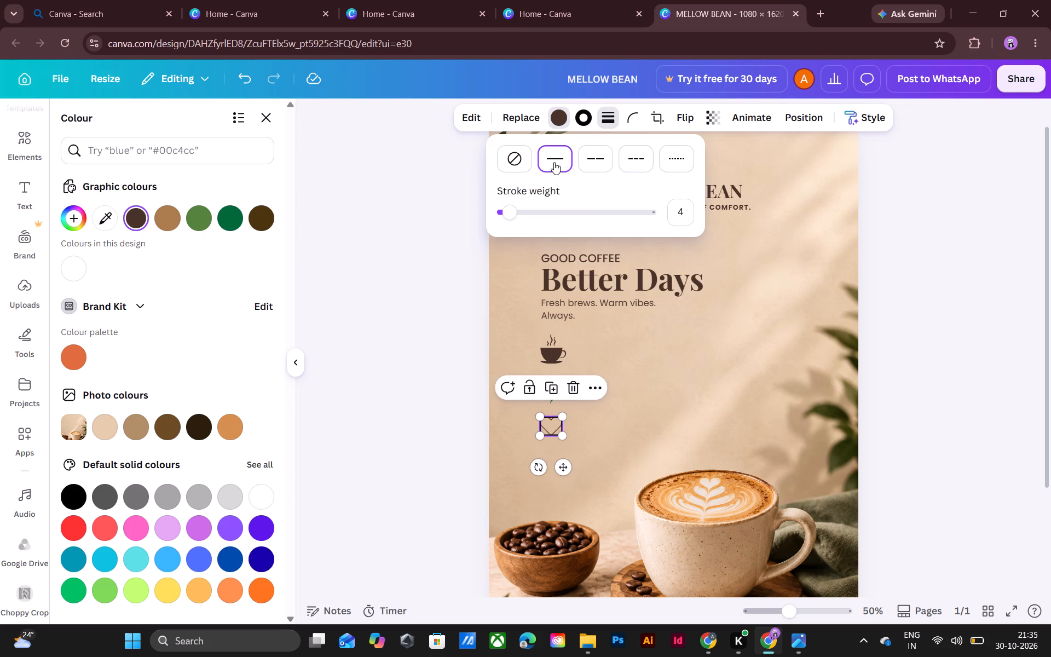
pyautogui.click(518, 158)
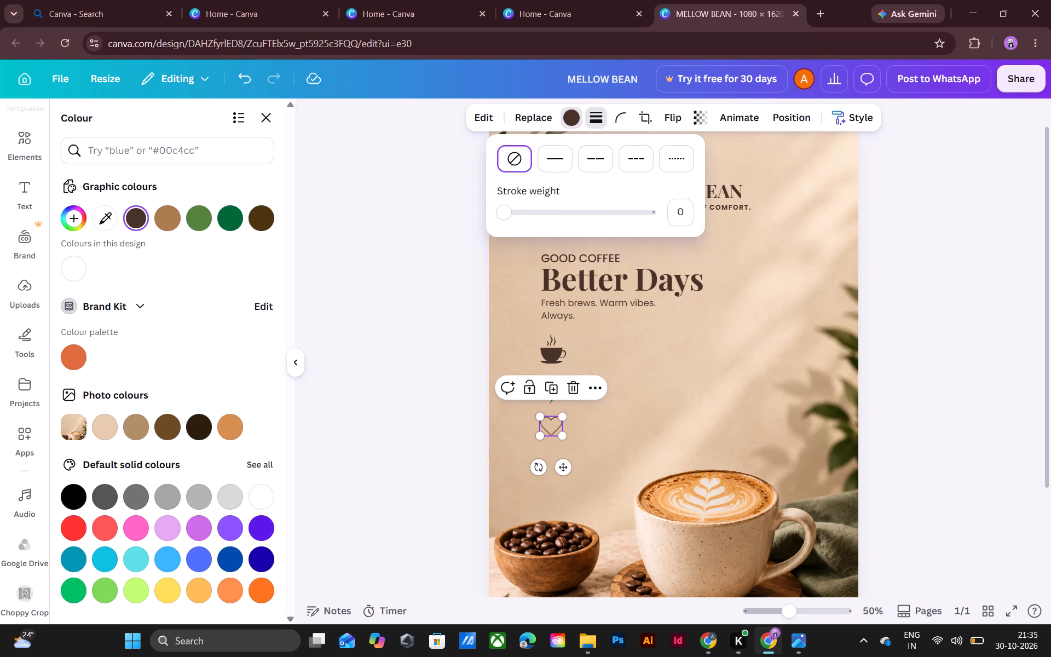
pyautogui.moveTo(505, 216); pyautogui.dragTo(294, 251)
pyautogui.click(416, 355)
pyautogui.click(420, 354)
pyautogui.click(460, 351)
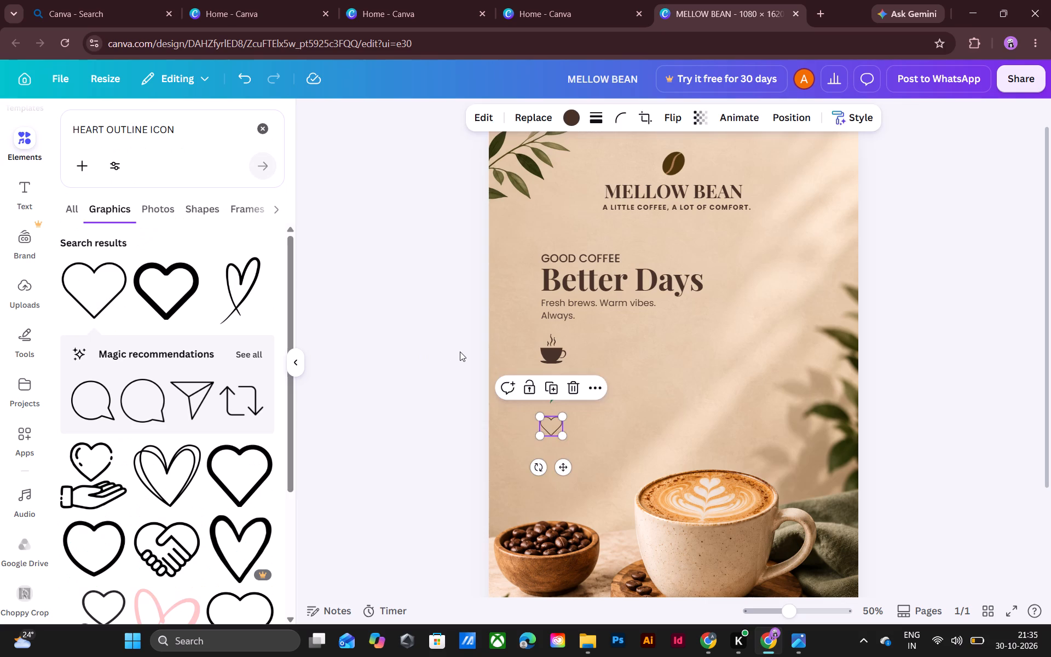
# Move the heart icon slightly lower so the three feature icons are more evenly spaced.
pyautogui.click(552, 434)
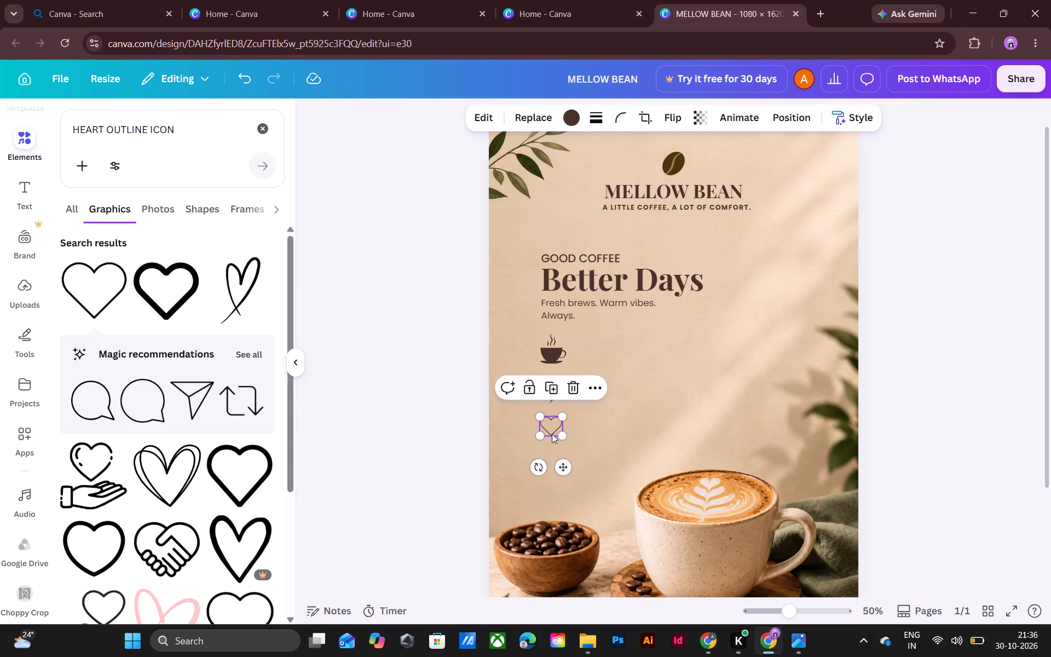
pyautogui.moveTo(550, 434); pyautogui.dragTo(548, 439)
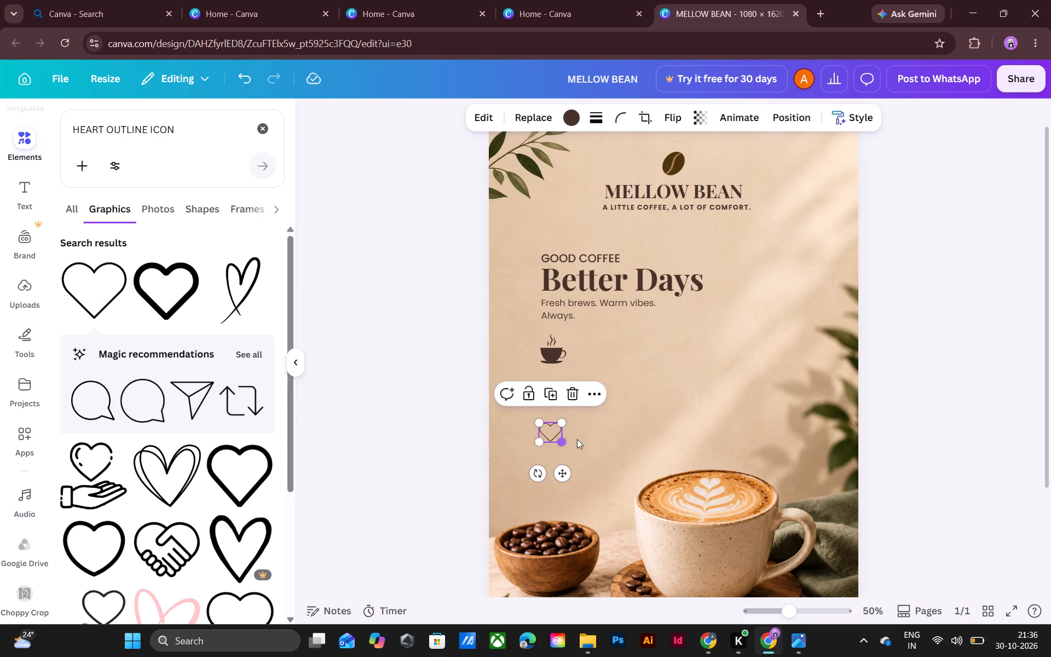
pyautogui.click(570, 429)
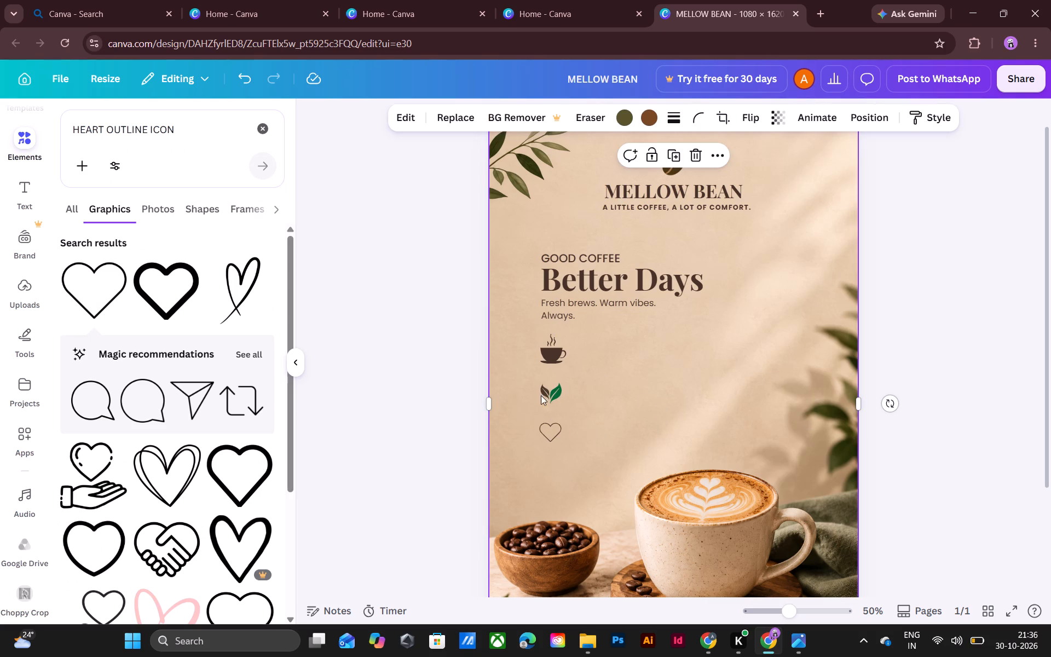
# Clear the heart search, search the elements for CIRCLE and add a plain circle shape to the poster.
pyautogui.click(261, 129)
pyautogui.click(205, 130)
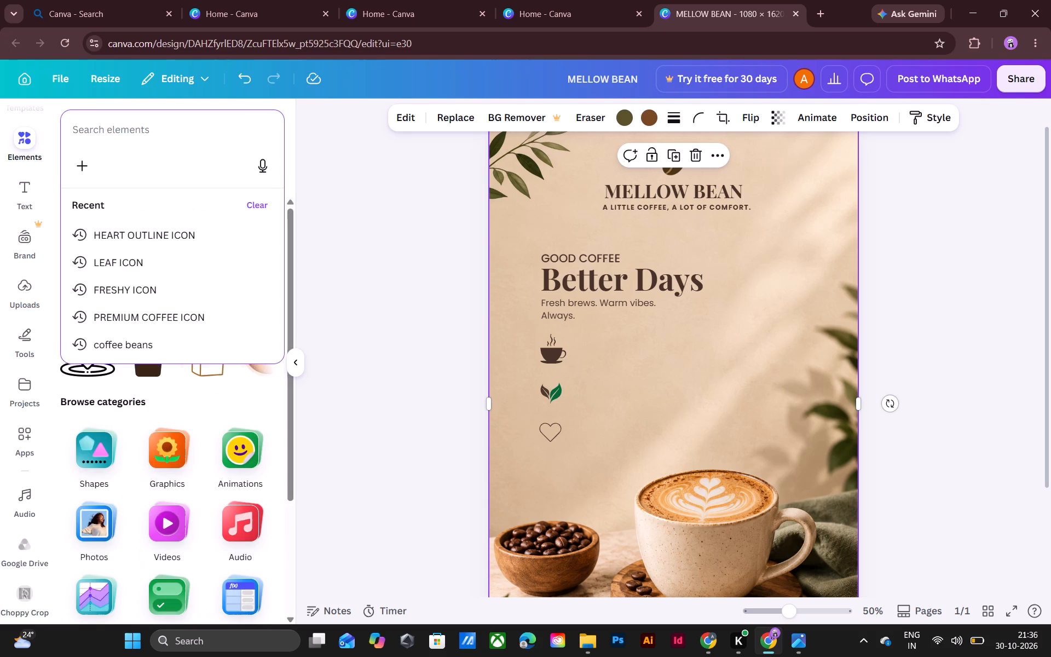
pyautogui.write('CIR')
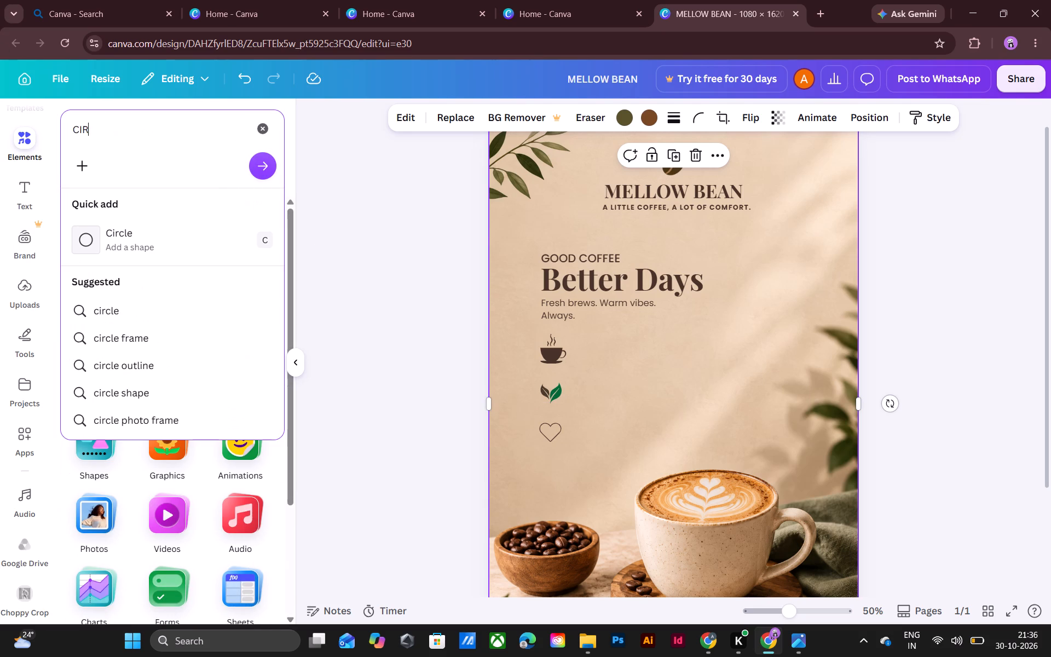
pyautogui.write('CLE')
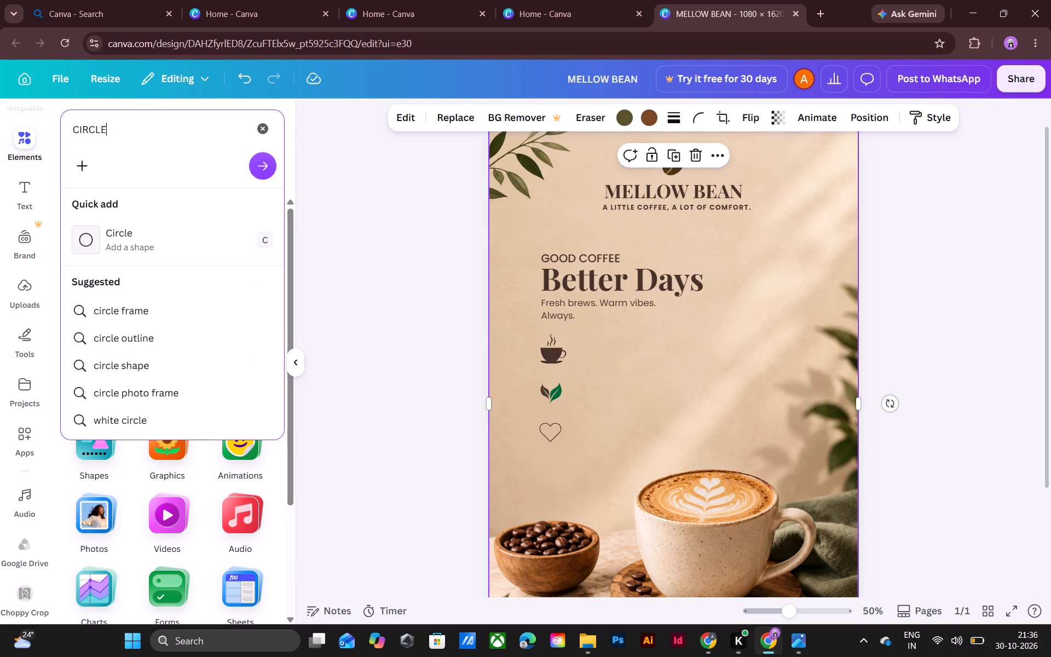
pyautogui.click(143, 253)
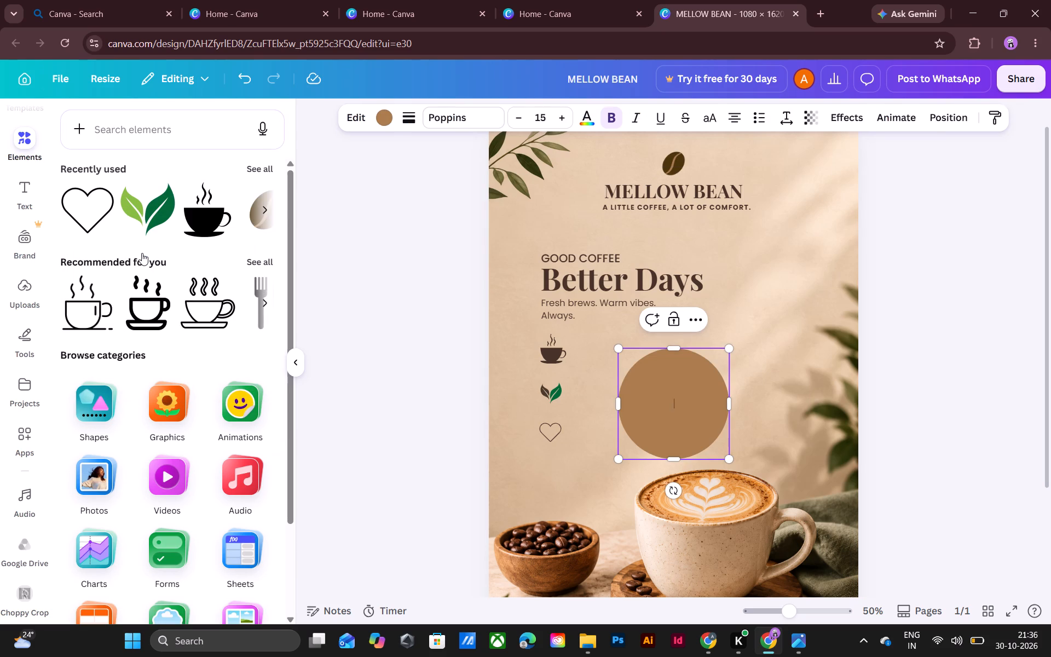
# Shrink the circle to slightly smaller than the cup icon and place it just beside the cup.
pyautogui.hotkey('ctrl', '=')
pyautogui.hotkey('ctrl', '=')
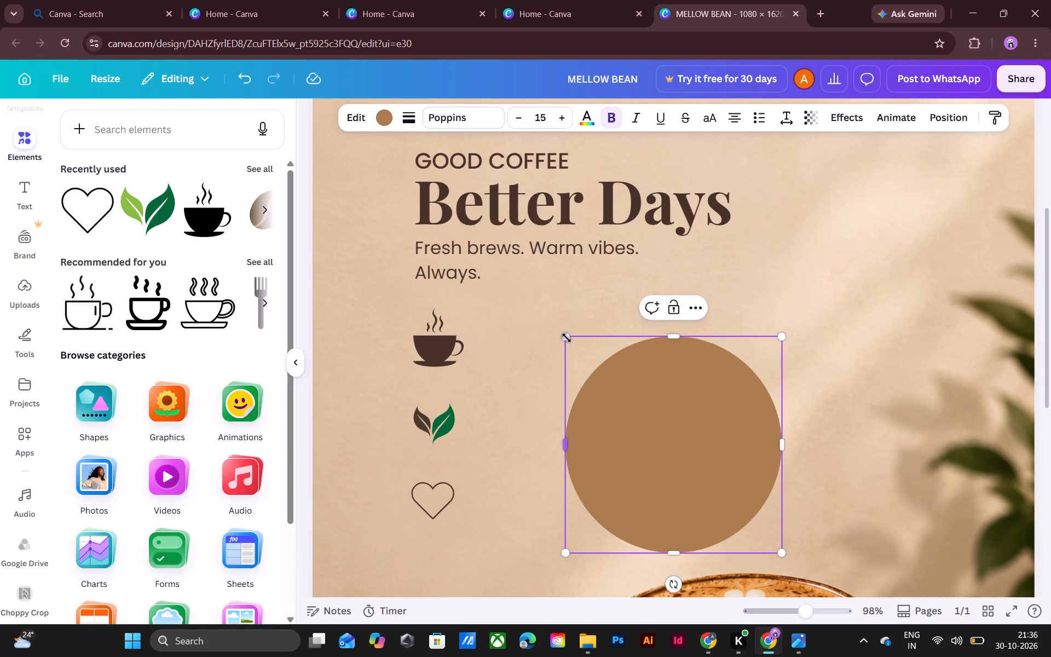
pyautogui.moveTo(567, 337); pyautogui.dragTo(728, 511)
pyautogui.click(813, 523)
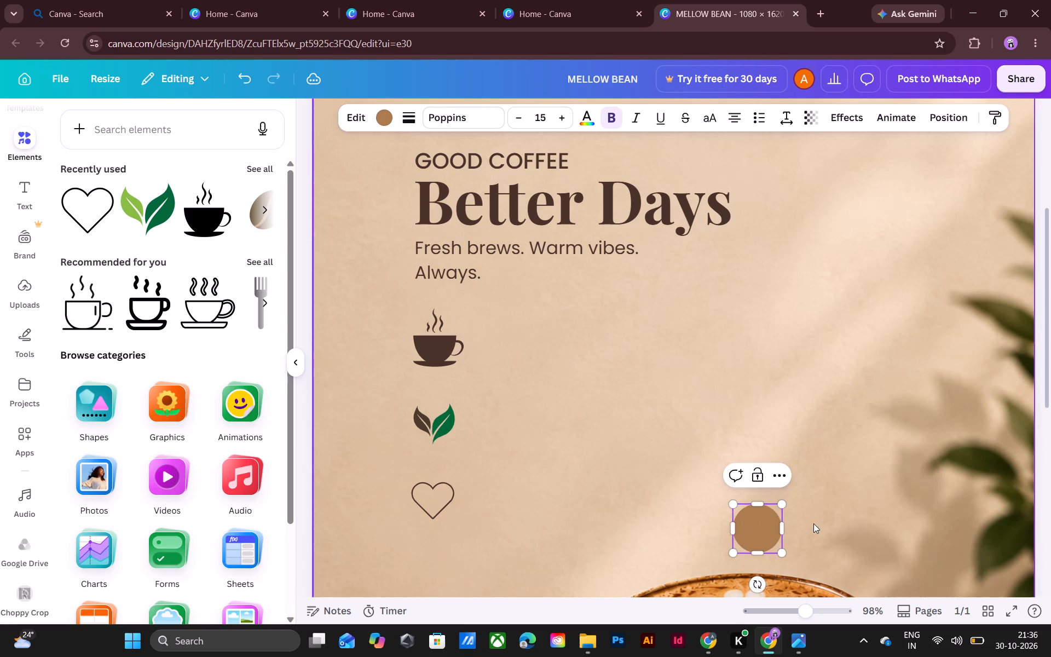
pyautogui.moveTo(765, 531); pyautogui.dragTo(447, 346)
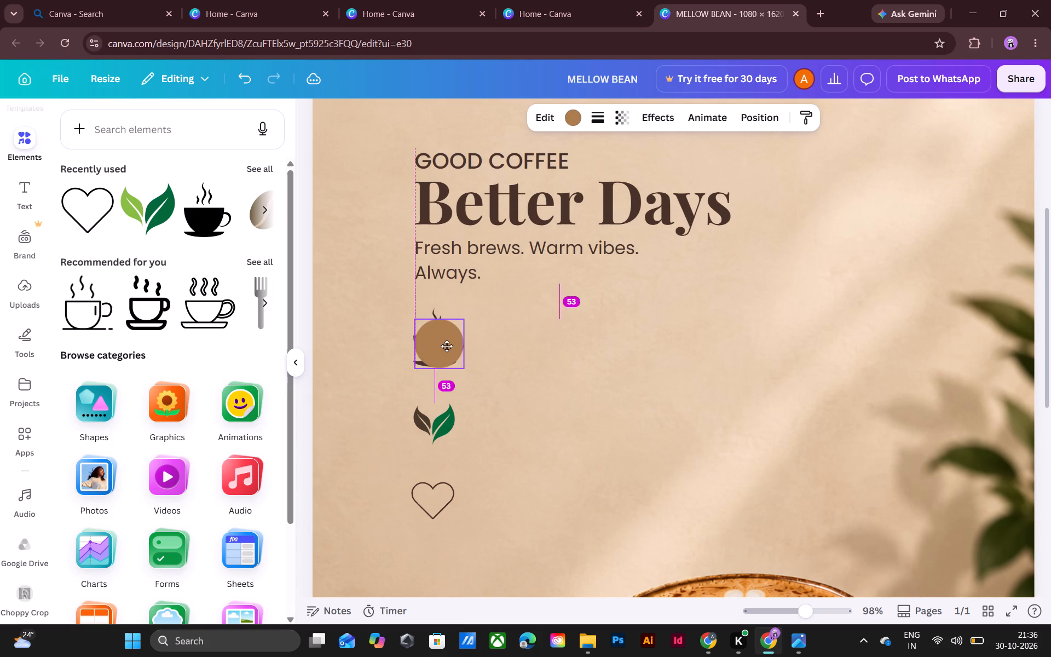
pyautogui.moveTo(447, 346); pyautogui.dragTo(500, 354)
pyautogui.moveTo(469, 327); pyautogui.dragTo(480, 341)
pyautogui.click(524, 432)
# Check the circle colour in the reference poster and fill the circle with the design's lighter leaf green.
pyautogui.click(799, 648)
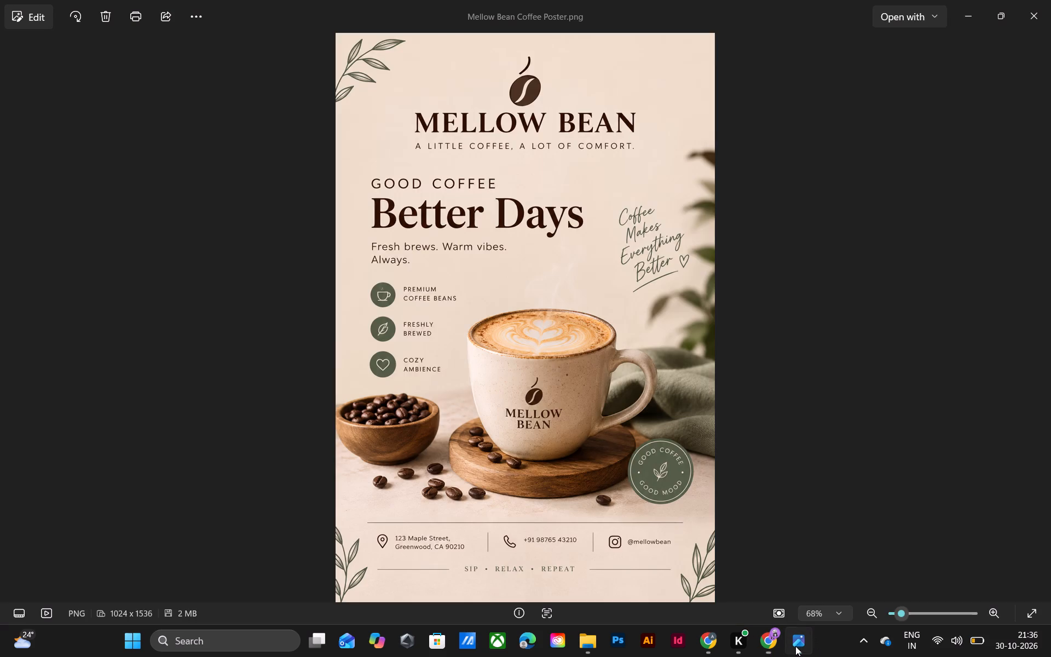
pyautogui.moveTo(712, 640); pyautogui.dragTo(705, 634)
pyautogui.click(762, 638)
pyautogui.click(763, 642)
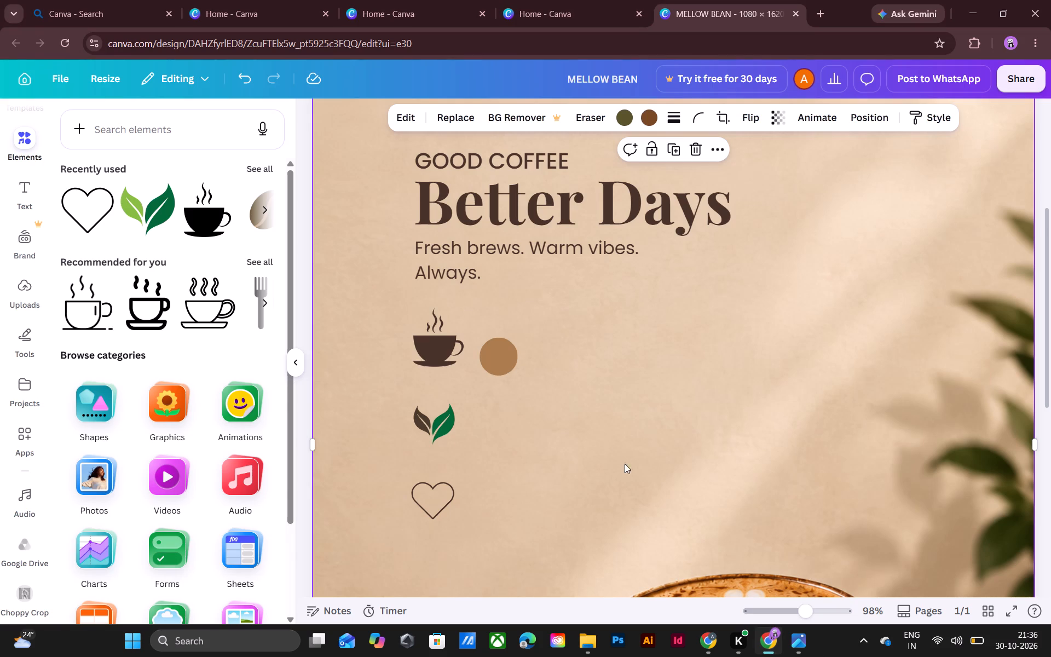
pyautogui.click(478, 367)
pyautogui.click(487, 360)
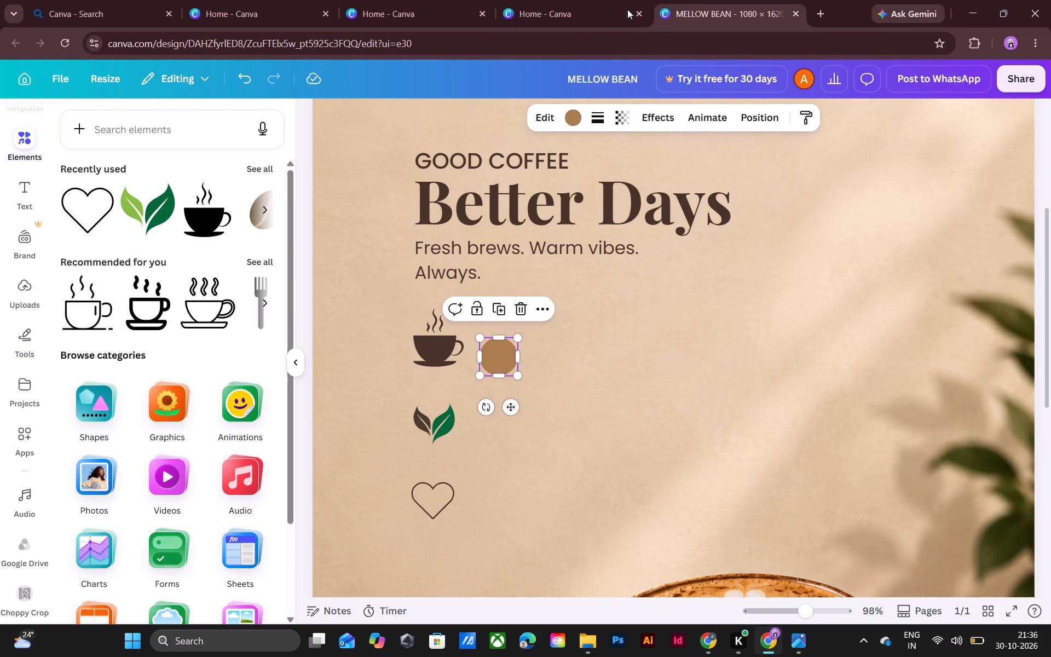
pyautogui.click(570, 116)
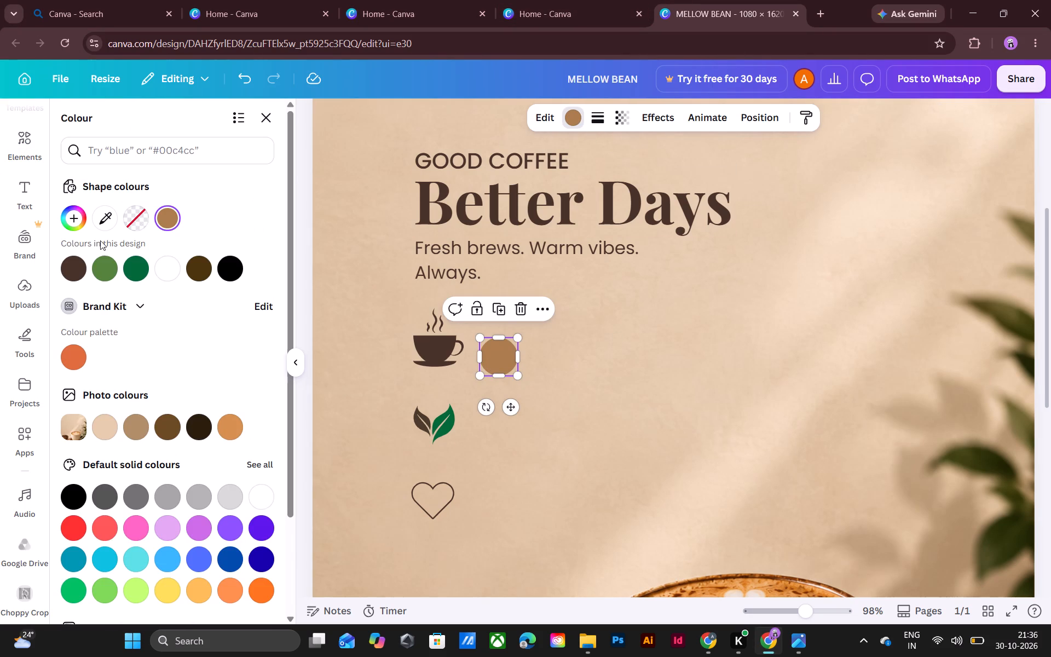
pyautogui.click(134, 270)
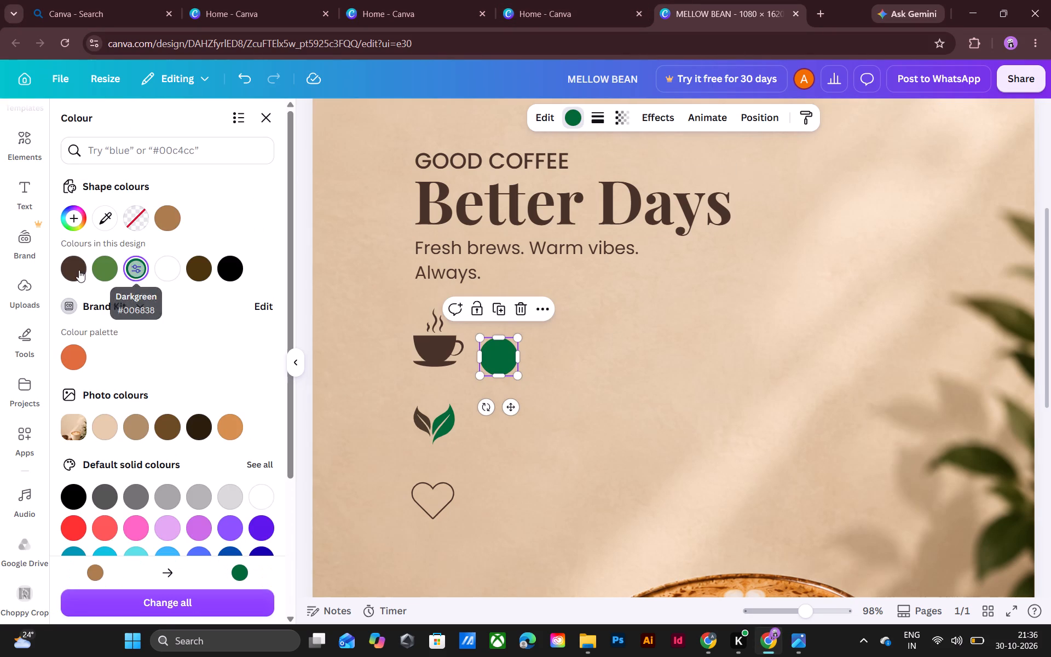
pyautogui.click(99, 270)
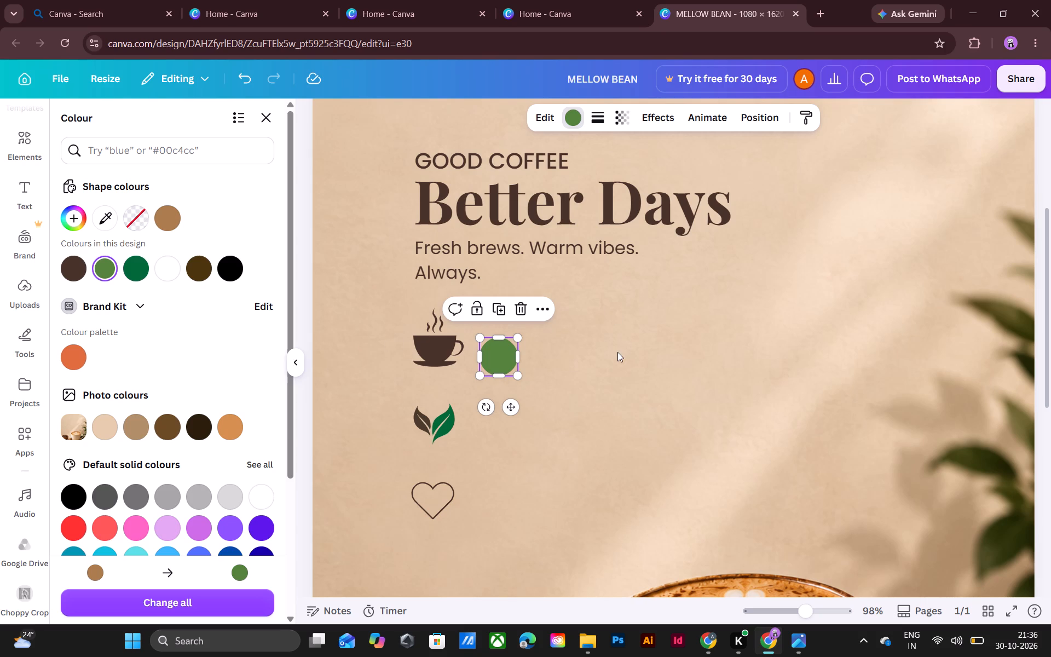
pyautogui.scroll(-3, 222, 335)
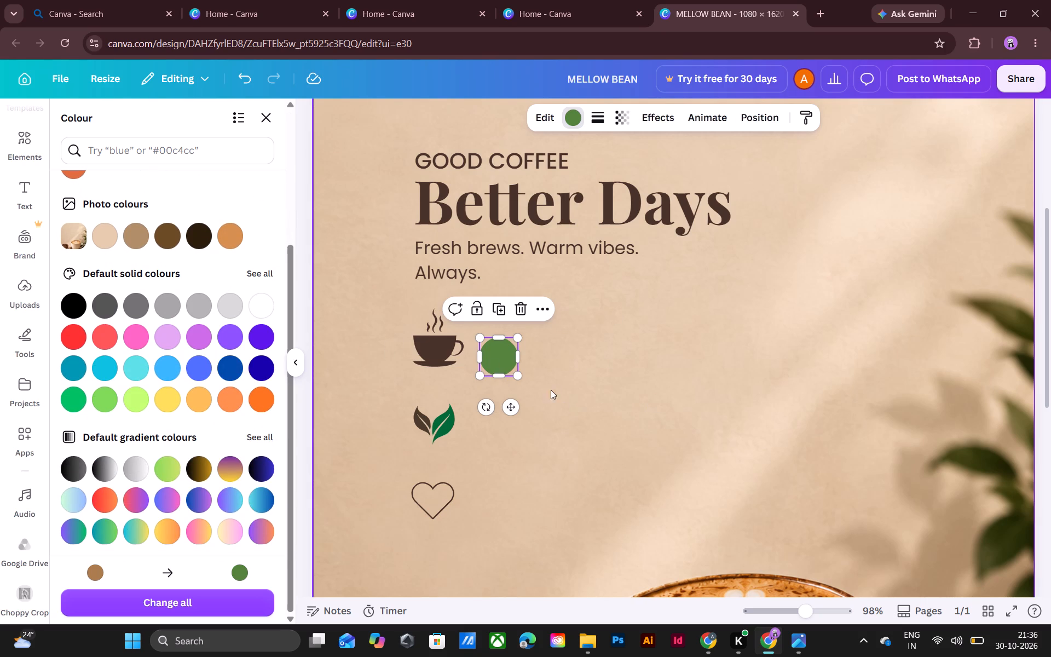
# Enlarge the green circle until it is bigger than the cup icon and centre it over the cup, in line with the icons below.
pyautogui.click(503, 359)
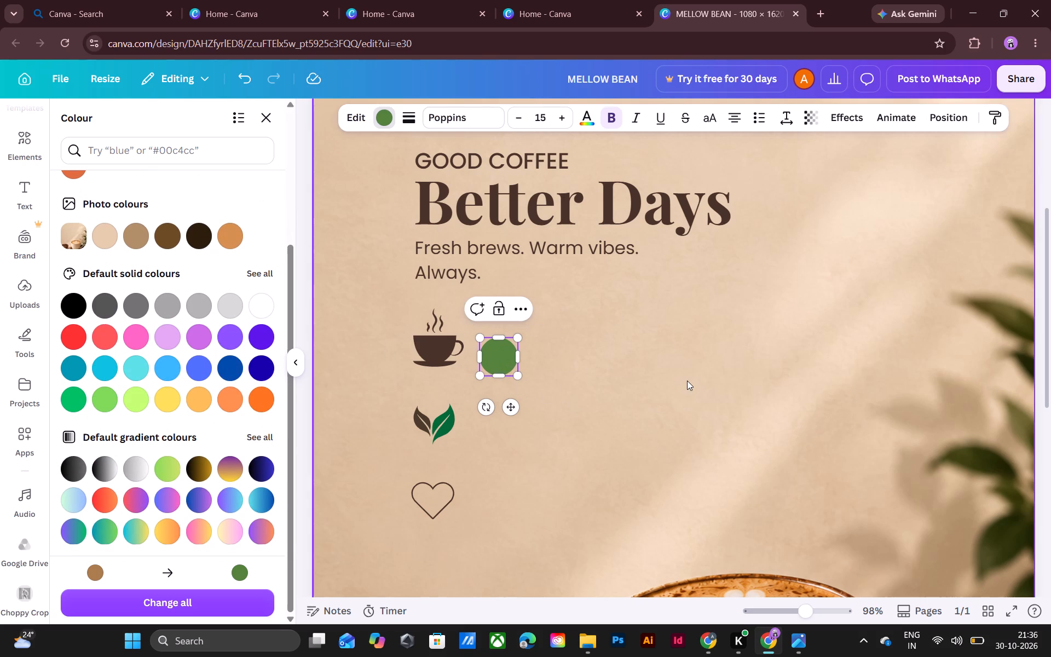
pyautogui.click(687, 381)
pyautogui.click(490, 359)
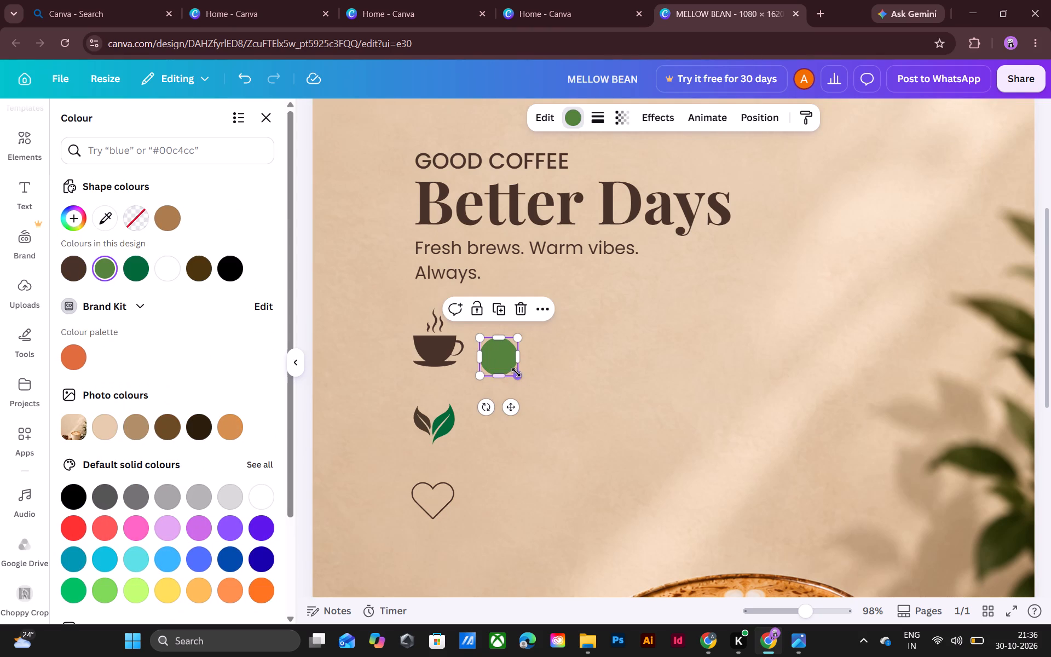
pyautogui.moveTo(517, 374); pyautogui.dragTo(541, 394)
pyautogui.moveTo(509, 366); pyautogui.dragTo(438, 338)
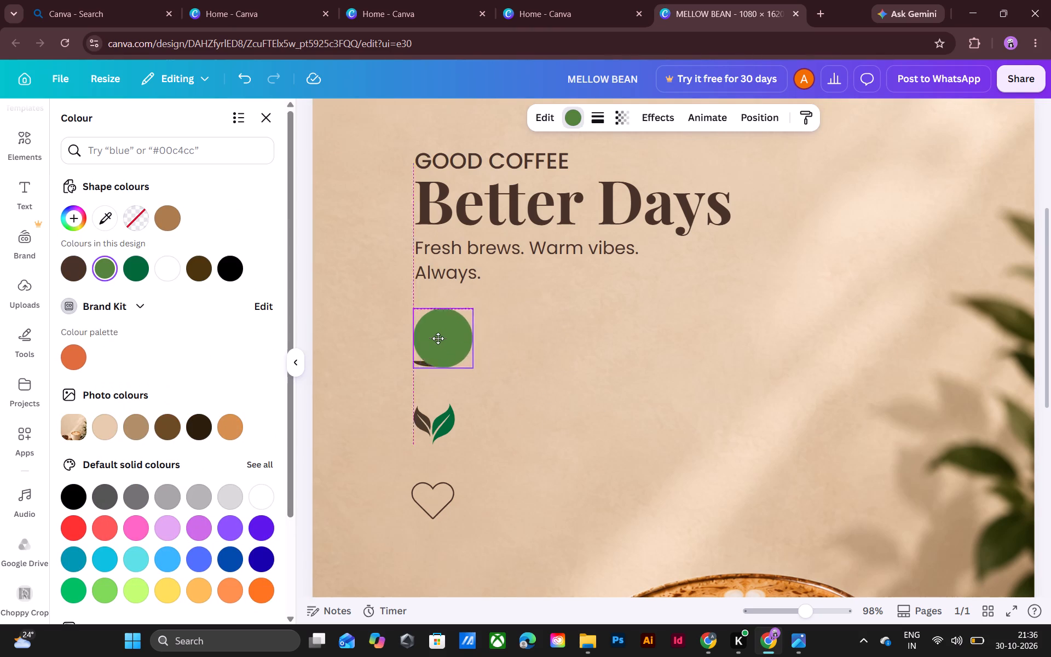
pyautogui.moveTo(438, 338); pyautogui.dragTo(513, 345)
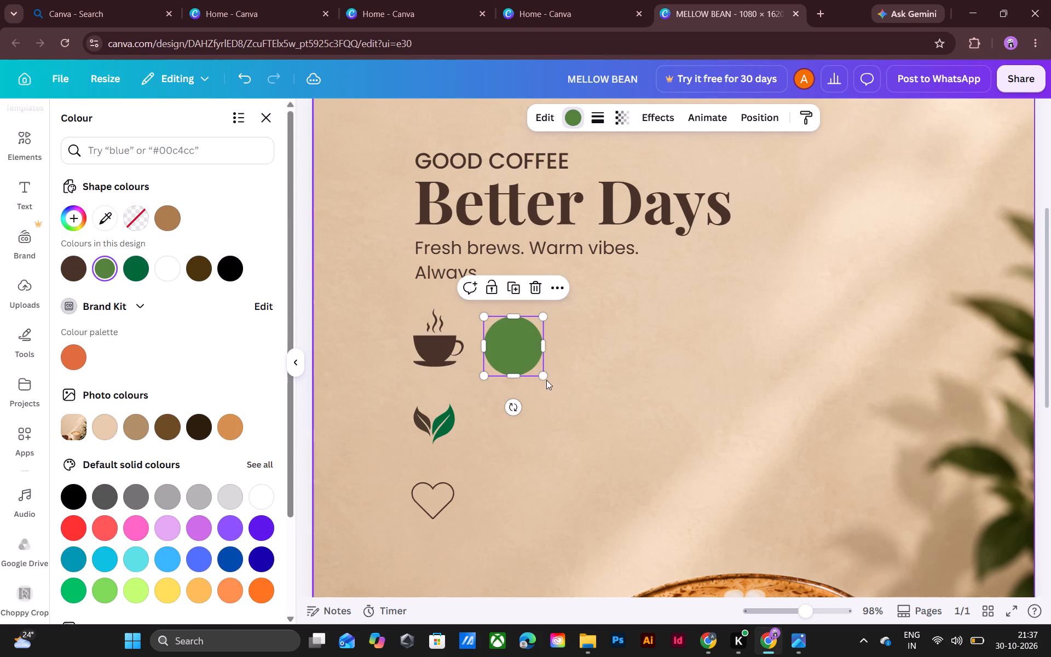
pyautogui.moveTo(545, 377); pyautogui.dragTo(557, 387)
pyautogui.moveTo(523, 348); pyautogui.dragTo(443, 331)
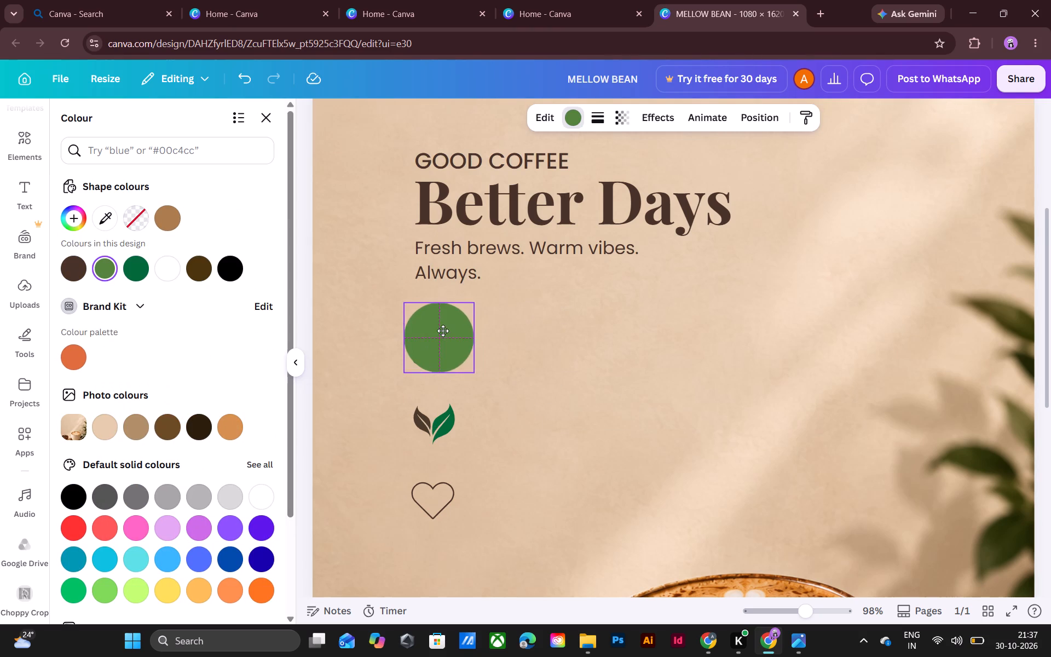
pyautogui.moveTo(443, 331); pyautogui.dragTo(437, 337)
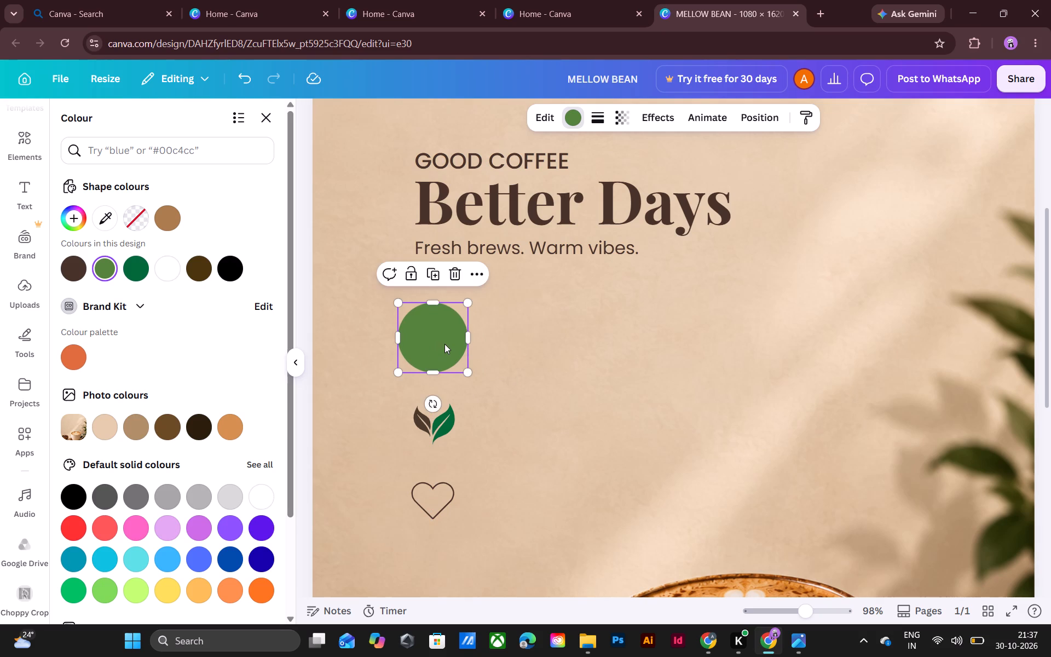
# Duplicate the green circle twice, placing one copy over the leaf icon and one over the heart icon.
pyautogui.keyDown('alt'); pyautogui.moveTo(444, 344); pyautogui.dragTo(448, 431); pyautogui.keyUp('alt')
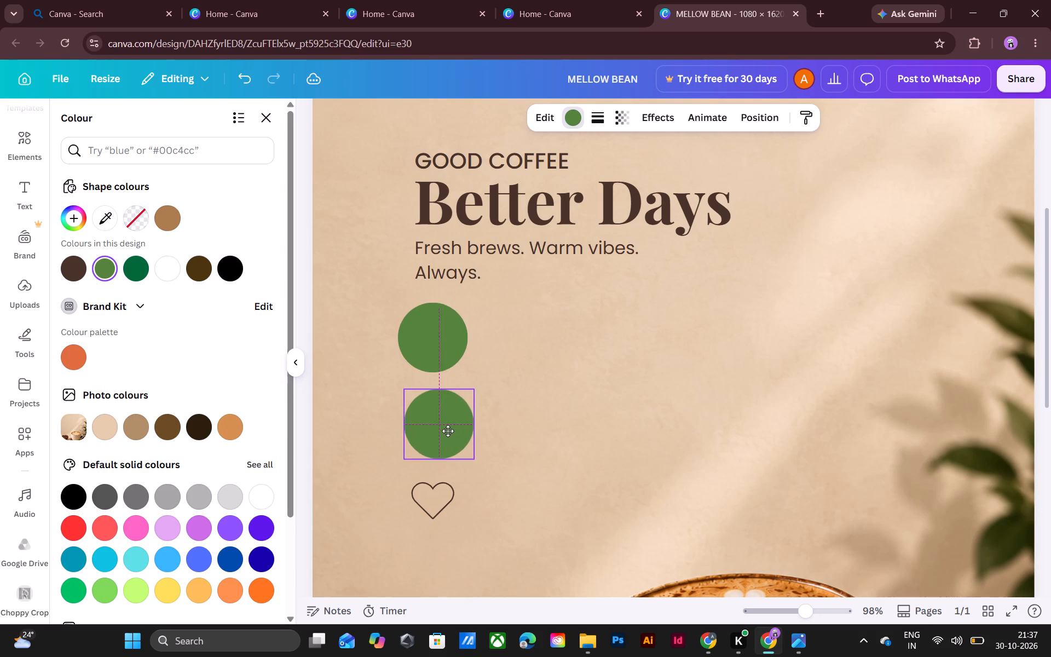
pyautogui.keyDown('alt'); pyautogui.moveTo(448, 431); pyautogui.dragTo(446, 431); pyautogui.keyUp('alt')
pyautogui.keyDown('alt'); pyautogui.moveTo(446, 428); pyautogui.dragTo(445, 443); pyautogui.keyUp('alt')
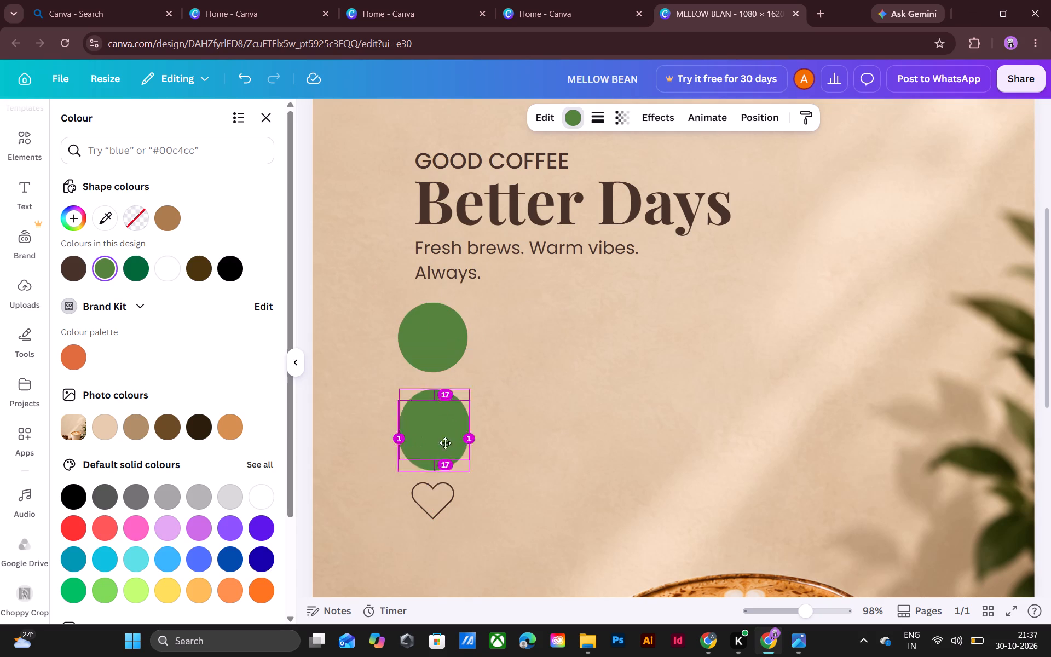
pyautogui.keyDown('alt'); pyautogui.moveTo(445, 443); pyautogui.dragTo(445, 510); pyautogui.keyUp('alt')
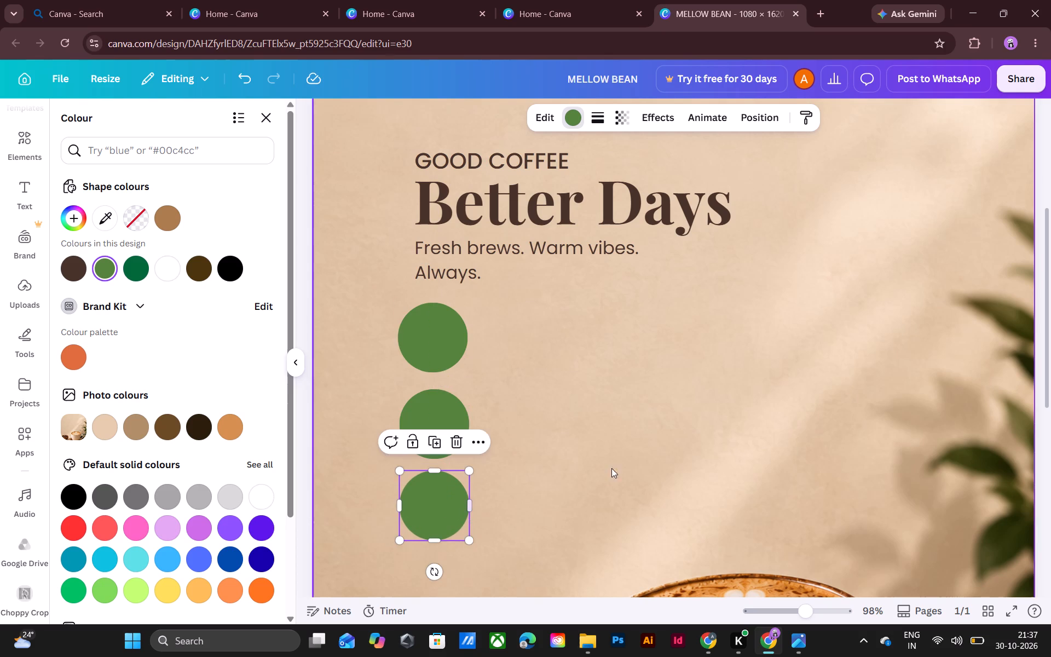
# Reorder the layers so all three green circles sit behind the cup, leaf and heart icons, just above the background photo.
pyautogui.click(737, 446)
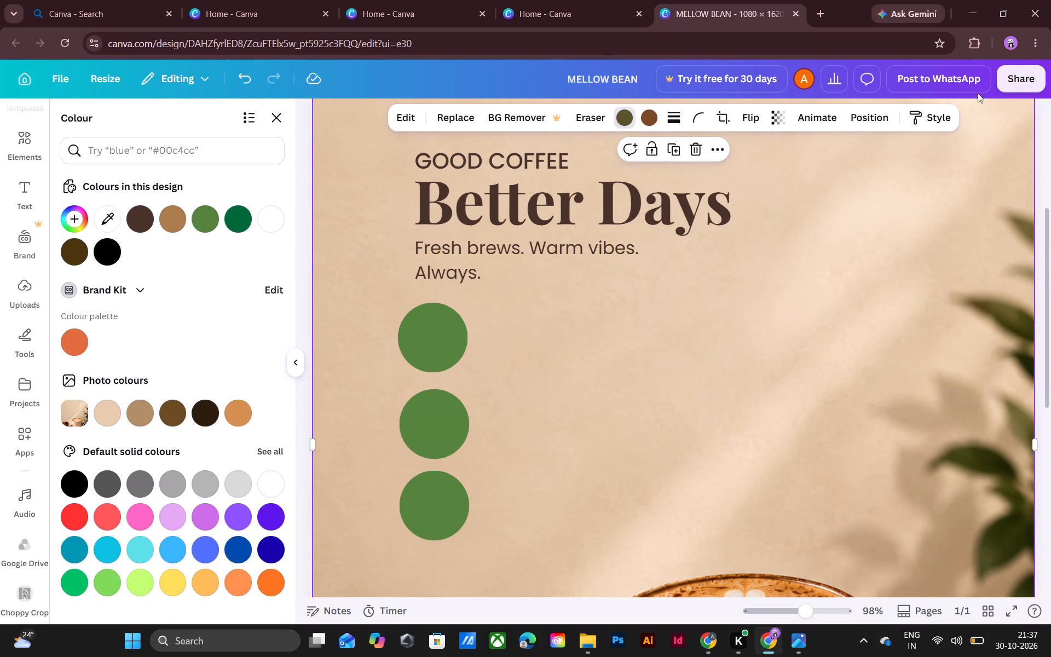
pyautogui.click(862, 120)
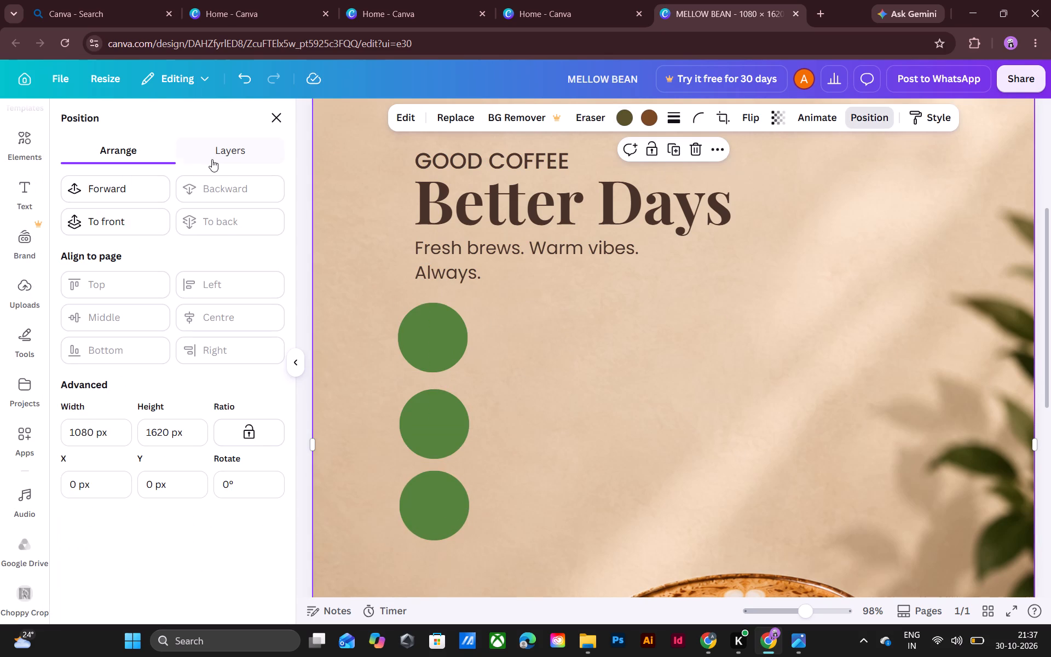
pyautogui.click(223, 158)
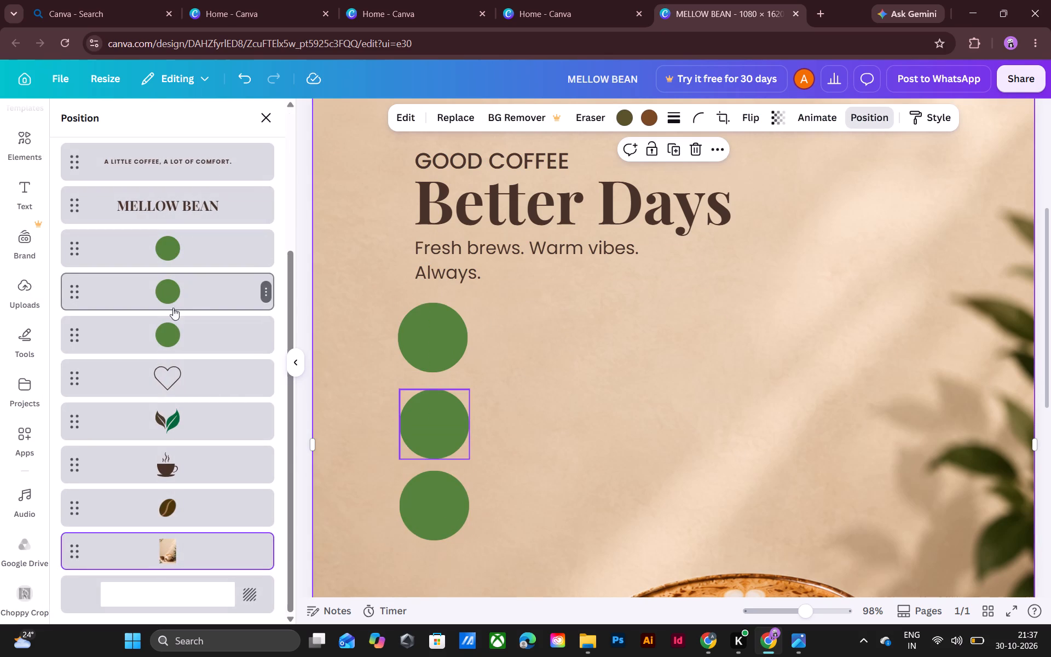
pyautogui.moveTo(177, 327); pyautogui.dragTo(180, 392)
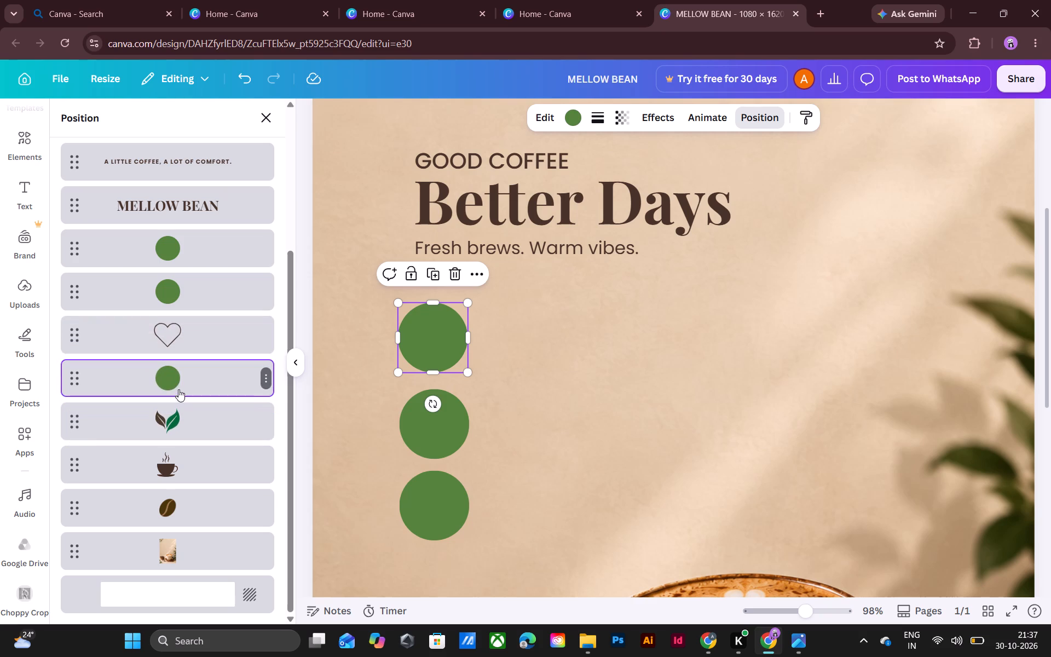
pyautogui.moveTo(174, 295); pyautogui.dragTo(183, 485)
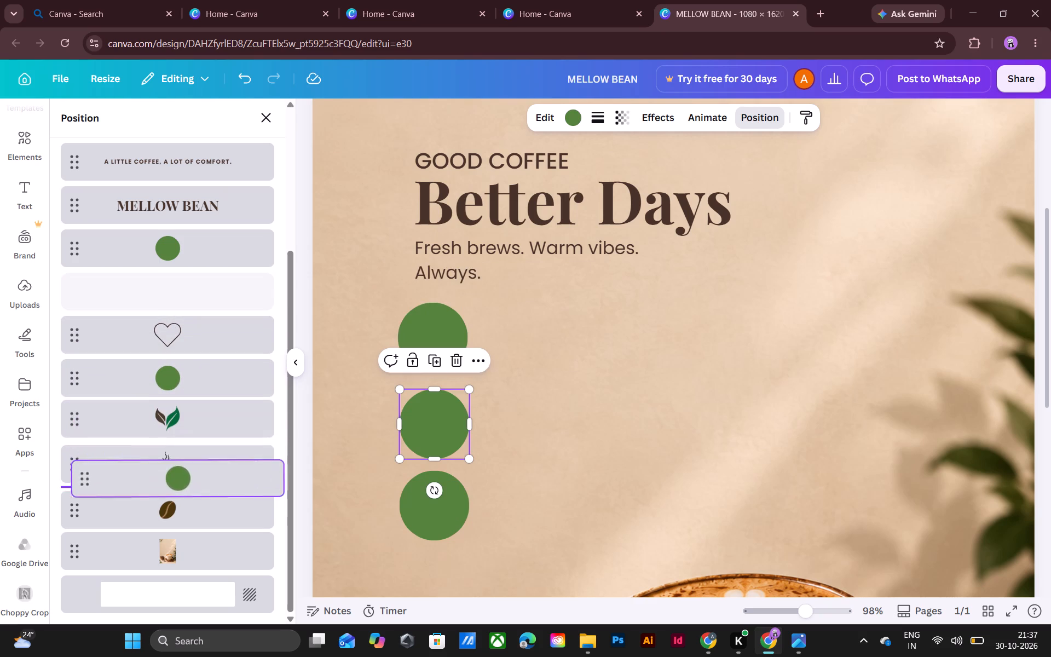
pyautogui.moveTo(183, 485); pyautogui.dragTo(194, 385)
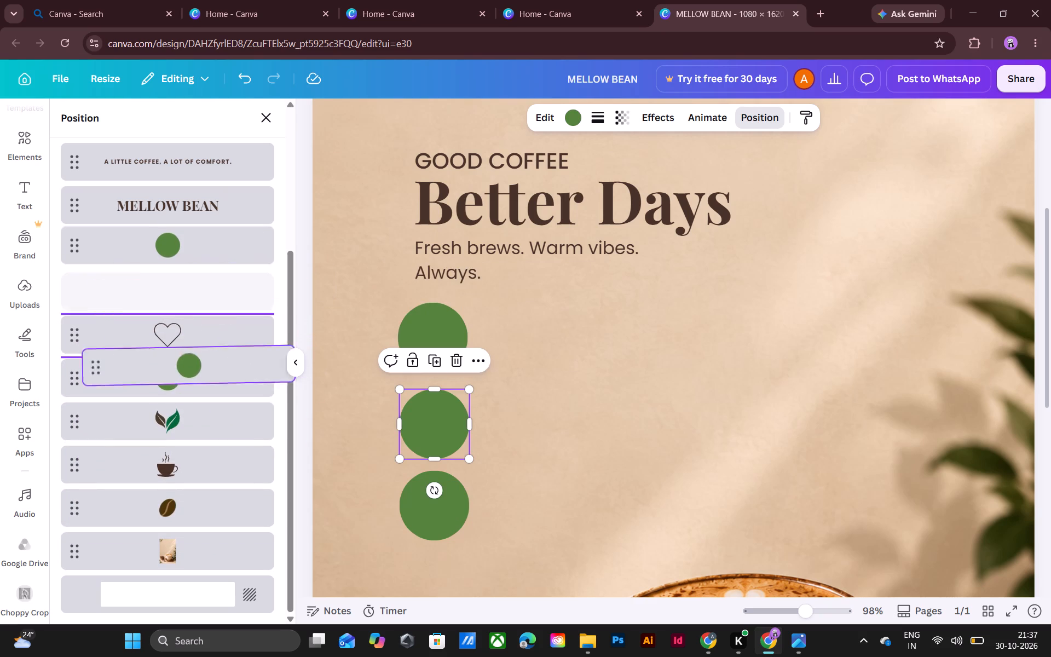
pyautogui.moveTo(194, 385); pyautogui.dragTo(195, 528)
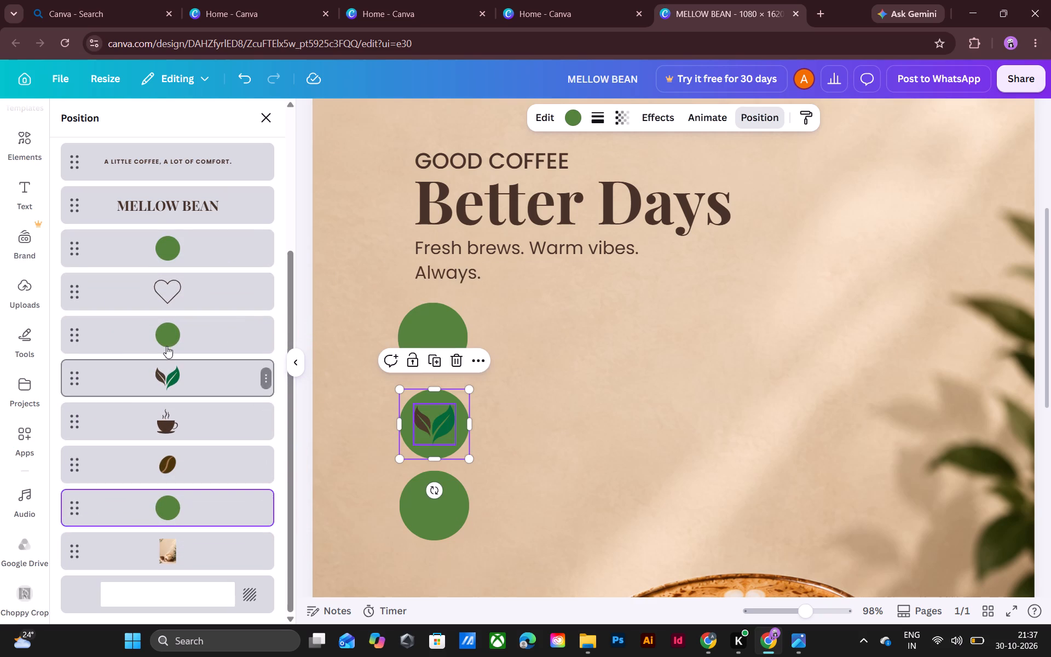
pyautogui.moveTo(166, 343); pyautogui.dragTo(178, 489)
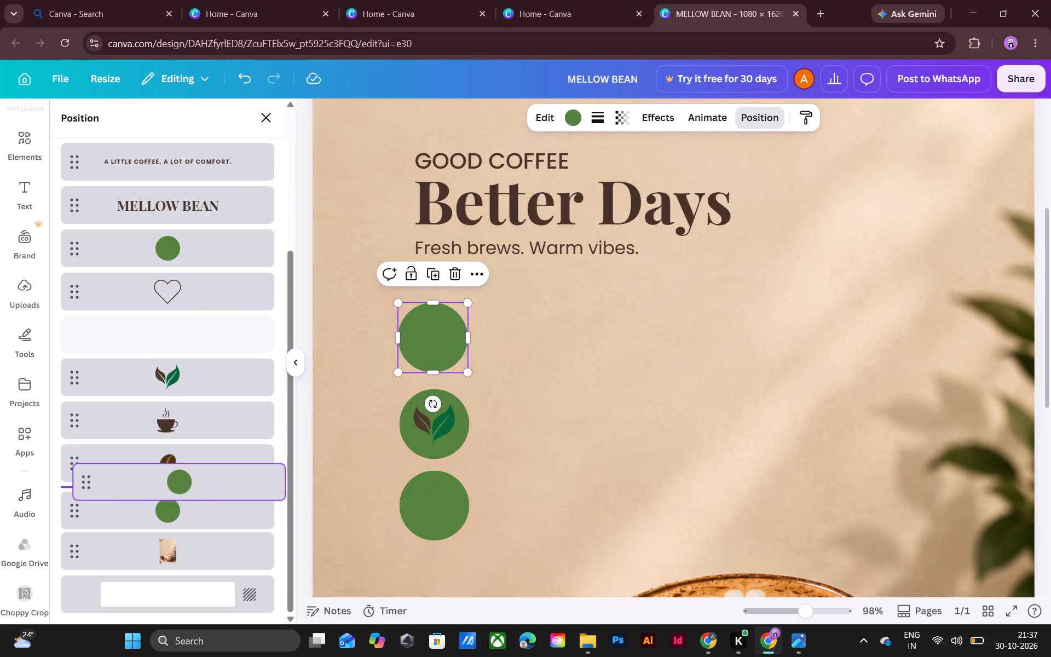
pyautogui.moveTo(178, 489); pyautogui.dragTo(178, 498)
pyautogui.moveTo(194, 273); pyautogui.dragTo(193, 310)
pyautogui.moveTo(182, 250); pyautogui.dragTo(190, 476)
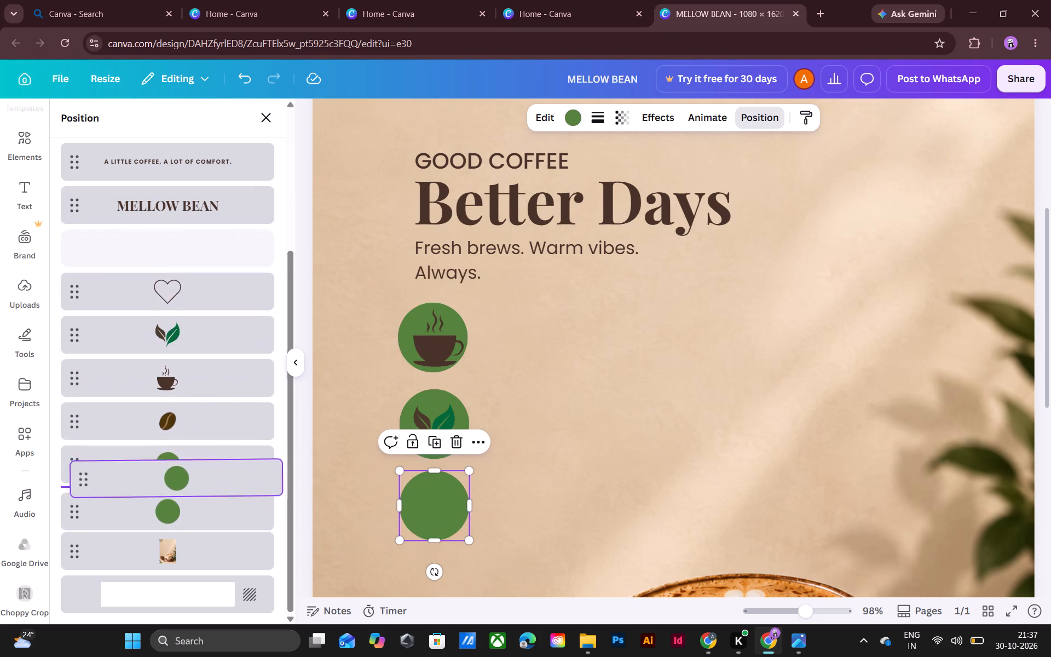
pyautogui.moveTo(190, 476); pyautogui.dragTo(189, 464)
pyautogui.click(635, 350)
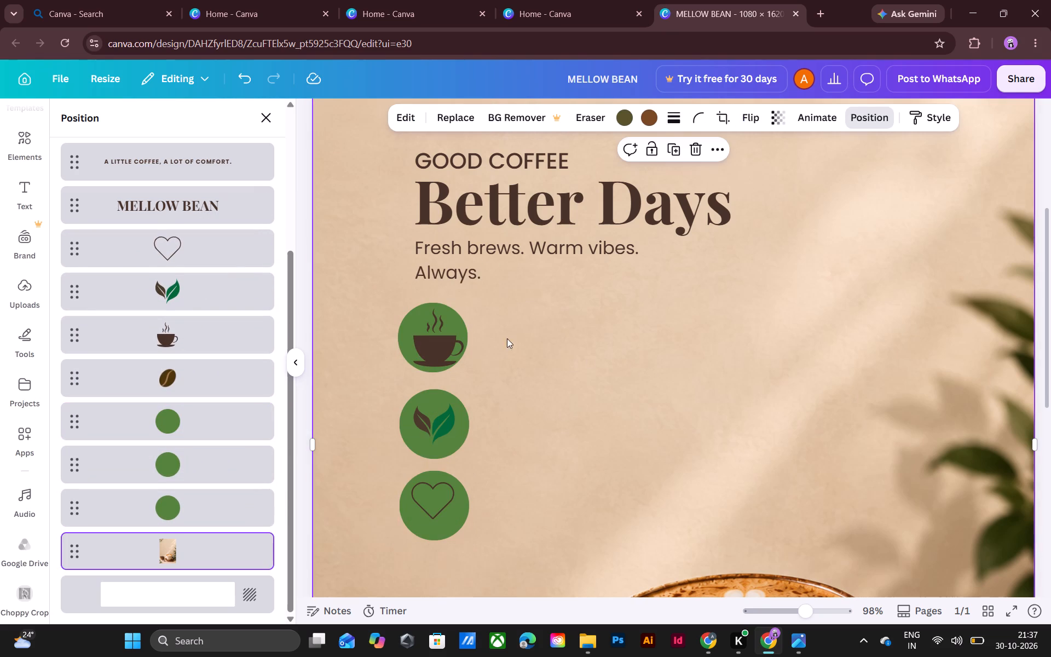
# Reposition the heart outline icon so it is centred on its green circle.
pyautogui.click(448, 505)
pyautogui.press('Down')
pyautogui.press('Down')
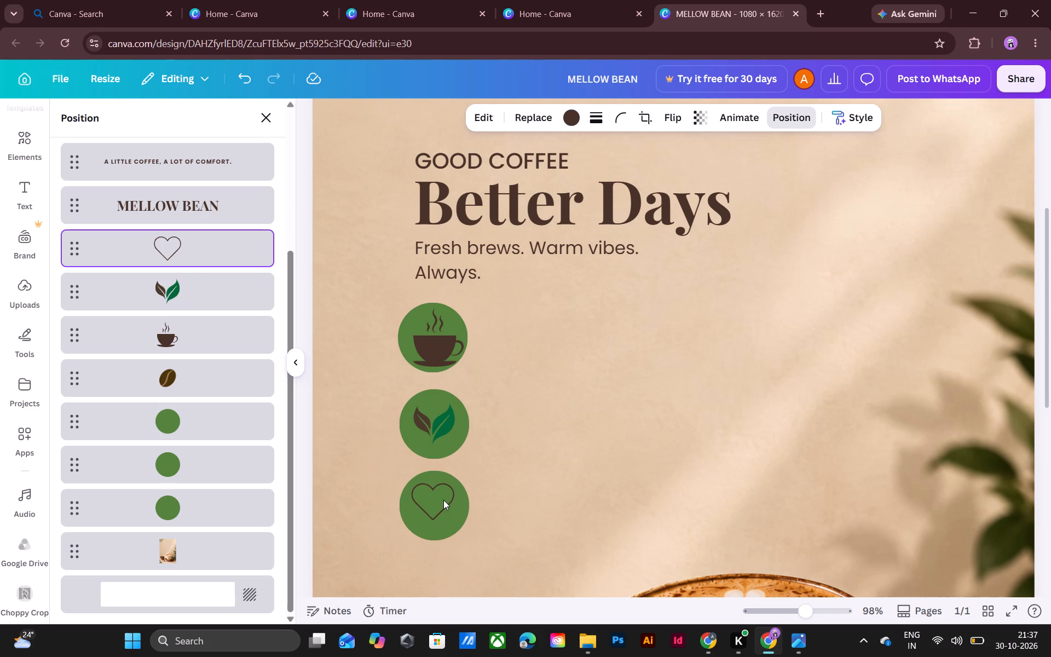
pyautogui.press('Down')
pyautogui.press('Down')
pyautogui.press('Up')
pyautogui.press('Up')
pyautogui.press('Up')
pyautogui.press('Up')
pyautogui.press('Up')
pyautogui.press('Up')
pyautogui.press('Up')
pyautogui.press('Down')
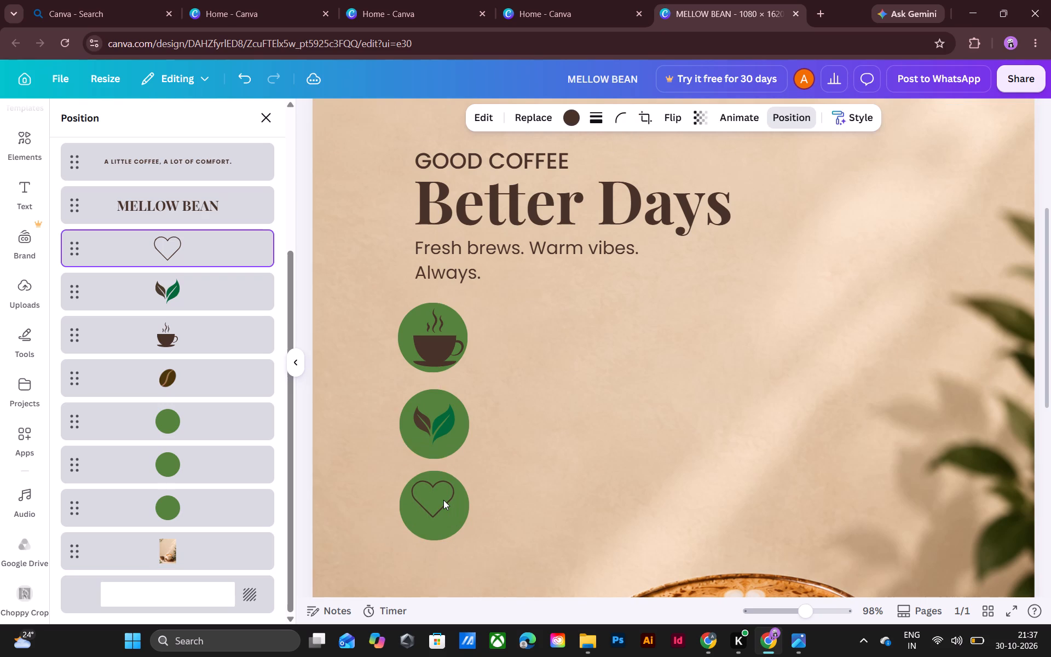
pyautogui.click(538, 514)
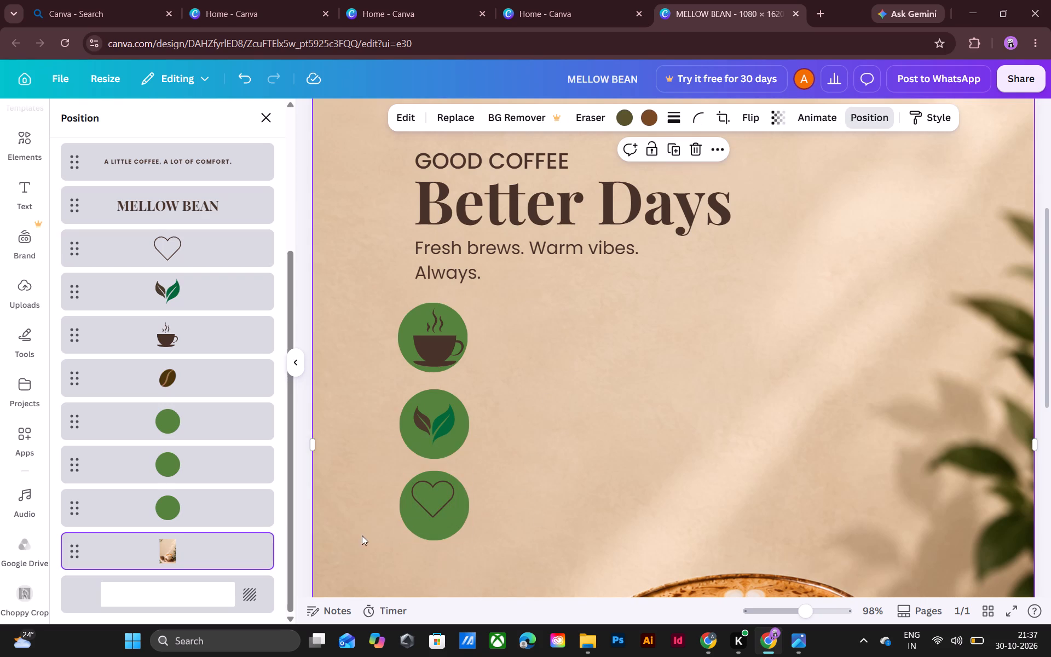
pyautogui.moveTo(444, 502); pyautogui.dragTo(447, 513)
pyautogui.click(516, 437)
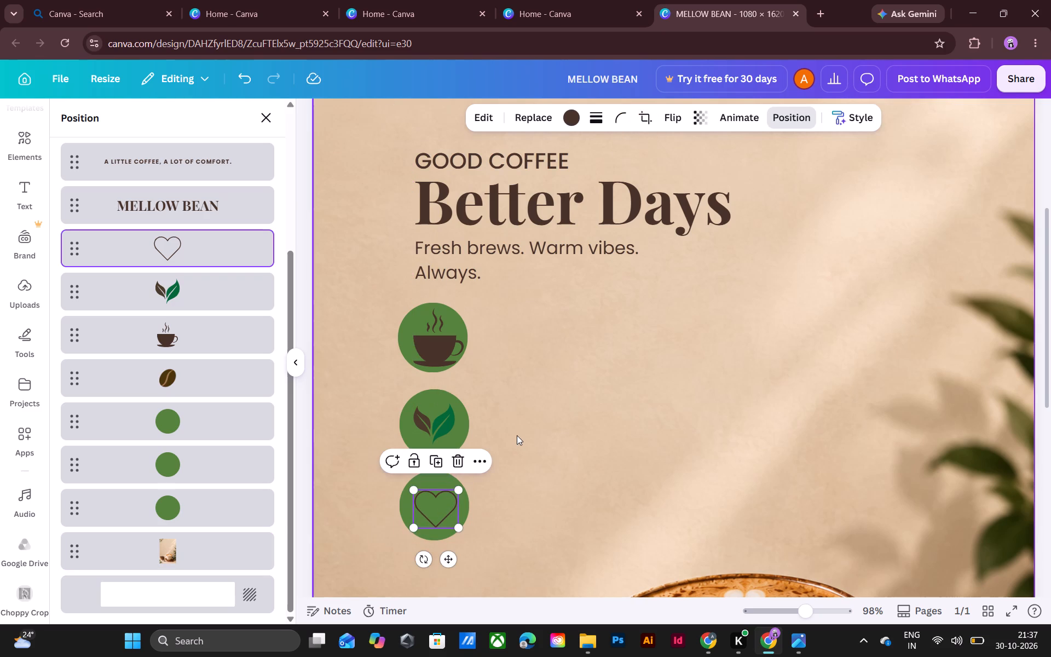
pyautogui.click(443, 513)
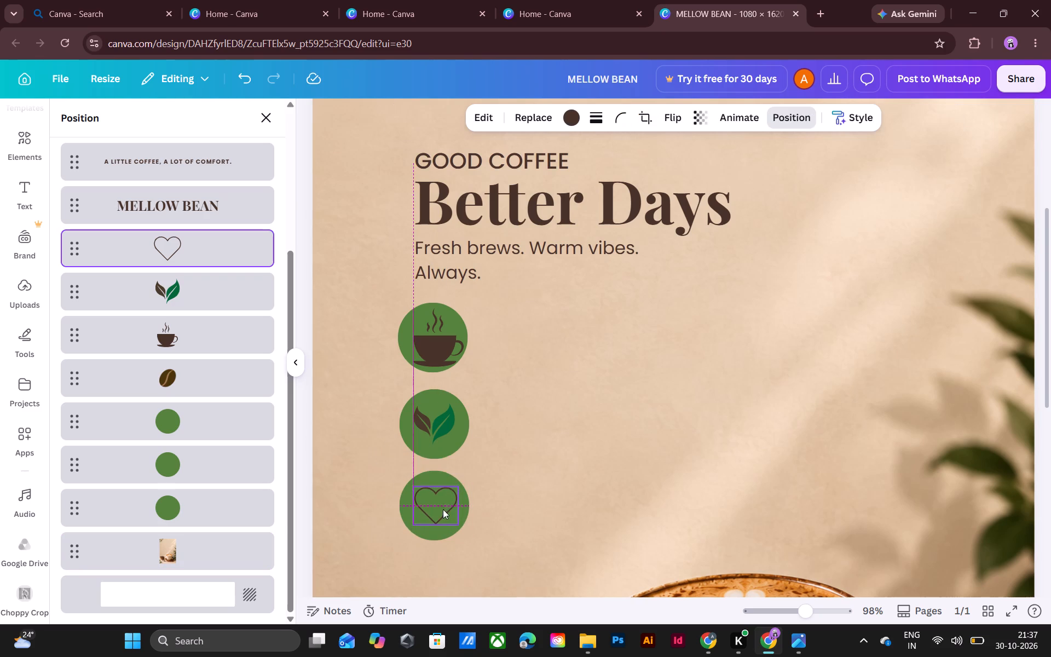
pyautogui.click(454, 508)
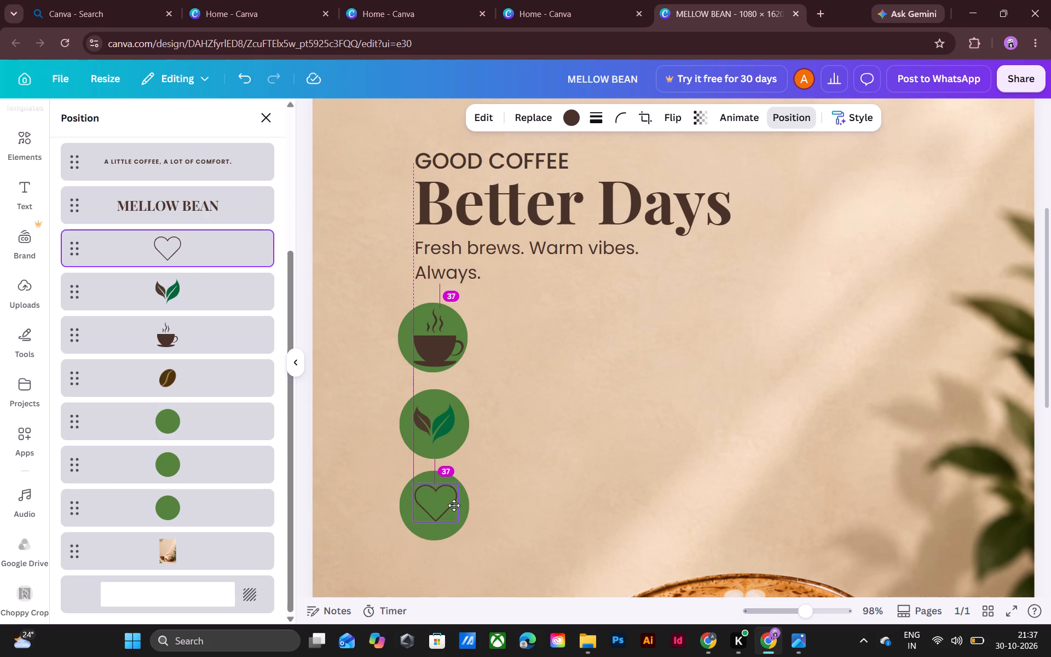
pyautogui.click(545, 486)
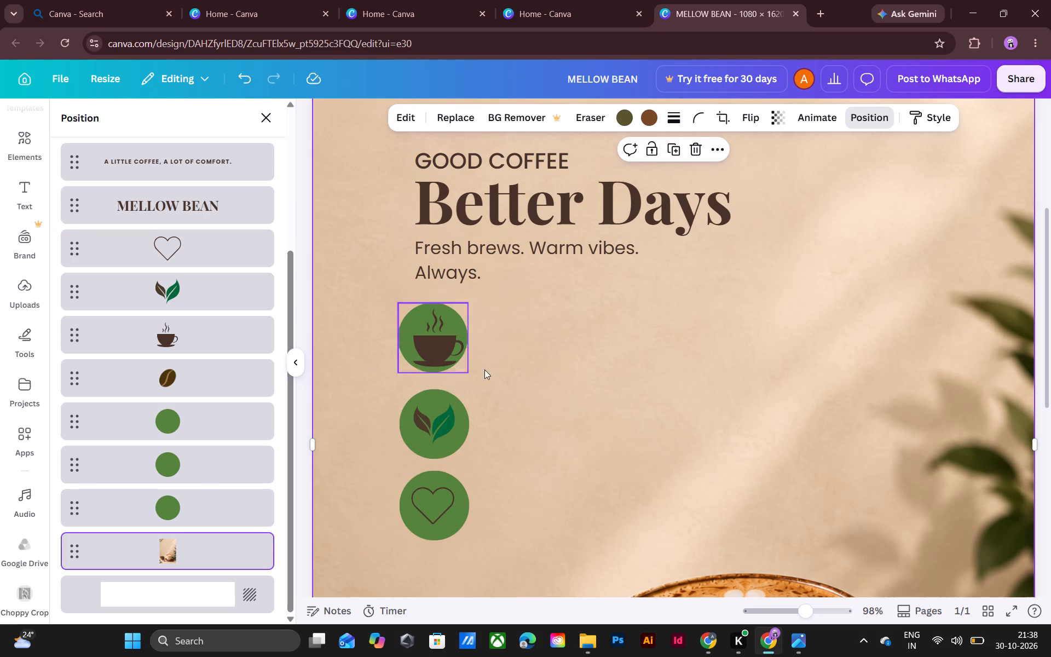
# Move the coffee cup icon slightly higher on its green circle.
pyautogui.moveTo(433, 358); pyautogui.dragTo(430, 352)
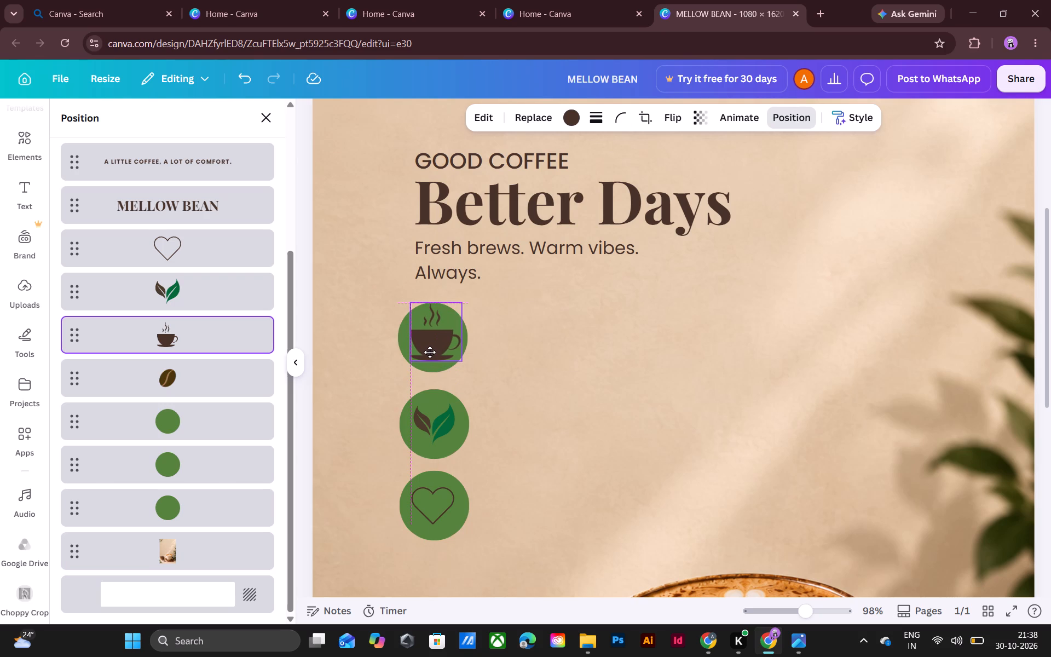
pyautogui.moveTo(430, 352); pyautogui.dragTo(426, 352)
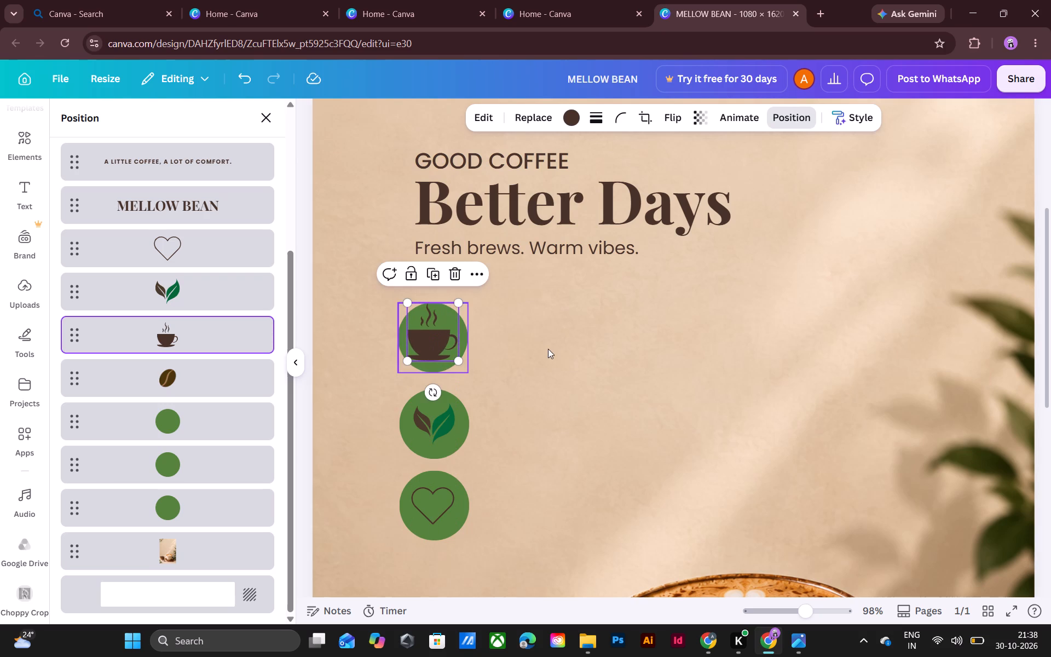
pyautogui.click(548, 349)
pyautogui.moveTo(437, 339); pyautogui.dragTo(438, 339)
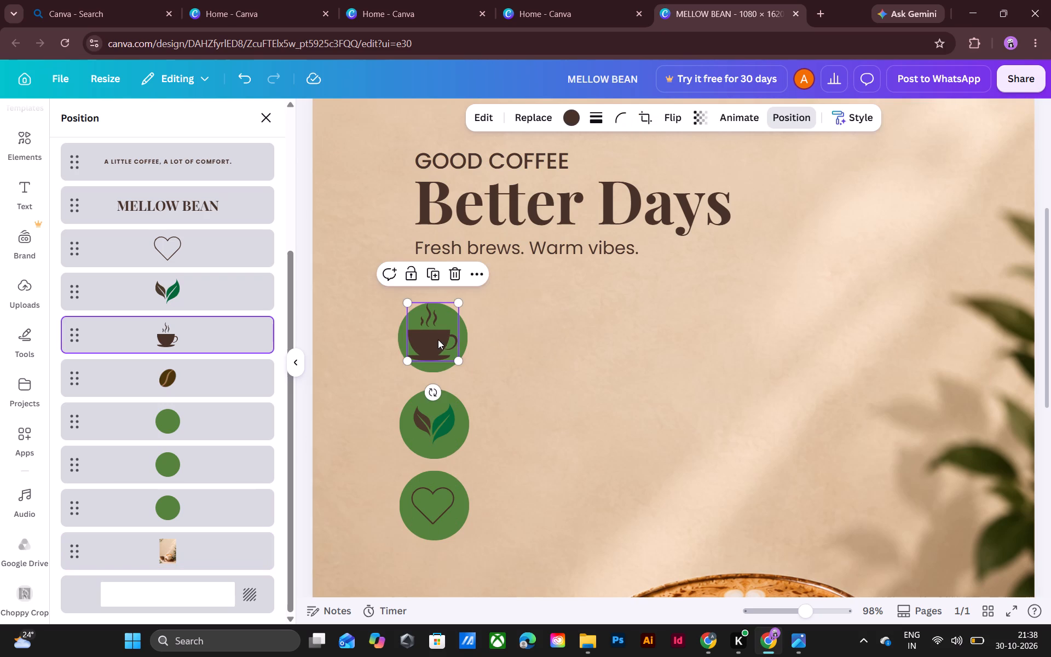
pyautogui.moveTo(438, 339); pyautogui.dragTo(443, 339)
pyautogui.click(499, 341)
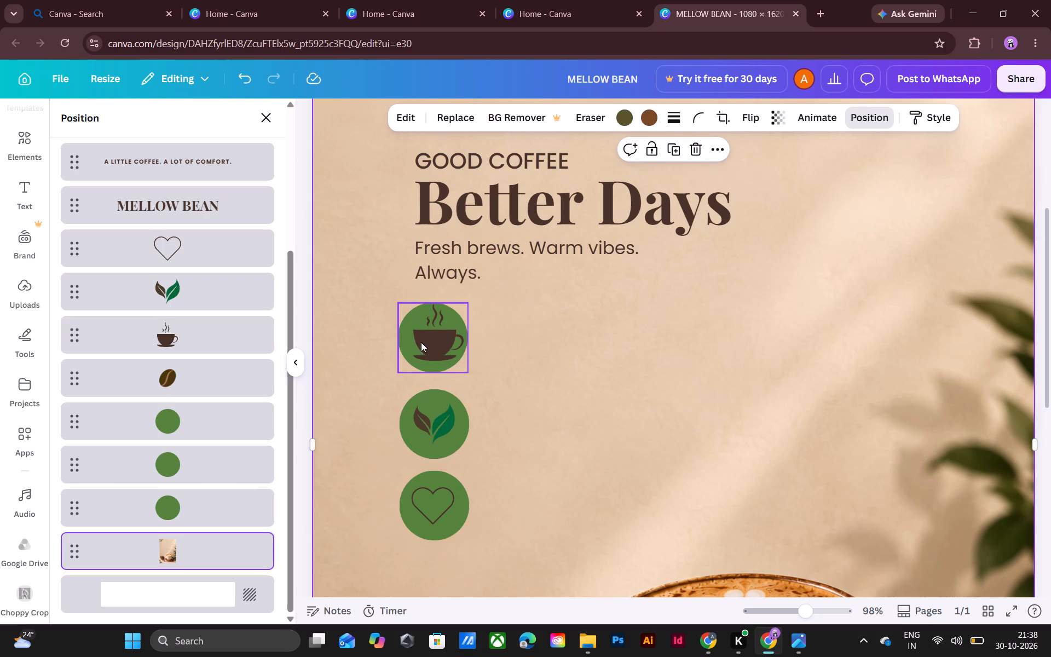
# Nudge the green circle behind the cup right and slightly up so it sits evenly around the cup icon.
pyautogui.click(411, 342)
pyautogui.press('Right')
pyautogui.press('Right')
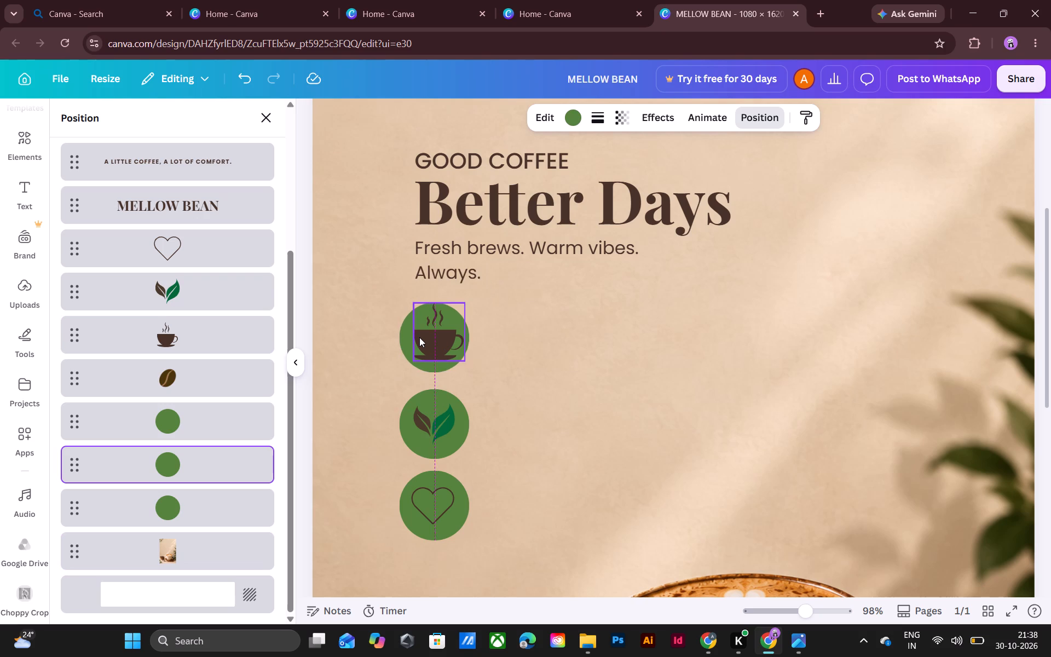
pyautogui.press('Right')
pyautogui.press('Right')
pyautogui.press('Right')
pyautogui.press('Right')
pyautogui.press('Up')
pyautogui.press('Up')
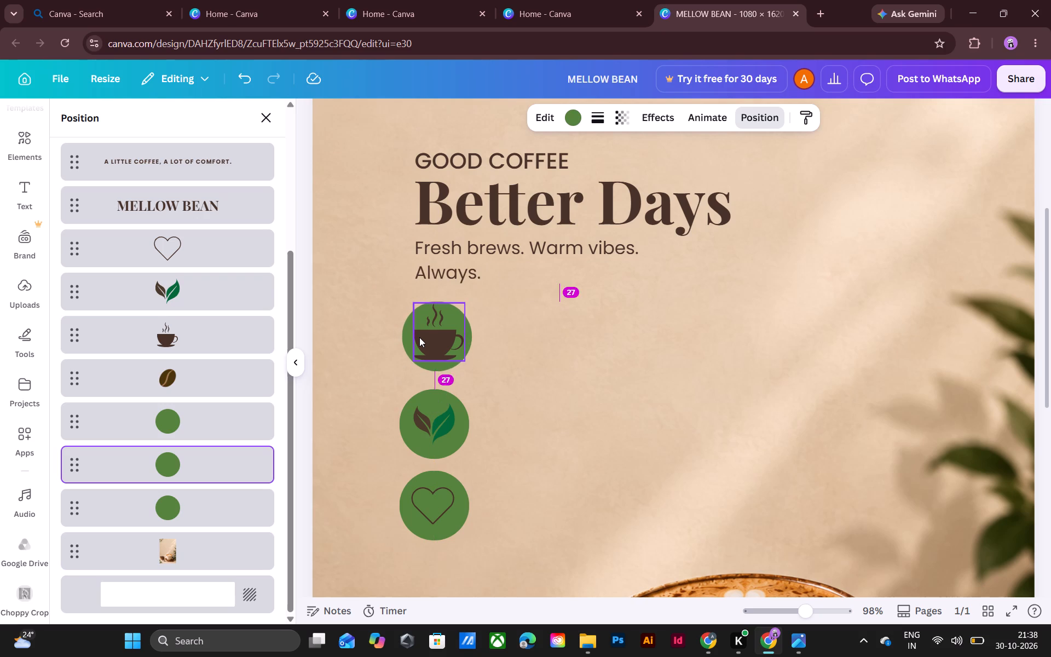
pyautogui.press('Up')
pyautogui.press('Up')
pyautogui.press('Down')
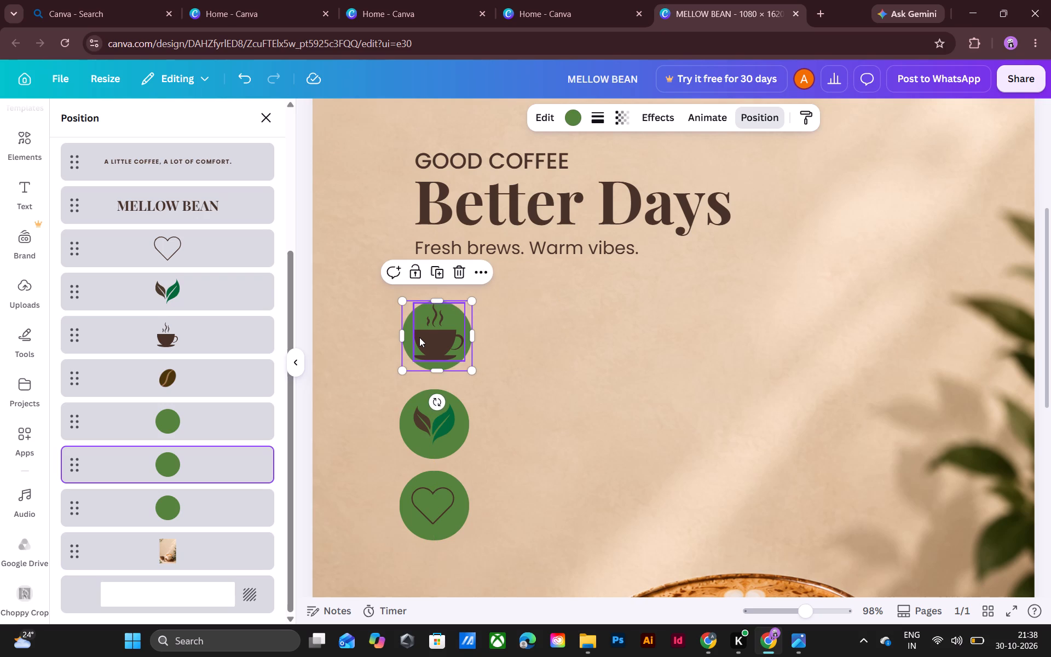
pyautogui.click(663, 390)
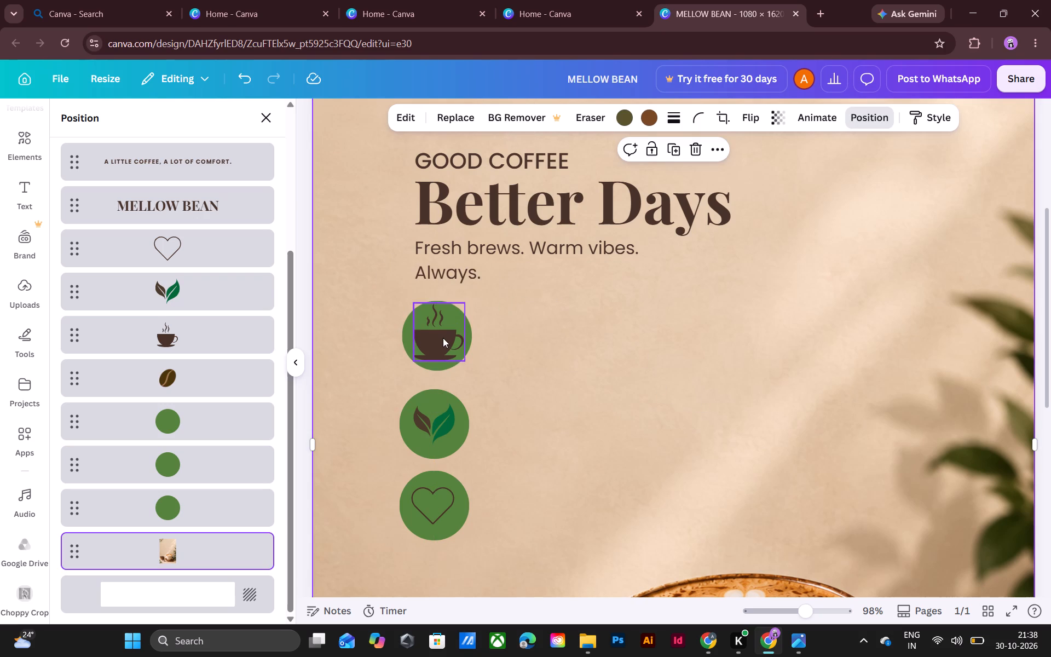
# Shrink the cup icon slightly so it fits inside its green circle with a margin around it.
pyautogui.click(443, 338)
pyautogui.press('Down')
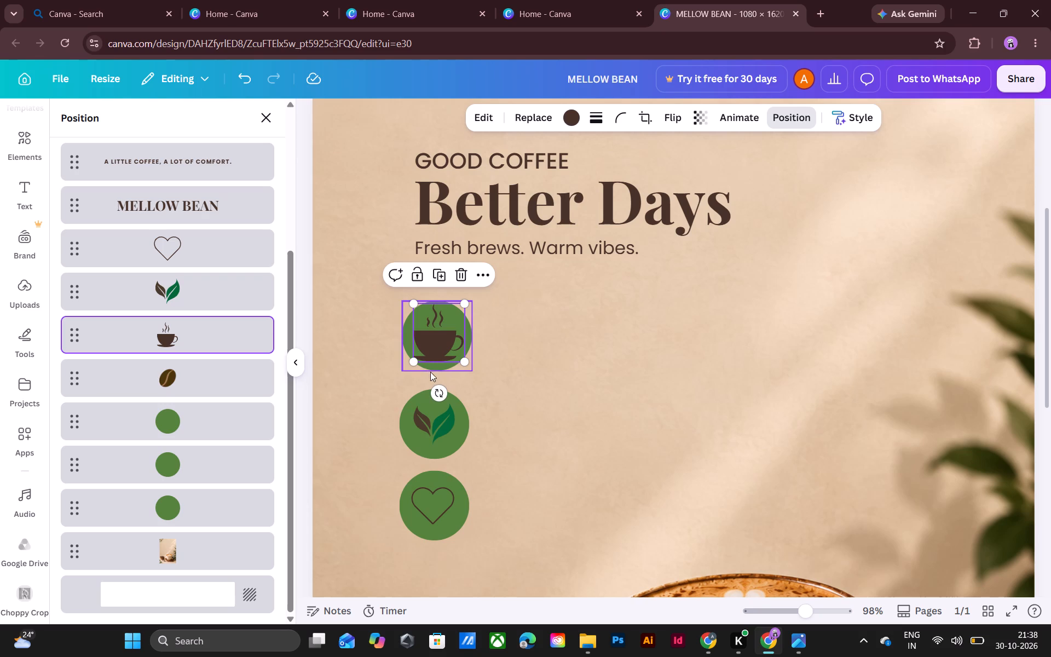
pyautogui.click(492, 463)
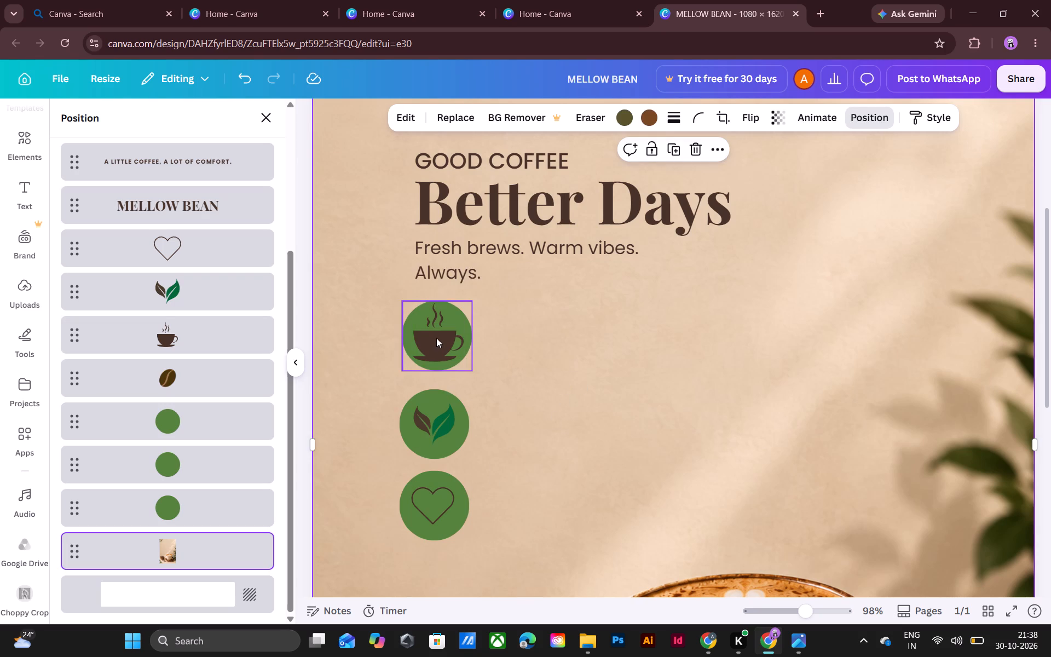
pyautogui.click(436, 339)
pyautogui.moveTo(412, 304); pyautogui.dragTo(413, 305)
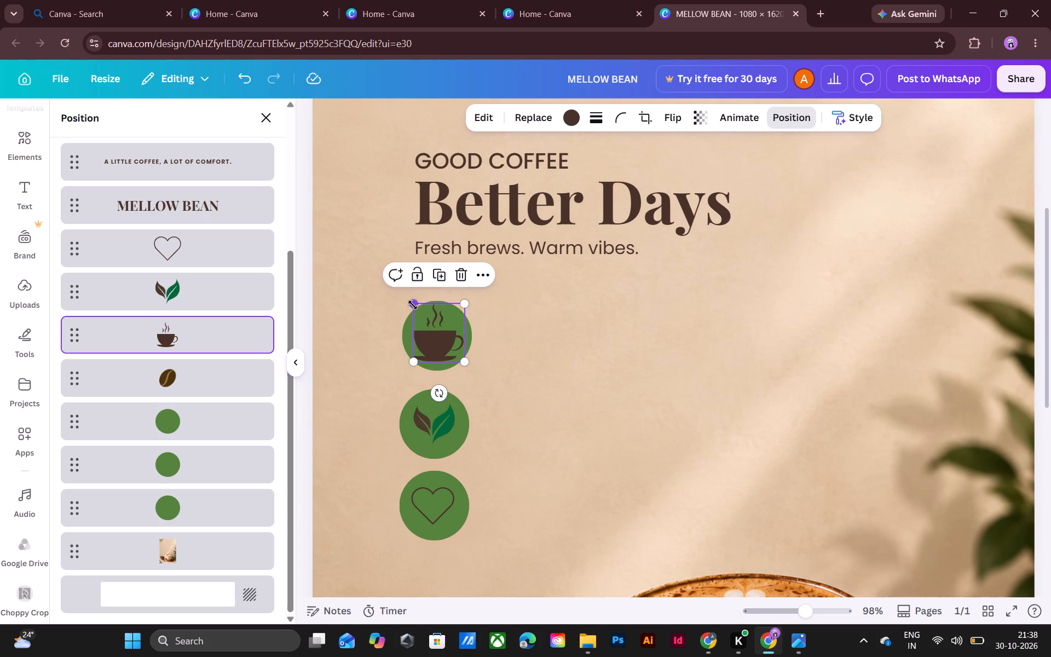
pyautogui.moveTo(413, 305); pyautogui.dragTo(418, 312)
pyautogui.click(524, 353)
pyautogui.click(442, 344)
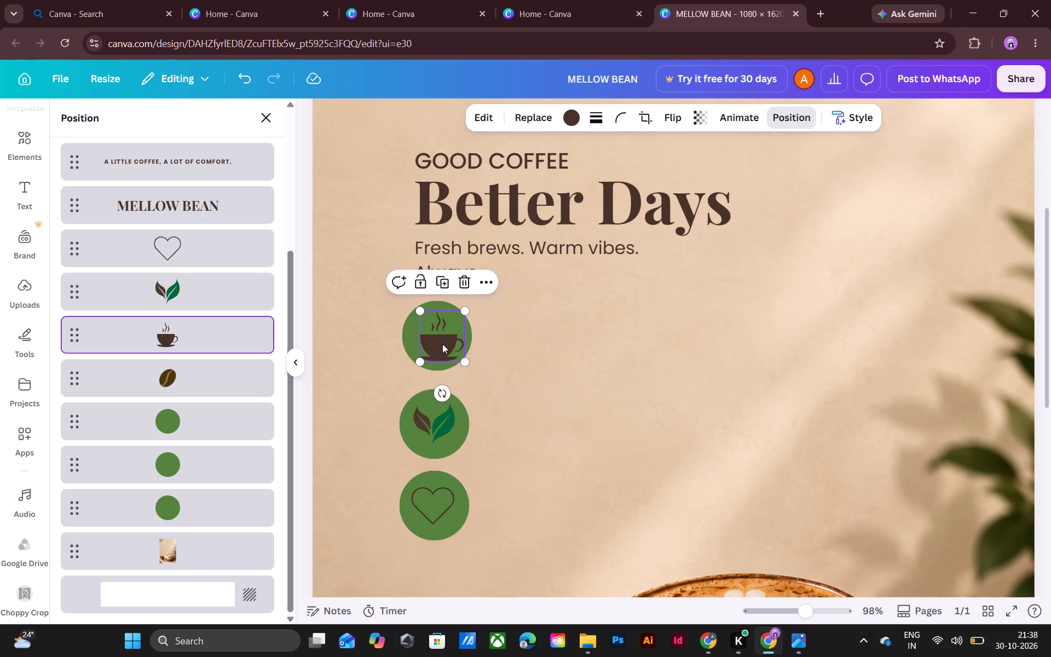
pyautogui.click(597, 360)
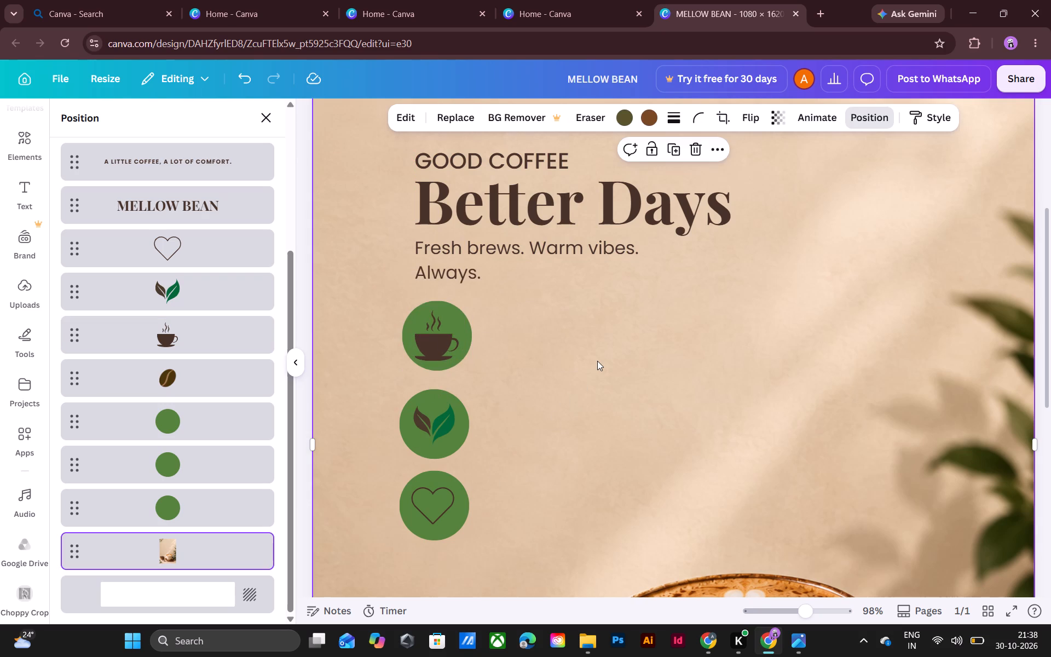
# Nudge the cup icon right and up until it is centred on its green circle.
pyautogui.click(440, 340)
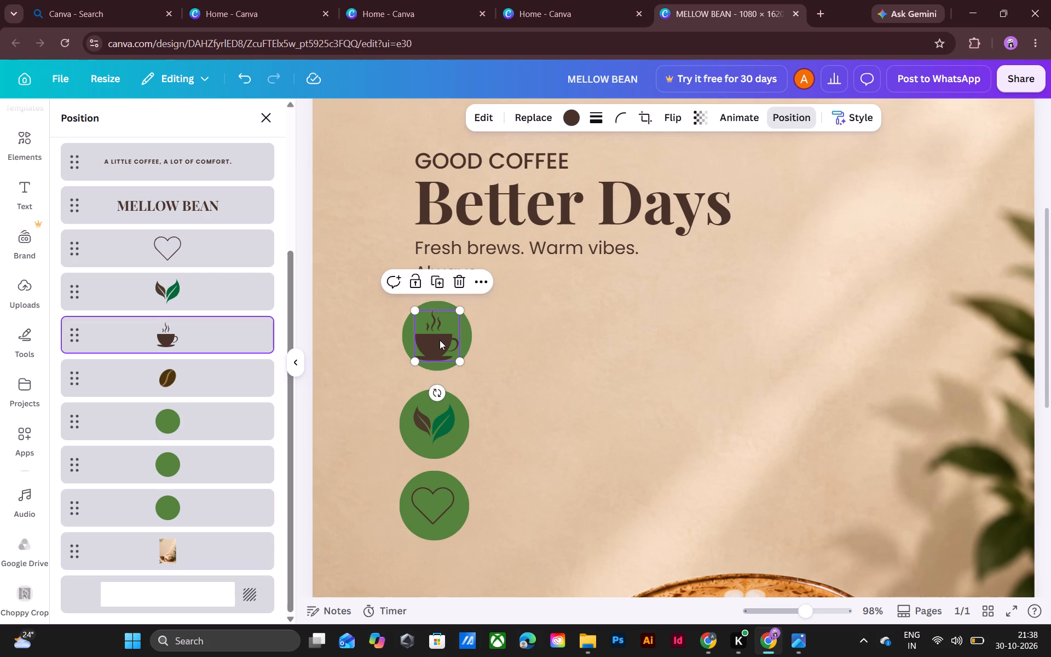
pyautogui.press('Right')
pyautogui.press('Right')
pyautogui.press('Right')
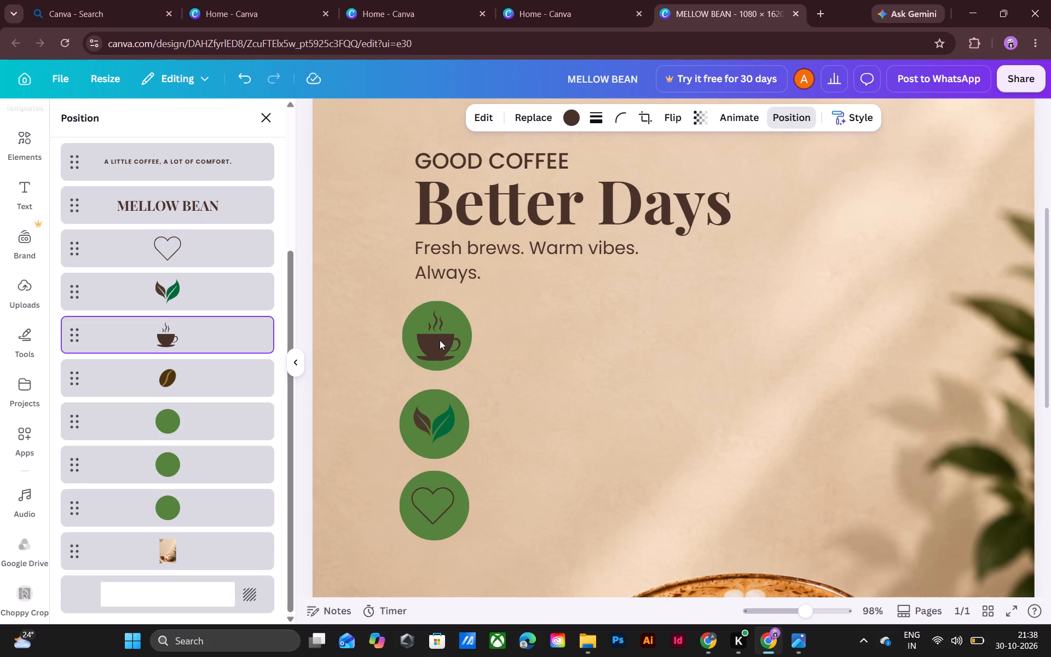
pyautogui.press('Up')
pyautogui.press('Up')
pyautogui.press('Up')
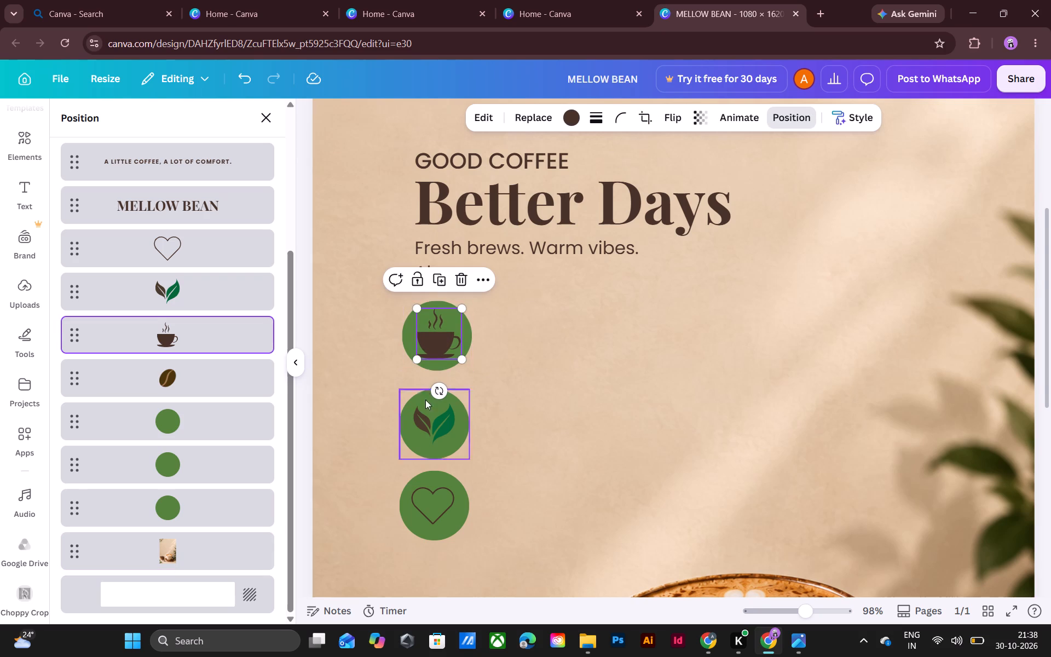
# Nudge the leaf icon down slightly to centre it vertically on its green circle.
pyautogui.click(422, 423)
pyautogui.press('Down')
pyautogui.press('Down')
pyautogui.press('Down')
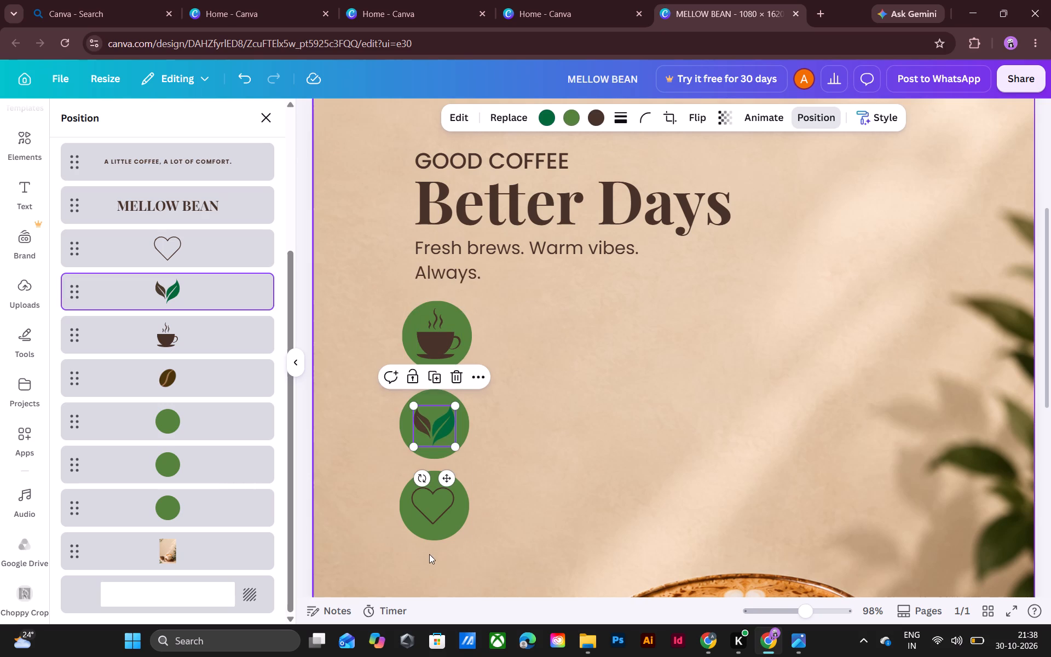
# Nudge the heart icon slightly right and down to fine-tune its centring on the green circle.
pyautogui.click(435, 522)
pyautogui.press('Down')
pyautogui.press('Down')
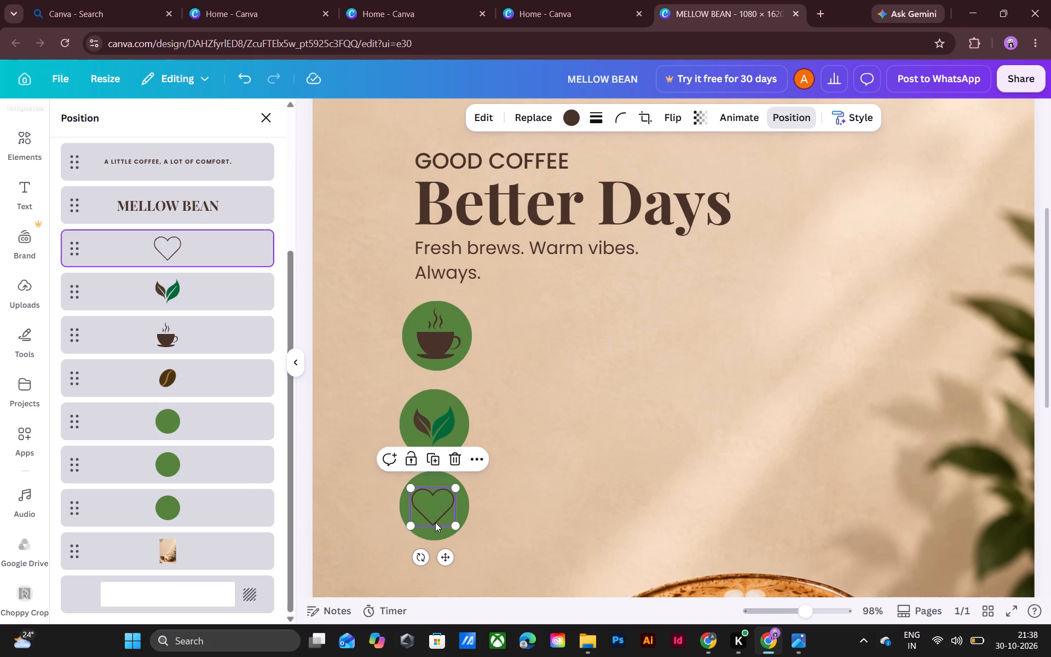
pyautogui.press('Right')
pyautogui.press('Down')
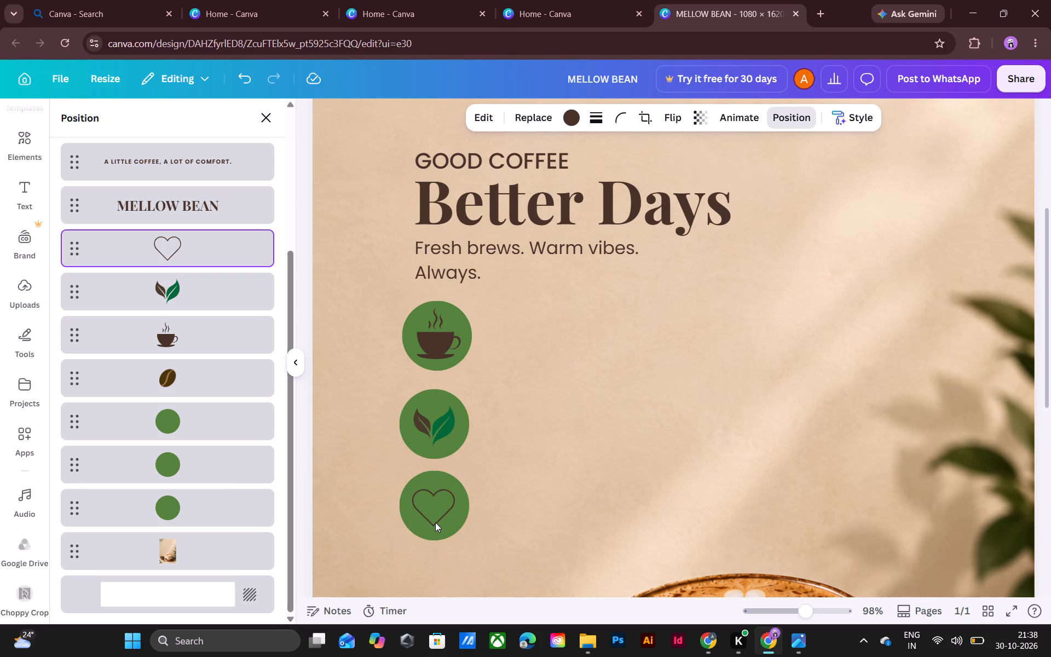
pyautogui.press('Down')
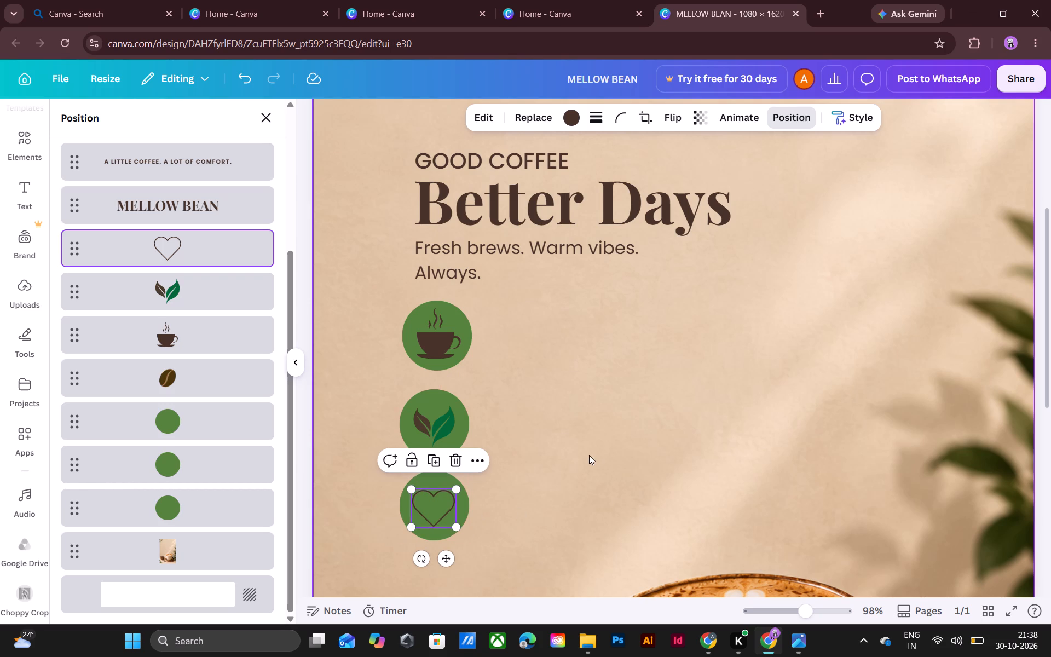
pyautogui.click(587, 453)
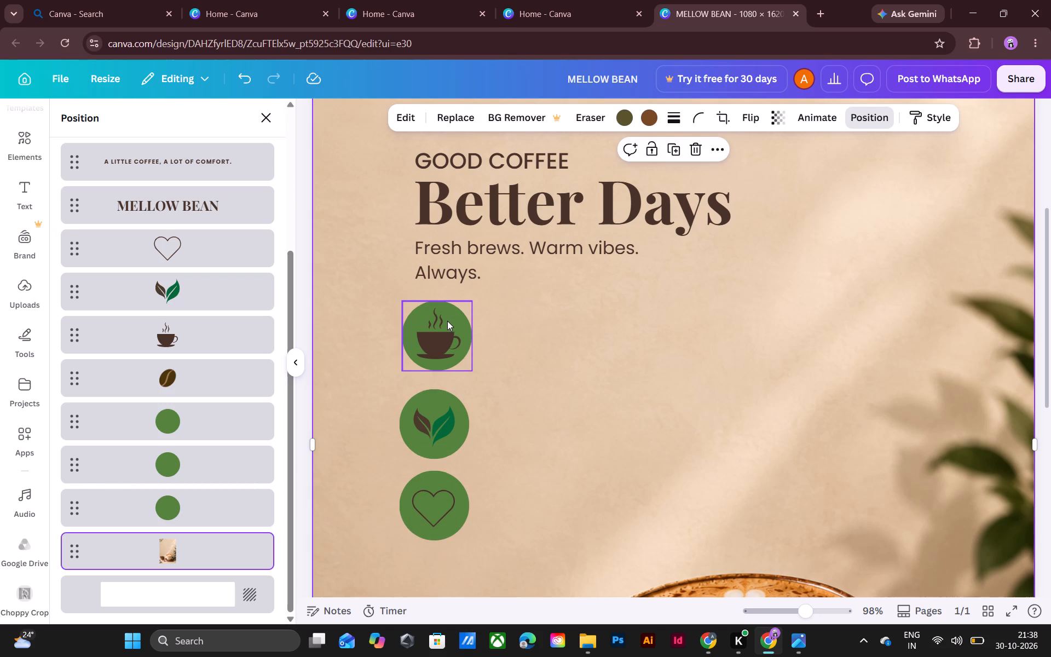
# Recolour the green circle behind the cup icon to the lighter custom green #76B058.
pyautogui.click(463, 335)
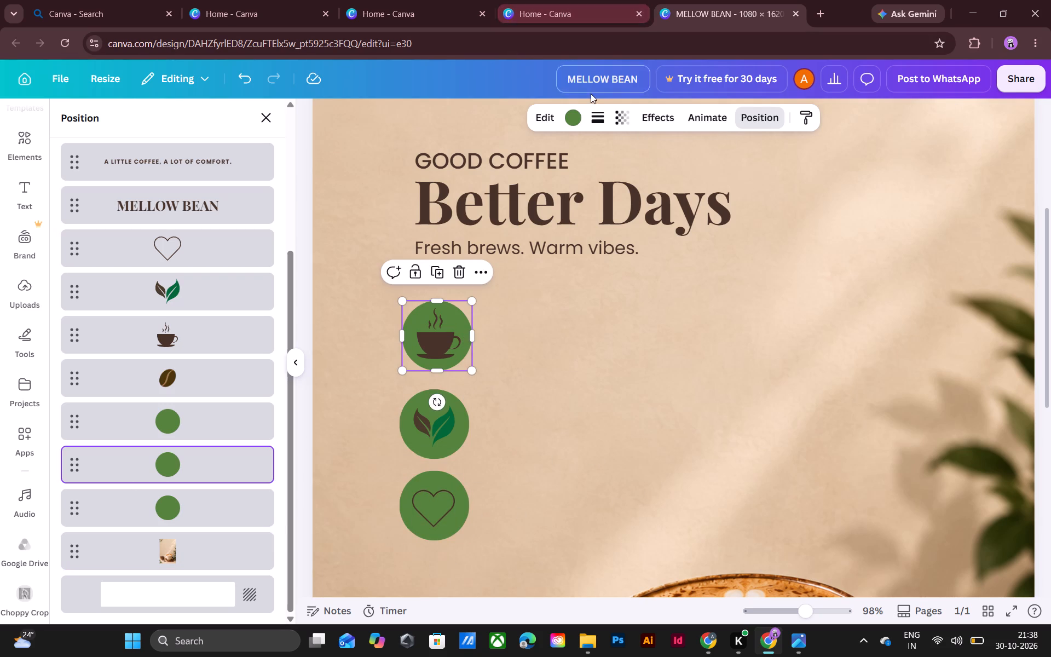
pyautogui.click(572, 116)
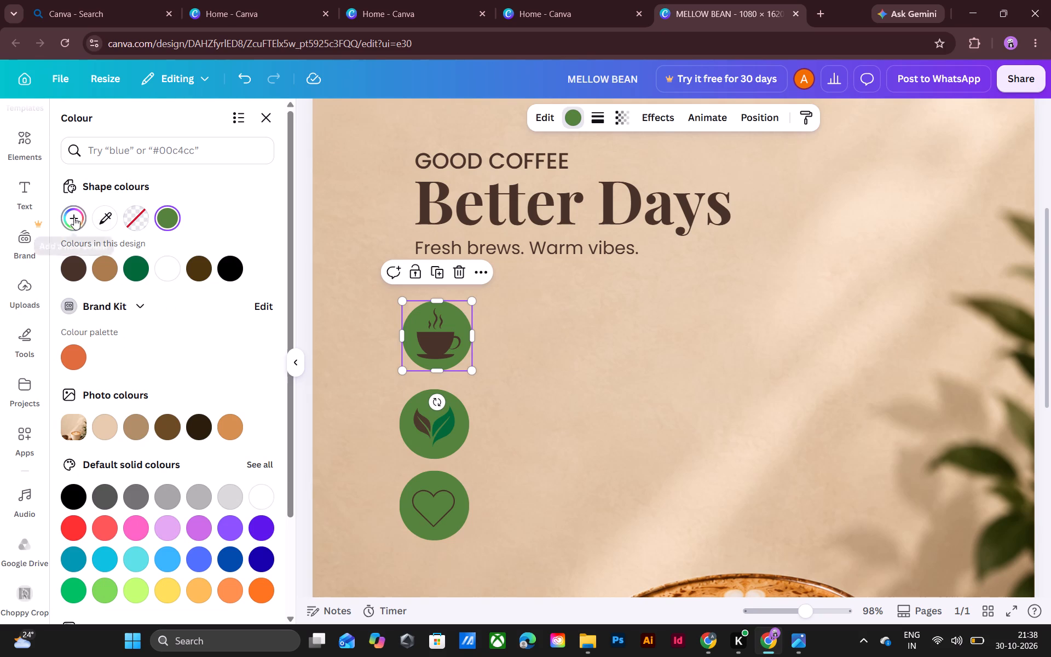
pyautogui.click(73, 216)
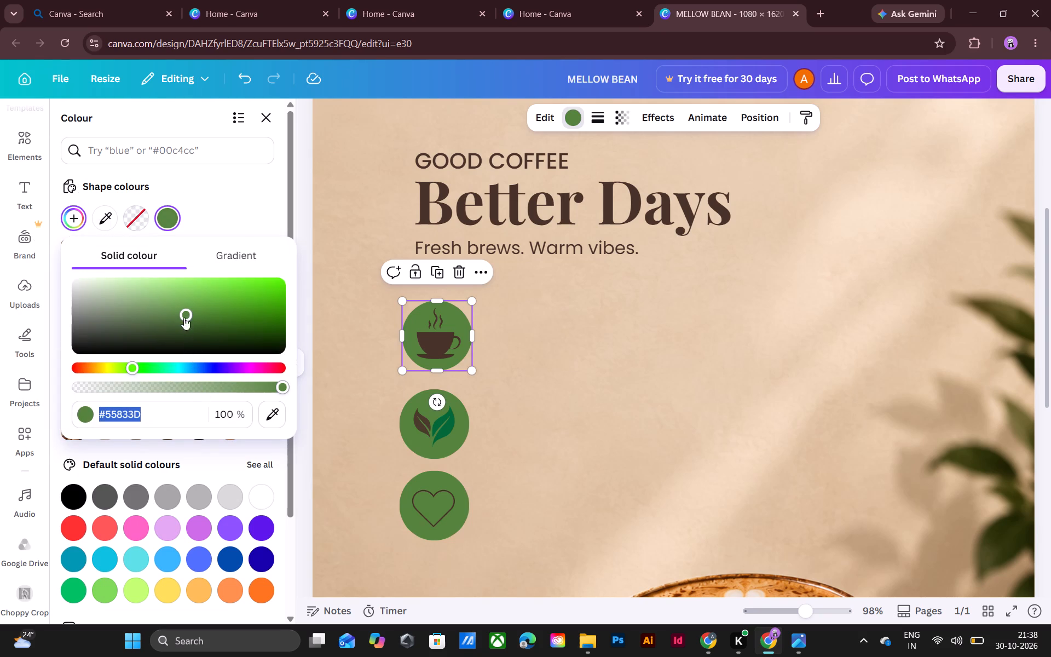
pyautogui.moveTo(182, 314); pyautogui.dragTo(173, 307)
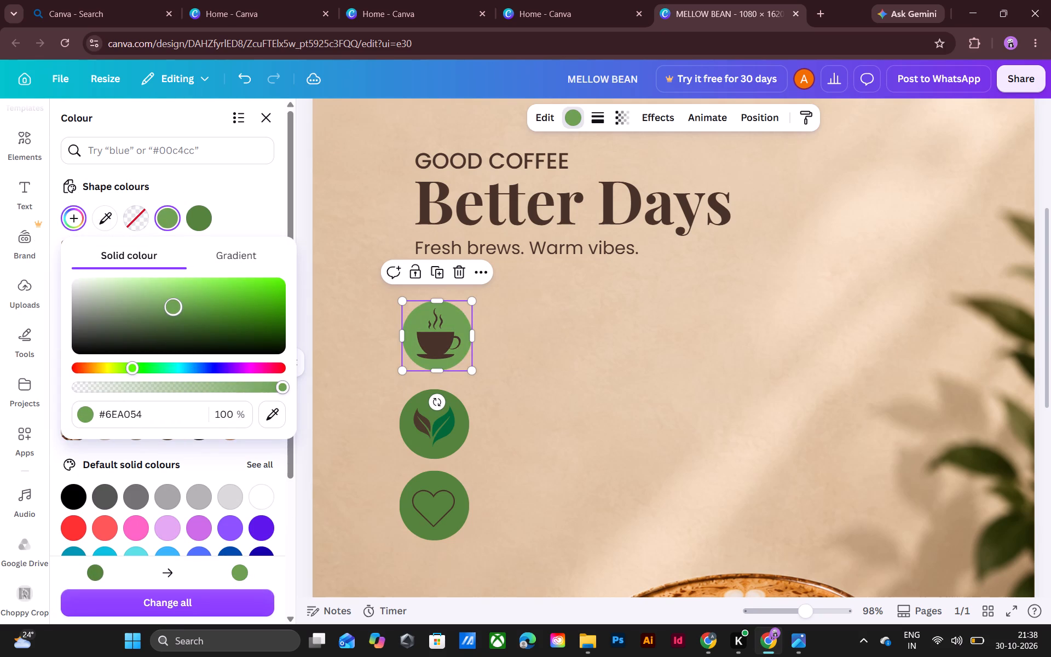
pyautogui.moveTo(173, 307); pyautogui.dragTo(193, 294)
pyautogui.moveTo(193, 294); pyautogui.dragTo(172, 286)
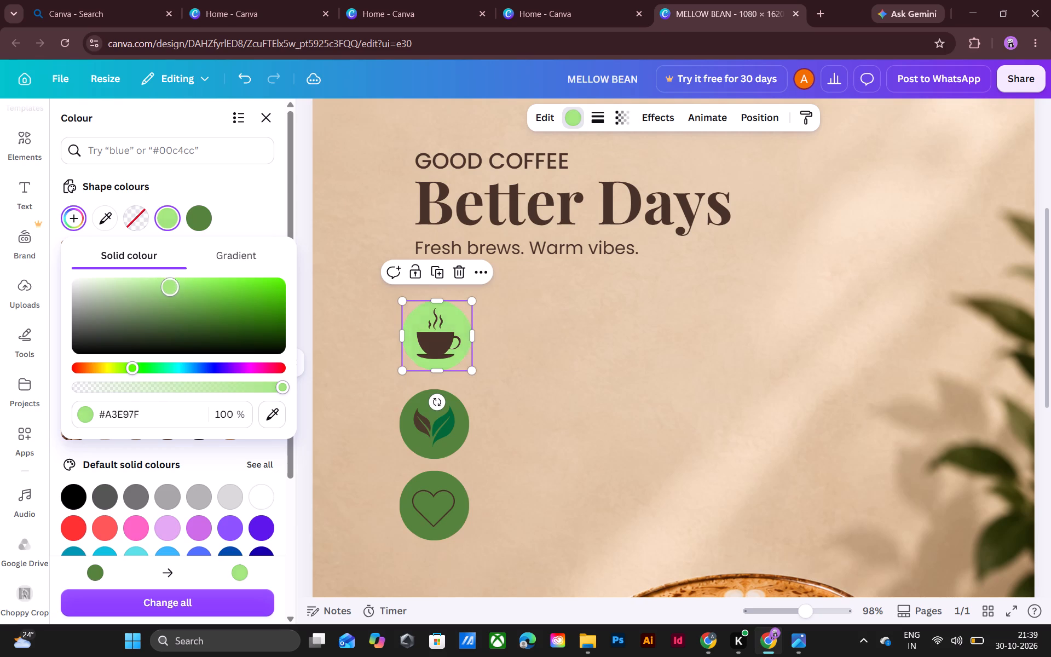
pyautogui.moveTo(172, 286); pyautogui.dragTo(180, 301)
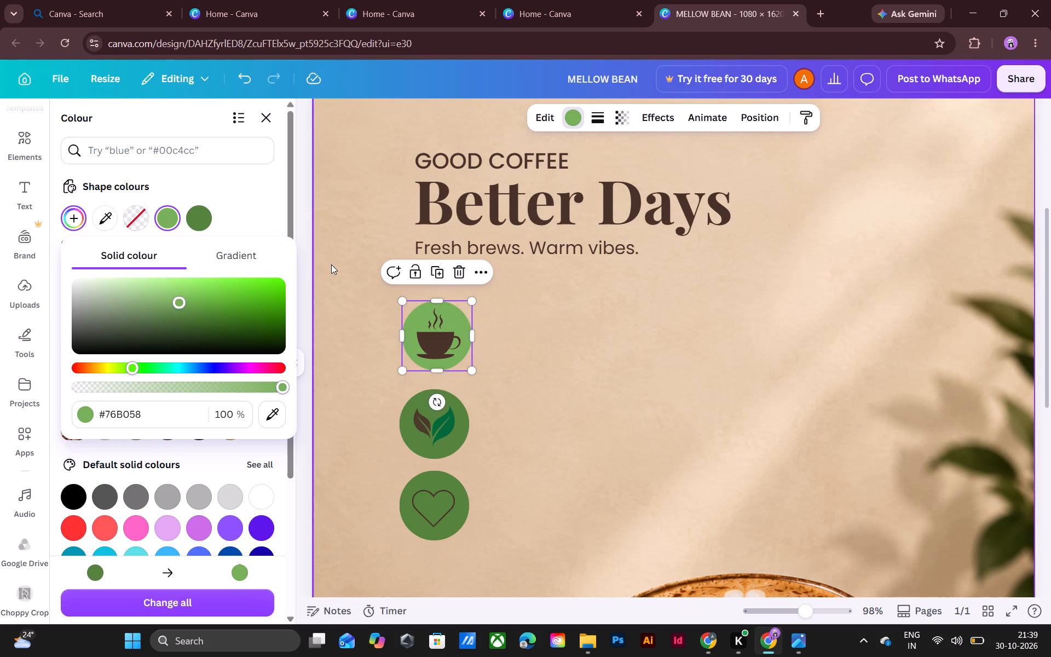
pyautogui.click(335, 264)
# Apply the same lighter green, #76B058, to the circles behind the leaf and heart icons.
pyautogui.click(460, 433)
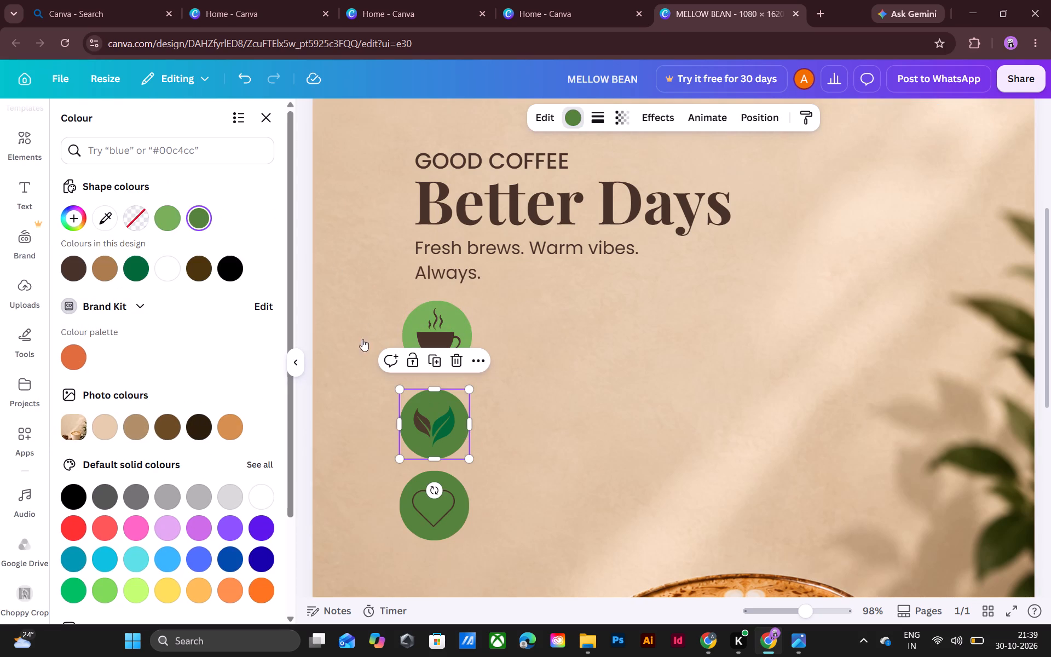
pyautogui.click(162, 216)
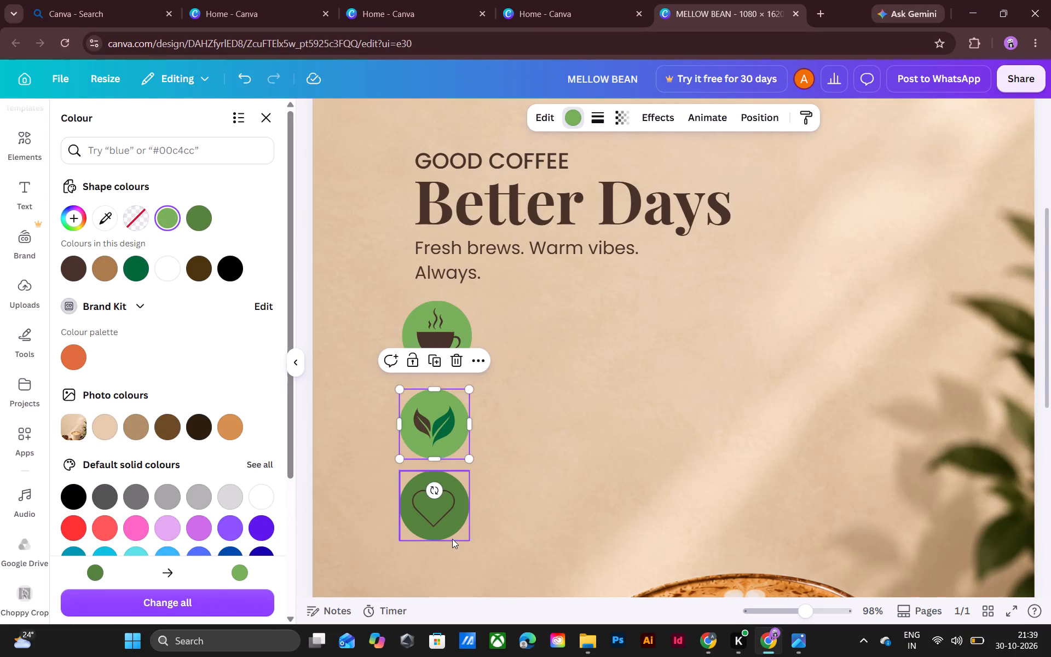
pyautogui.click(444, 517)
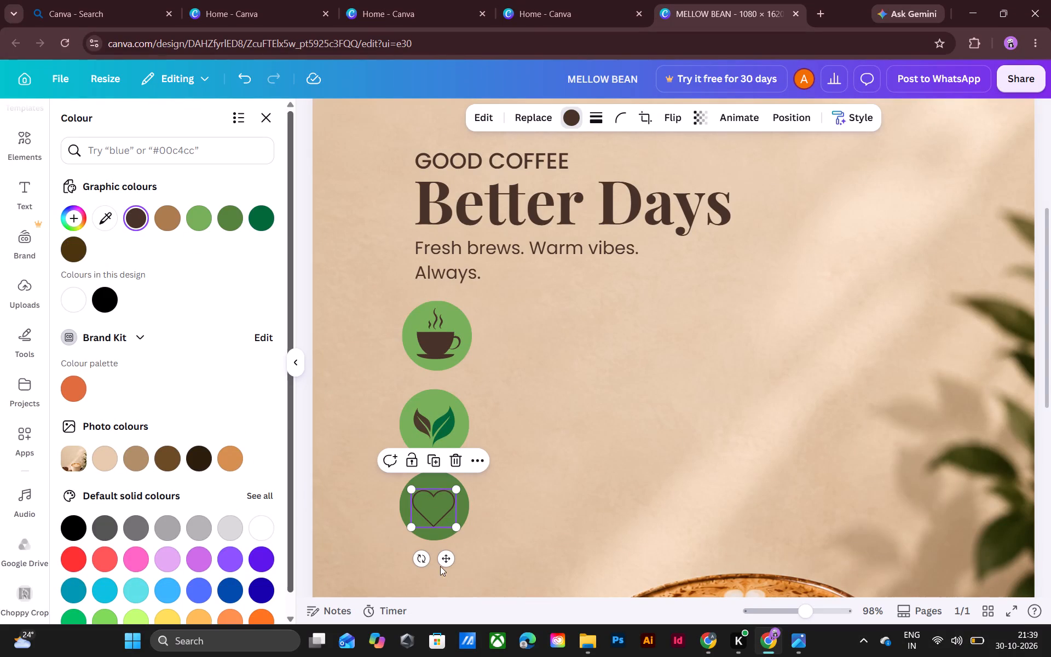
pyautogui.click(433, 537)
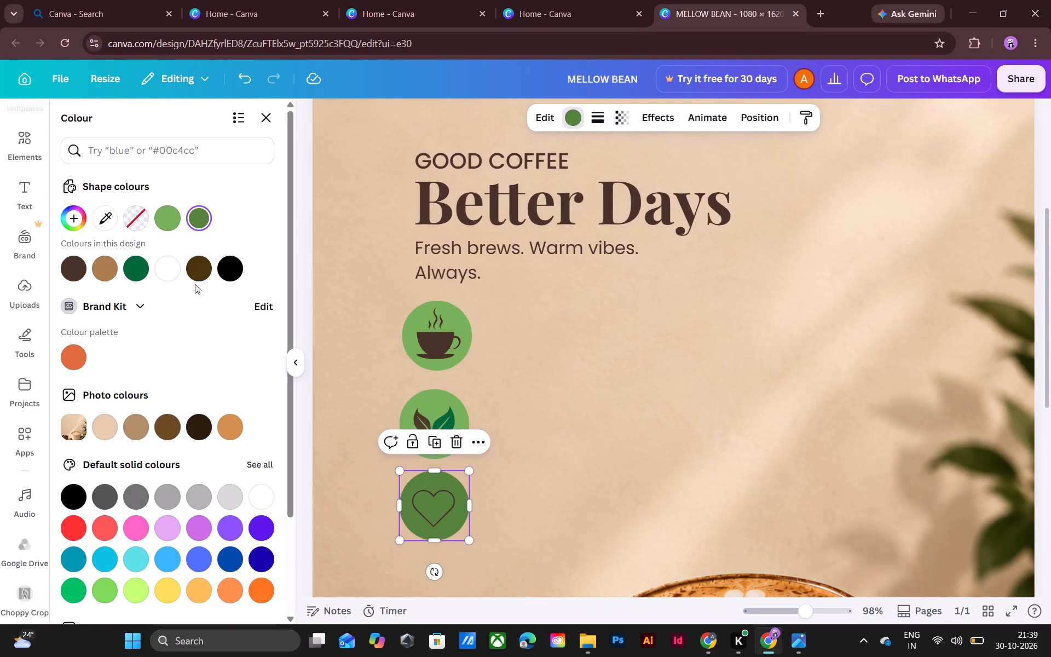
pyautogui.click(171, 219)
pyautogui.click(770, 350)
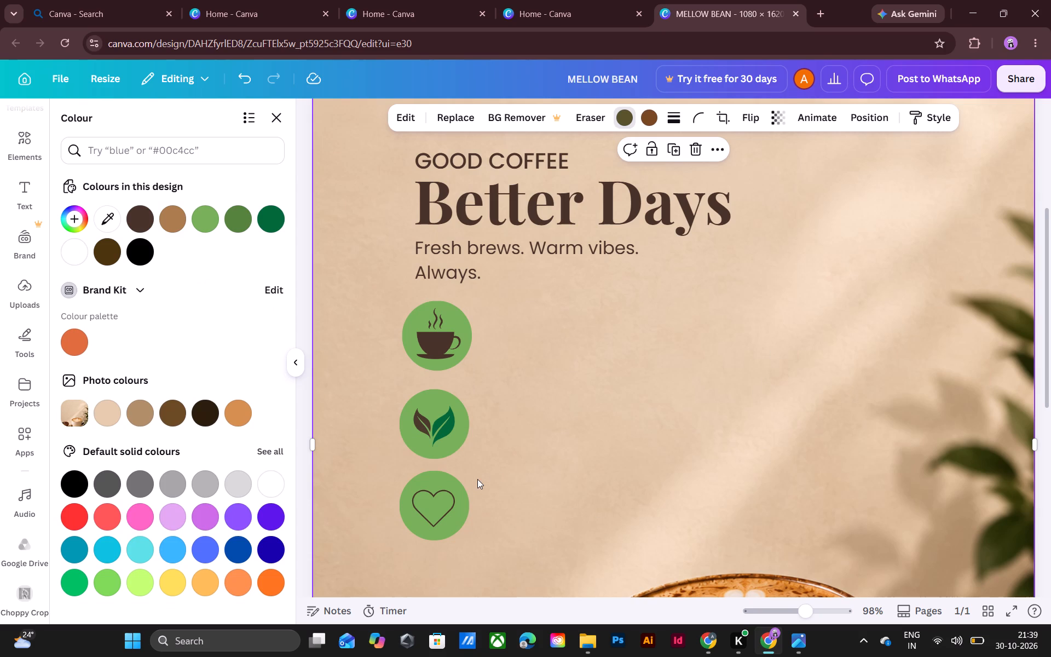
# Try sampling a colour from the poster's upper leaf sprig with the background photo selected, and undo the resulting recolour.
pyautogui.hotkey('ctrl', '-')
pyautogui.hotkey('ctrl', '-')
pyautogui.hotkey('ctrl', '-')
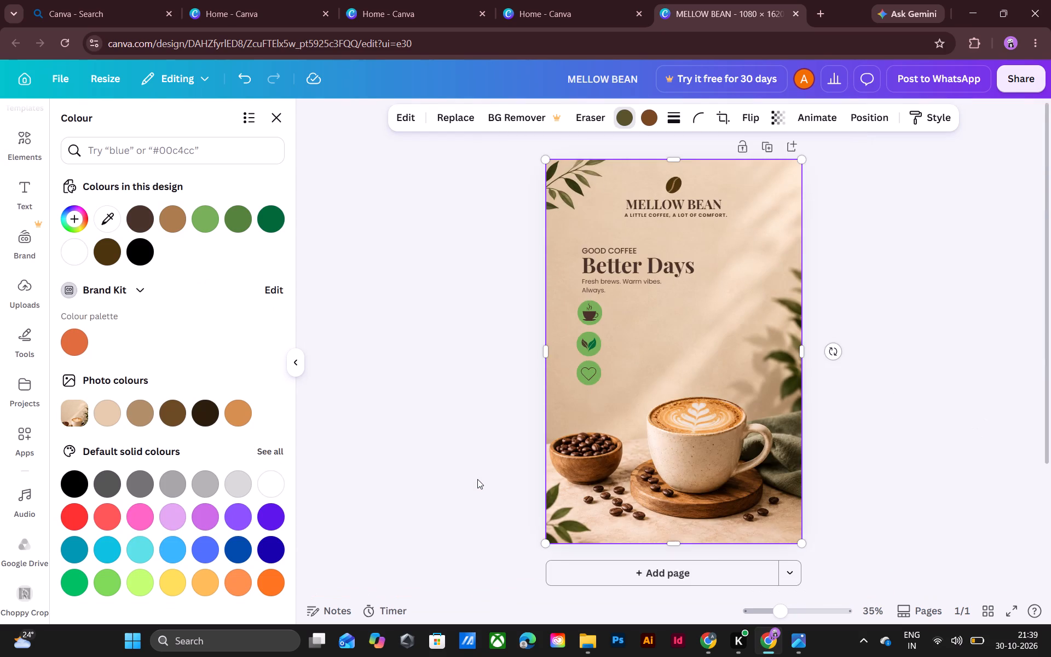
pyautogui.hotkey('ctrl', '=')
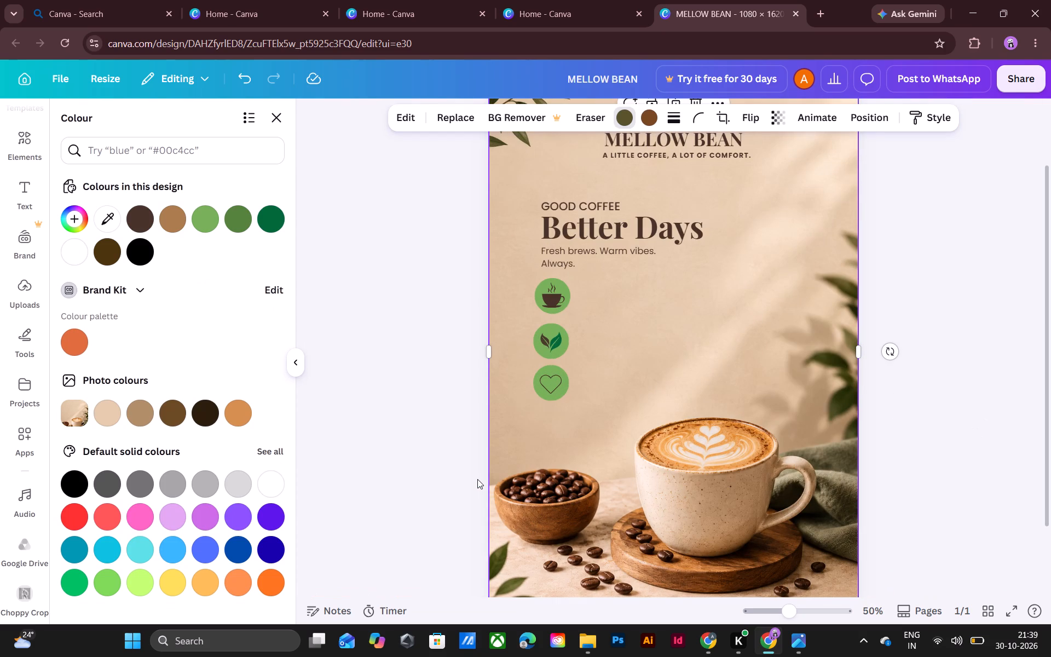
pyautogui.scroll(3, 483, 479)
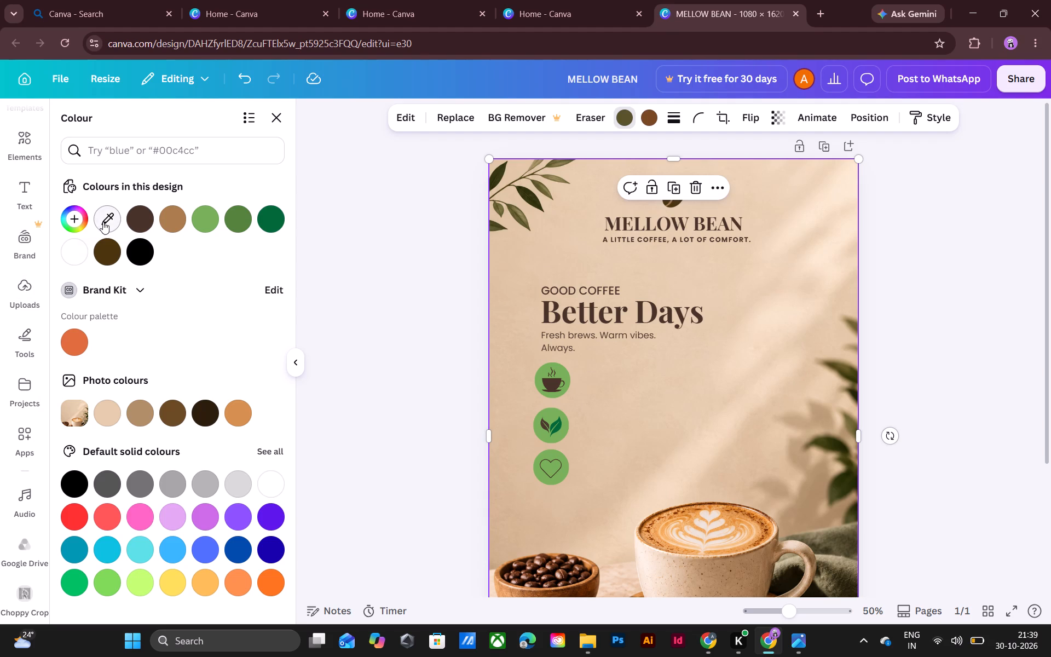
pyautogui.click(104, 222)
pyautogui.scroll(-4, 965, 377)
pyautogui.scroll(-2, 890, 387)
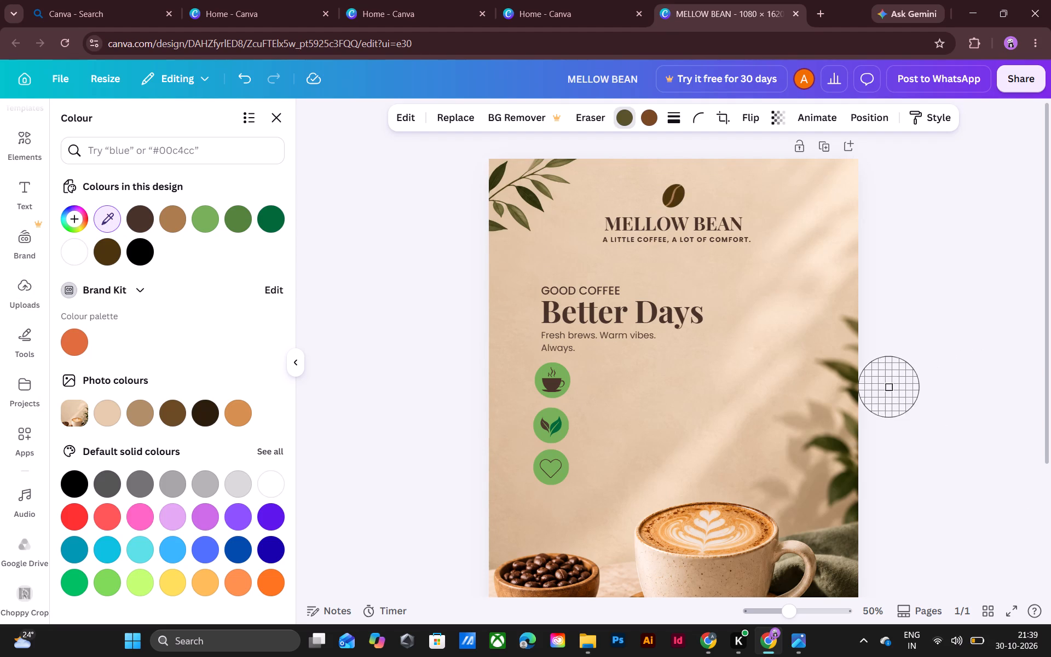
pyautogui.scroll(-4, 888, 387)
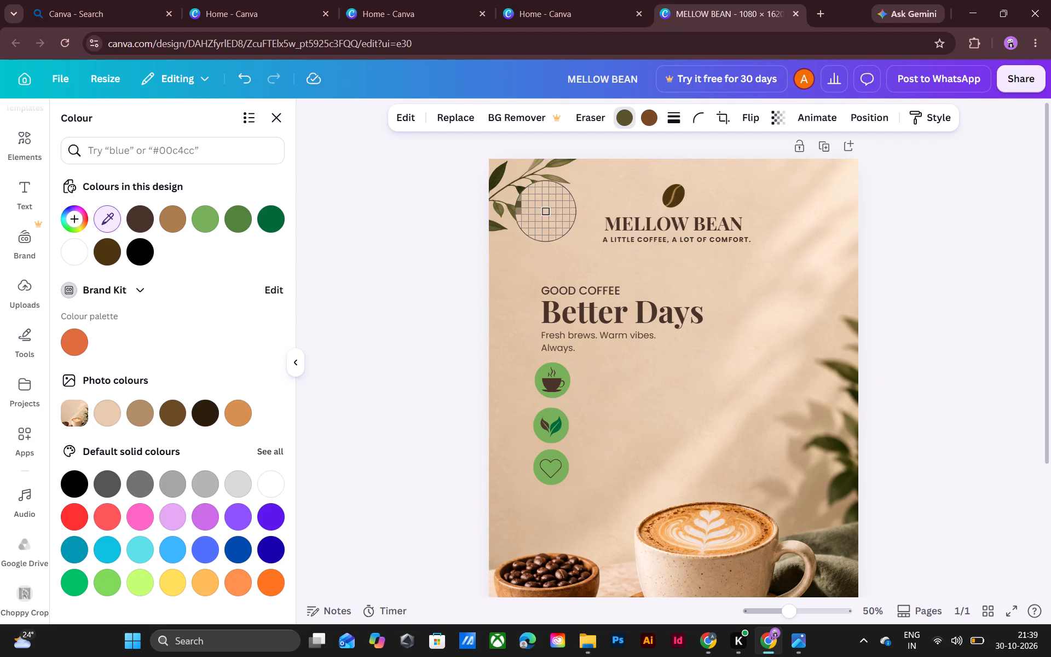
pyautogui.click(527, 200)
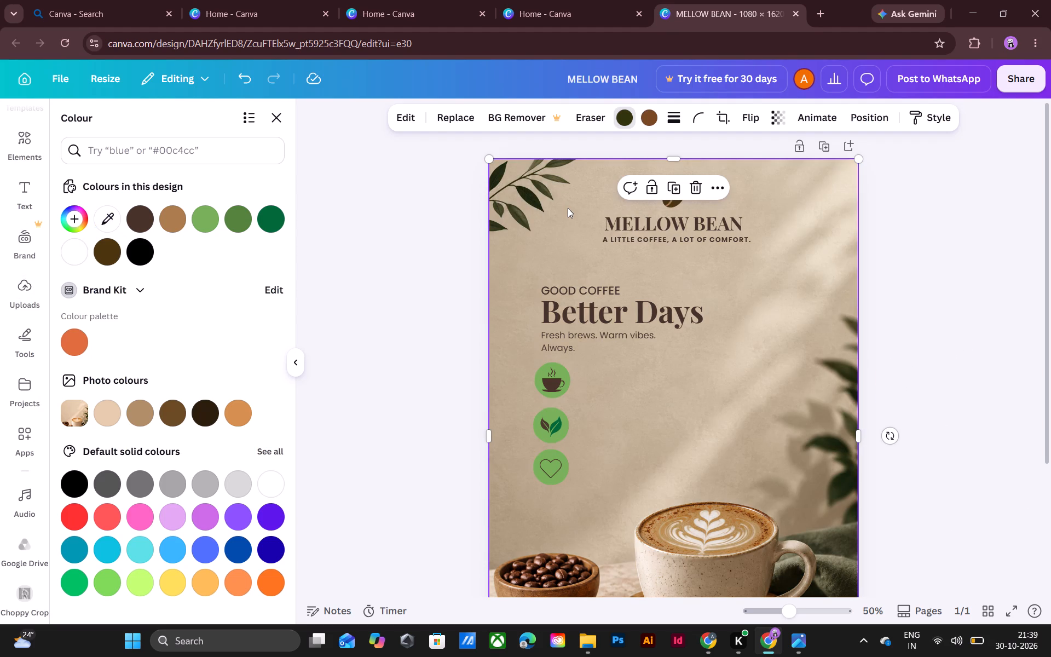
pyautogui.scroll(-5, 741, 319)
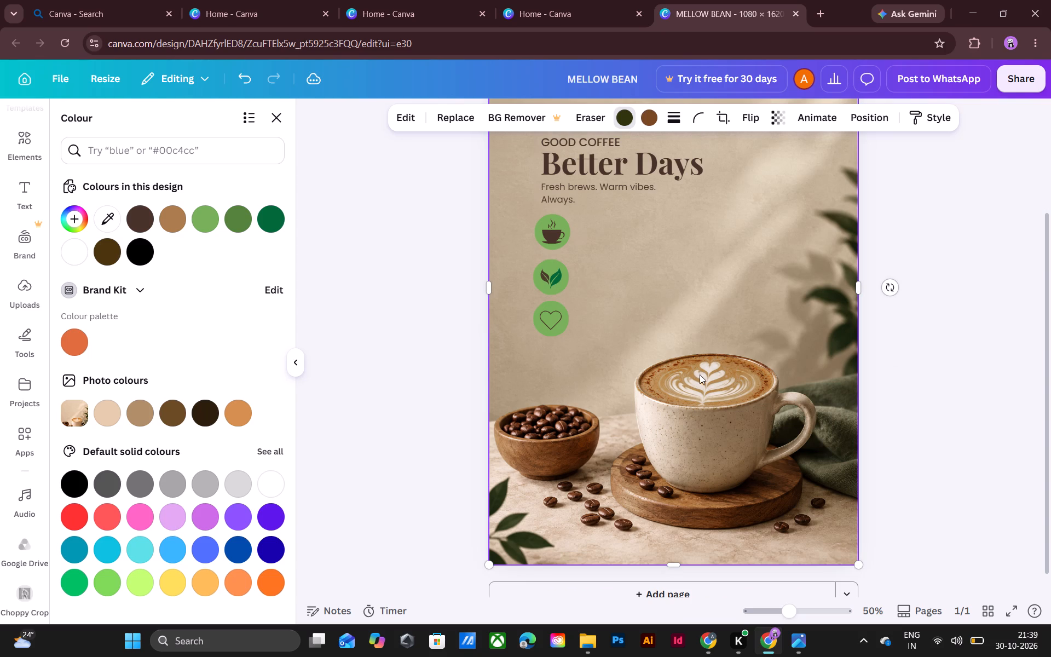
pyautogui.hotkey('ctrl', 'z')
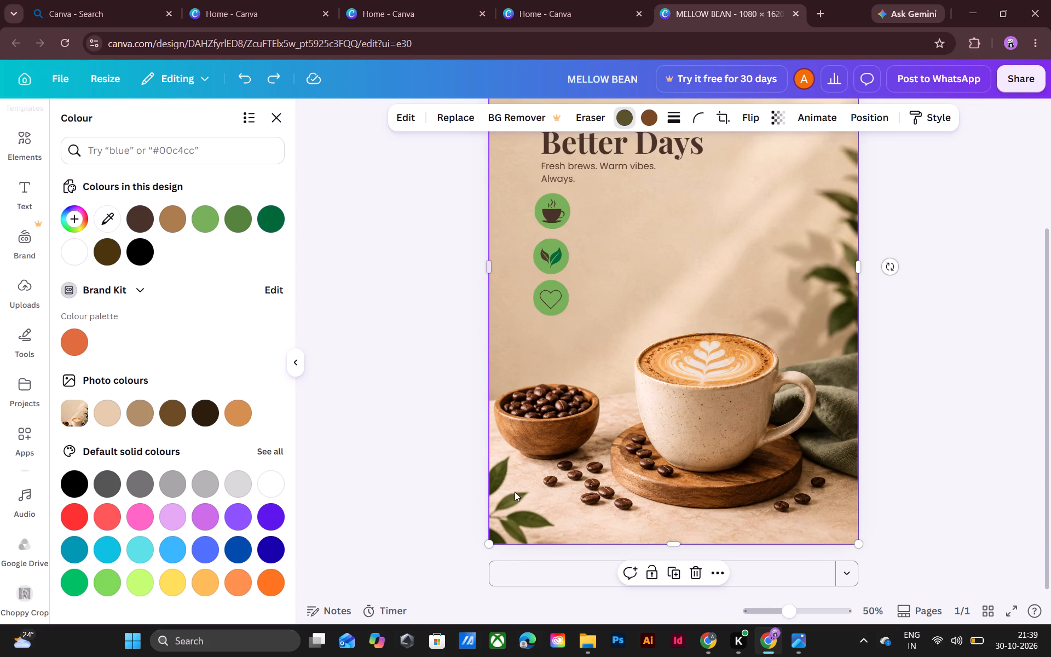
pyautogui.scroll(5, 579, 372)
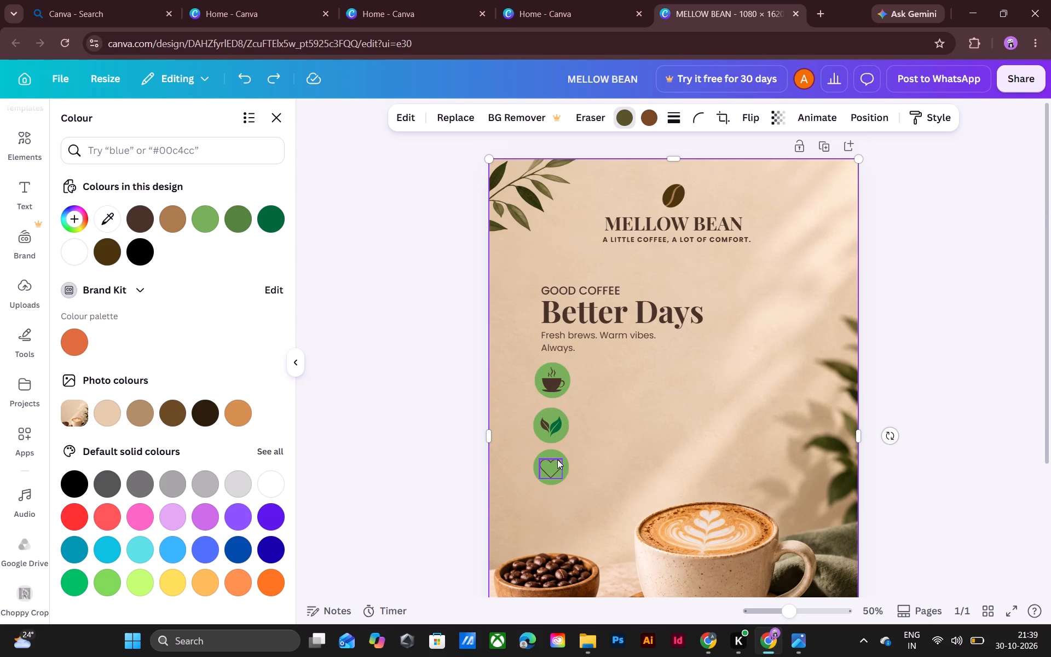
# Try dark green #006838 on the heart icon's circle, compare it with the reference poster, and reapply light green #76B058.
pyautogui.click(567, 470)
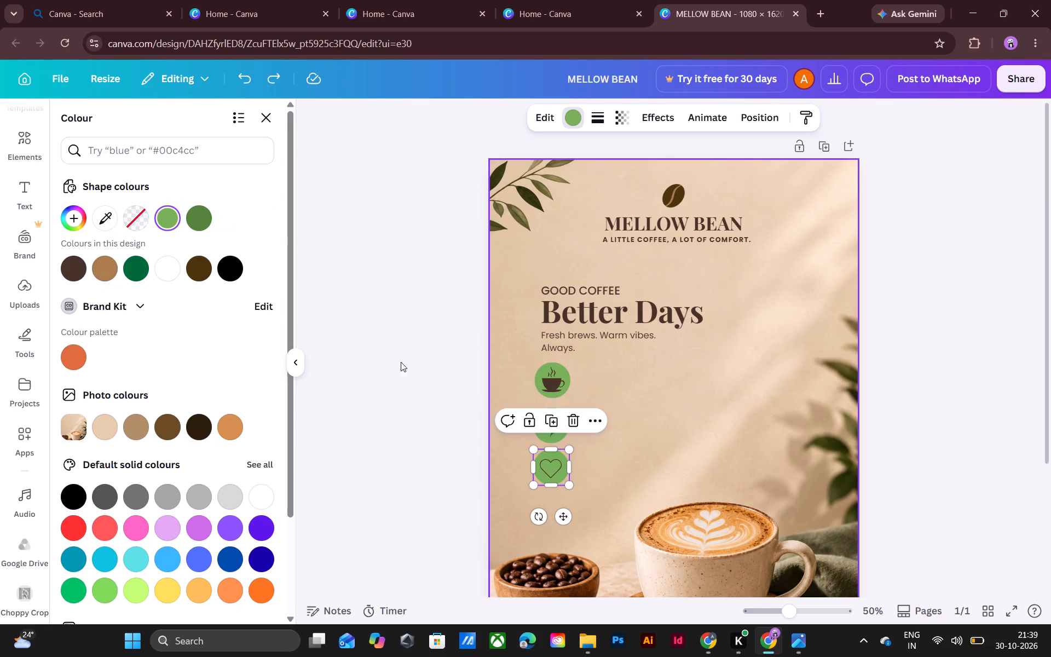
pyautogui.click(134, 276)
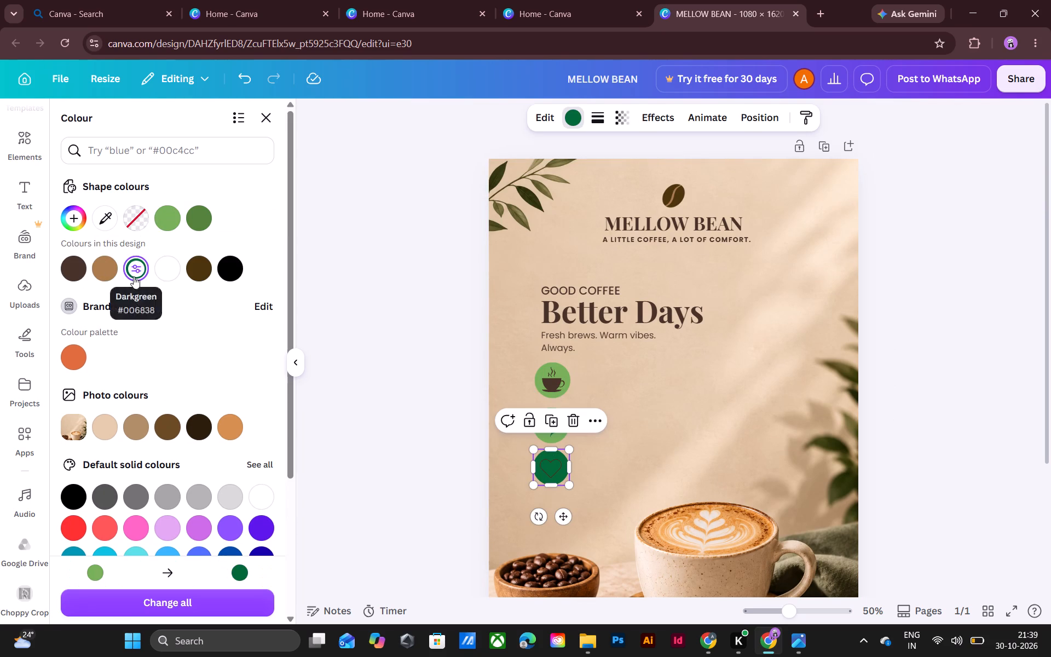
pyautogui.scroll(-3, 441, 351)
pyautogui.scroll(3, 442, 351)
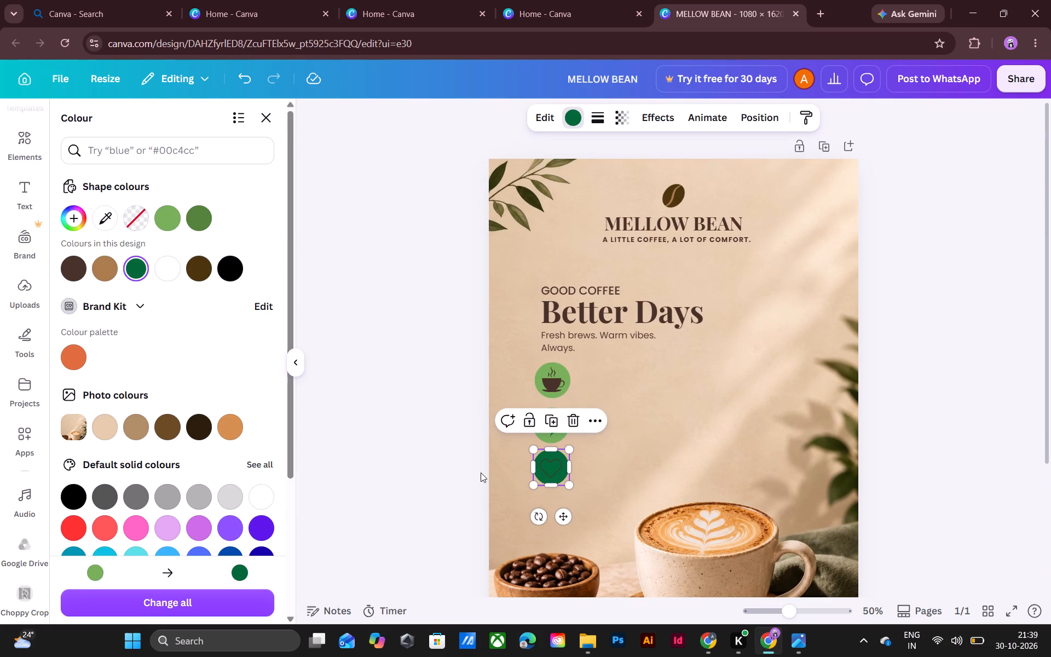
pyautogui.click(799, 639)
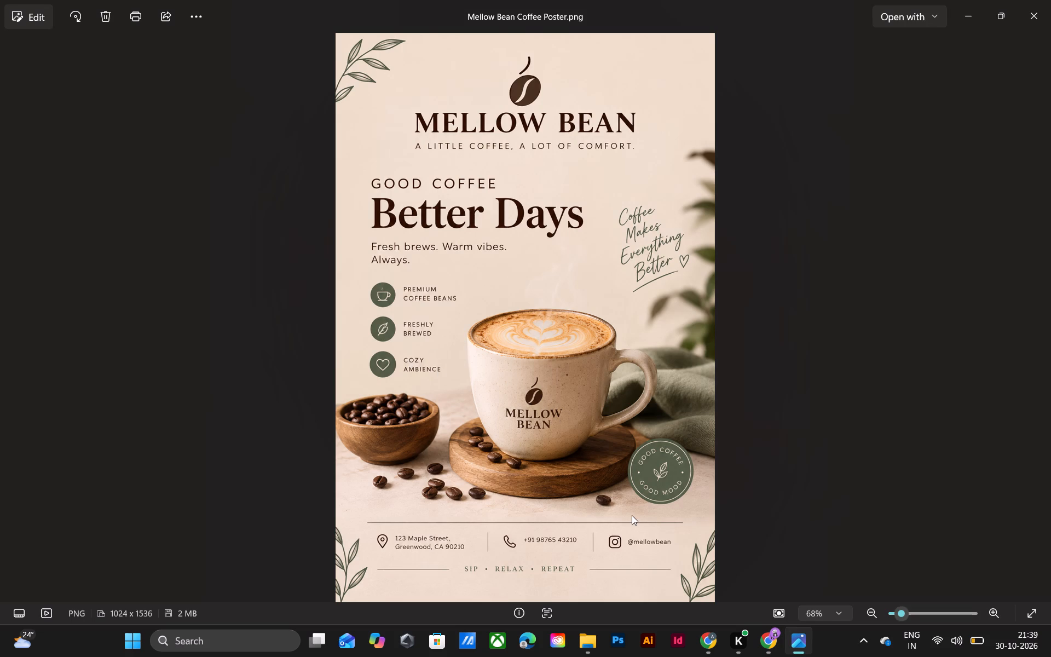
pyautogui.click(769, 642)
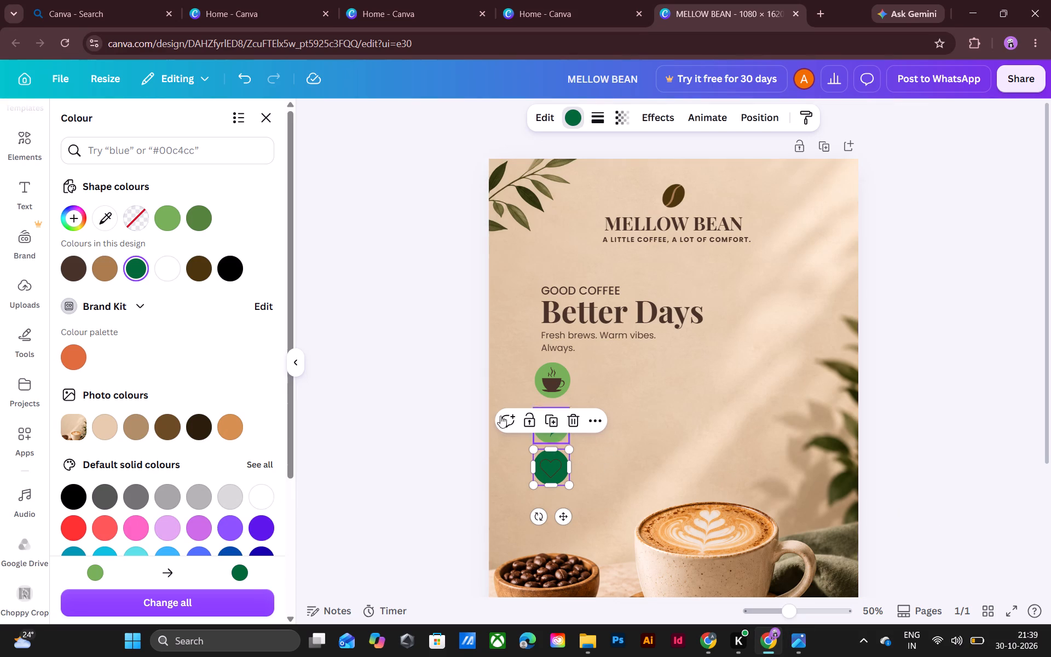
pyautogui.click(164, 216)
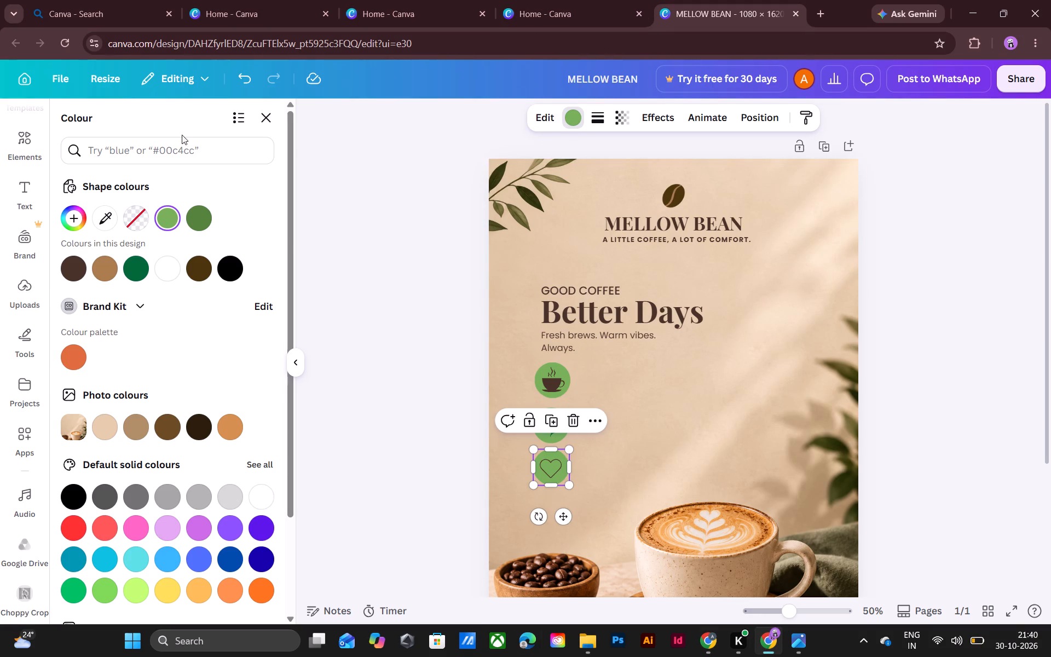
pyautogui.click(69, 214)
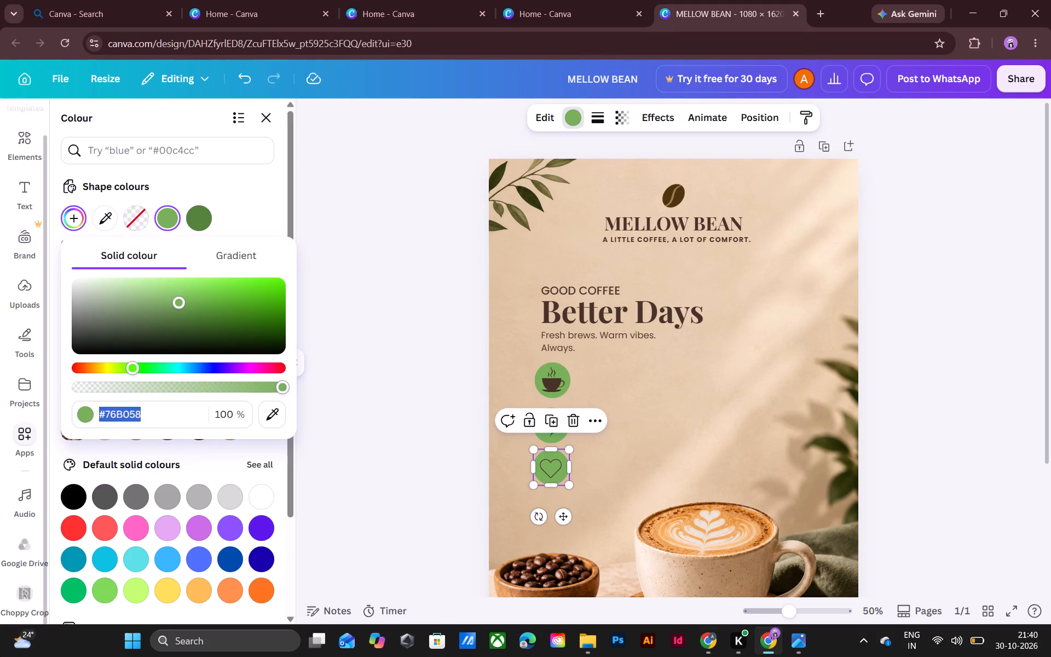
pyautogui.press('BackSpace')
pyautogui.press('v')
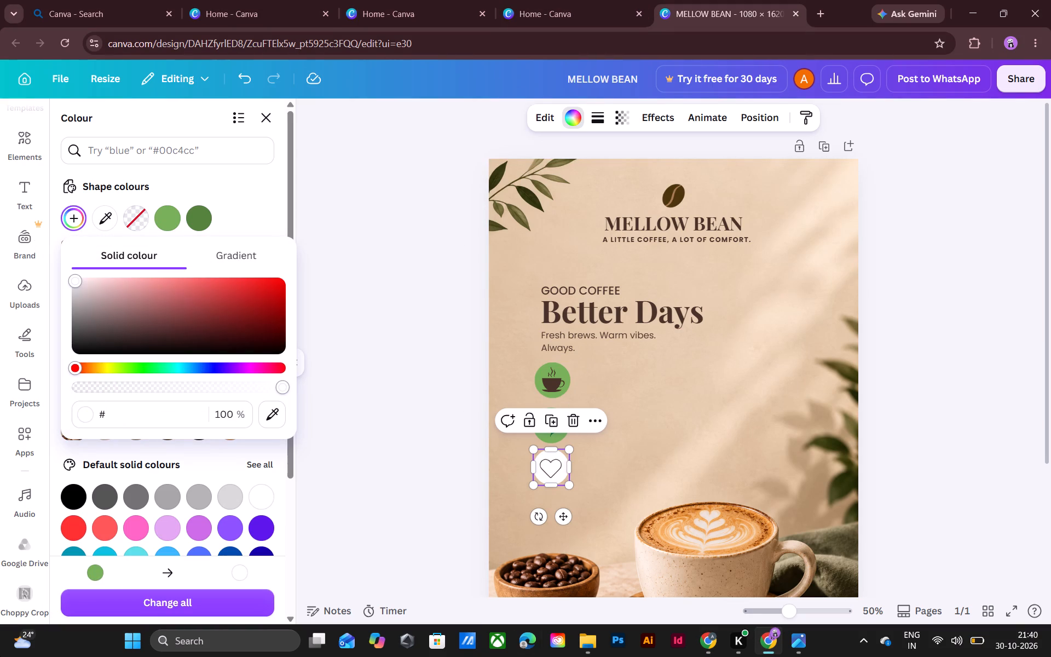
pyautogui.press('BackSpace')
pyautogui.hotkey('ctrl', 'x')
pyautogui.press('BackSpace')
pyautogui.hotkey('ctrl', 'z')
pyautogui.press('BackSpace')
pyautogui.press('BackSpace')
pyautogui.press('BackSpace')
pyautogui.press('BackSpace')
pyautogui.hotkey('ctrl', 'v')
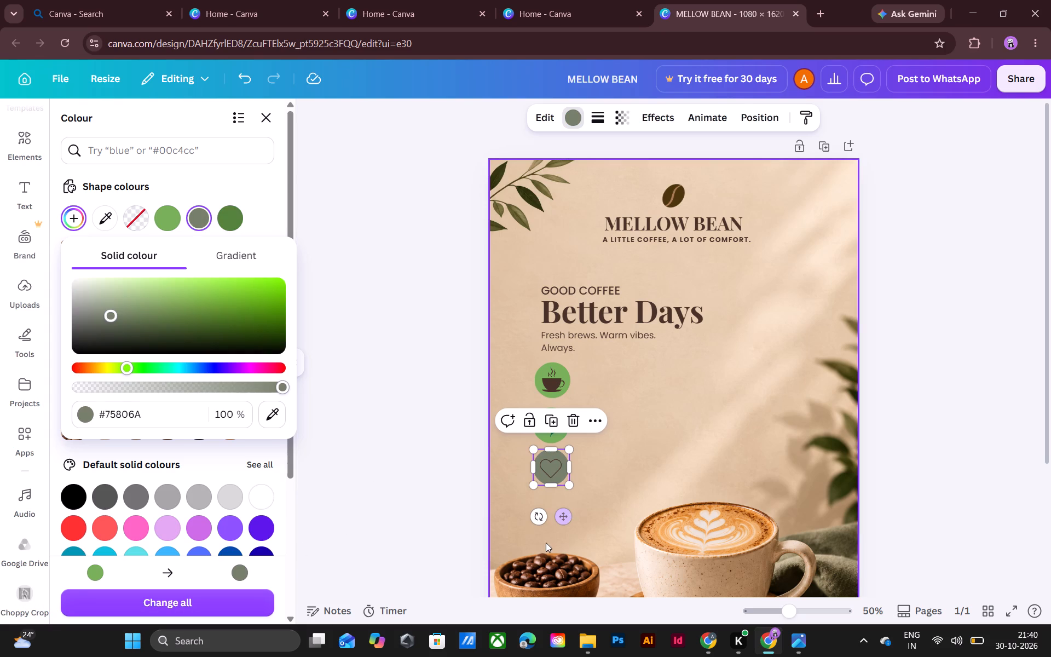
pyautogui.click(609, 528)
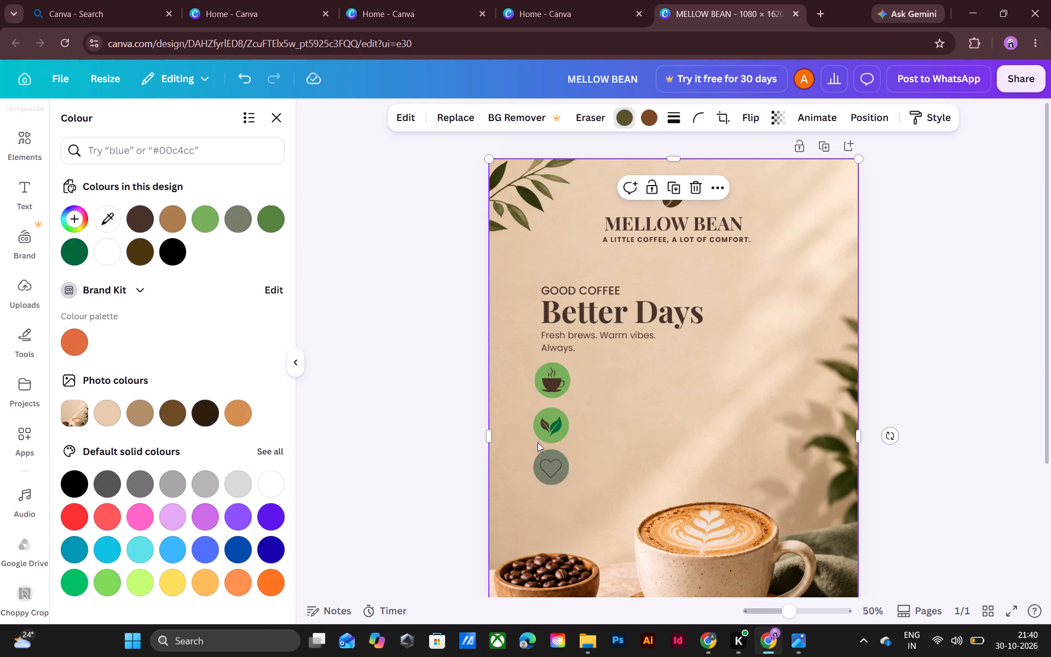
# Recolour the circles behind the leaf and coffee cup icons with the same sage green #75806A.
pyautogui.click(550, 412)
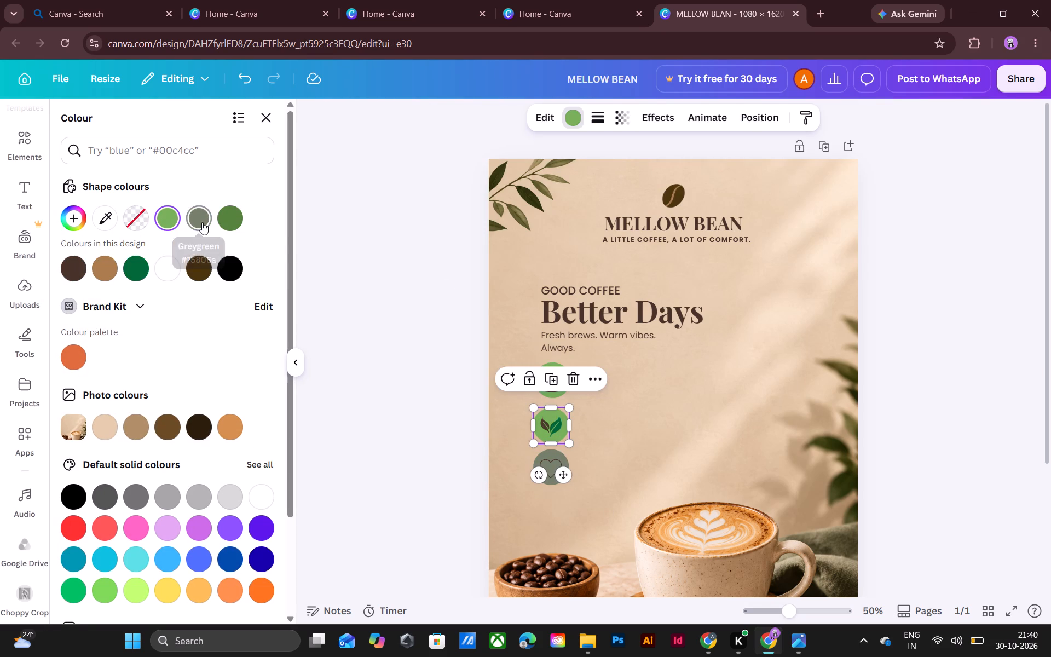
pyautogui.click(202, 222)
pyautogui.click(630, 398)
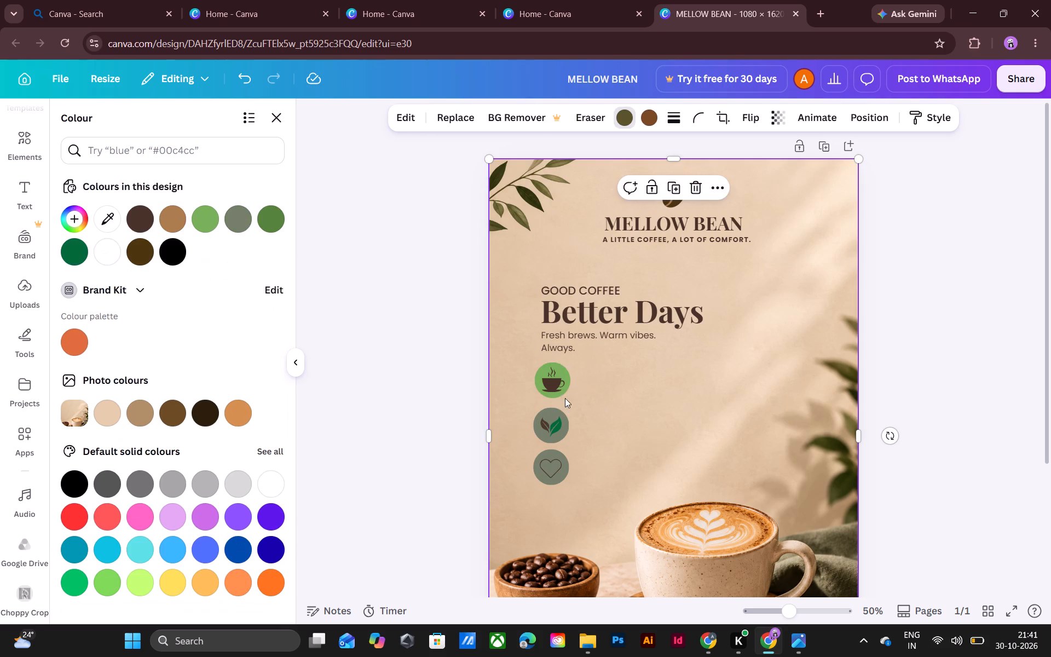
pyautogui.click(569, 376)
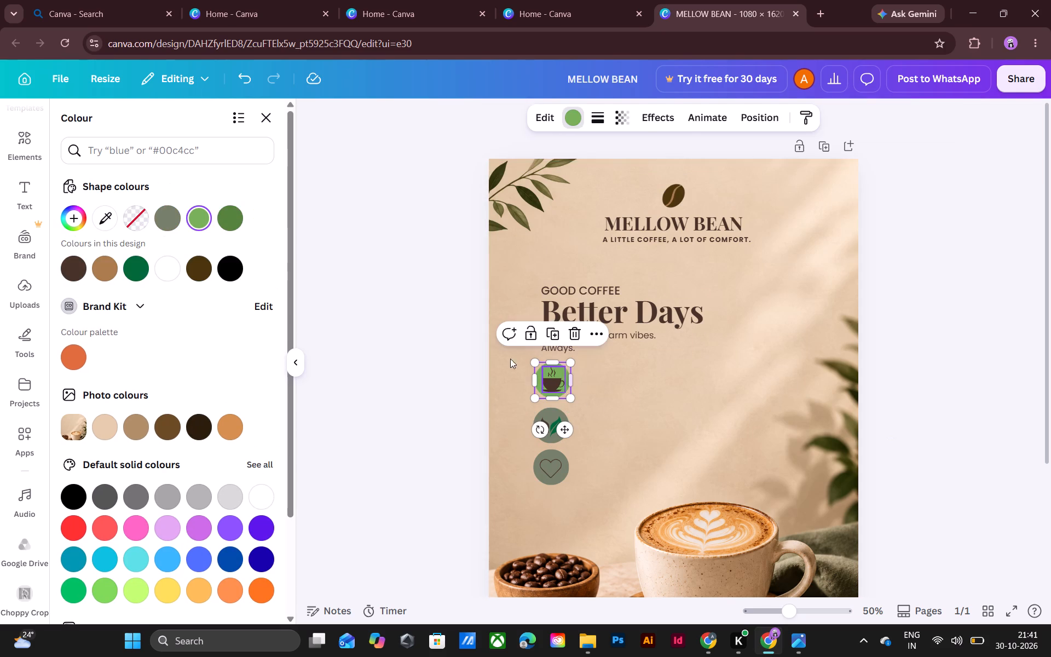
pyautogui.click(157, 216)
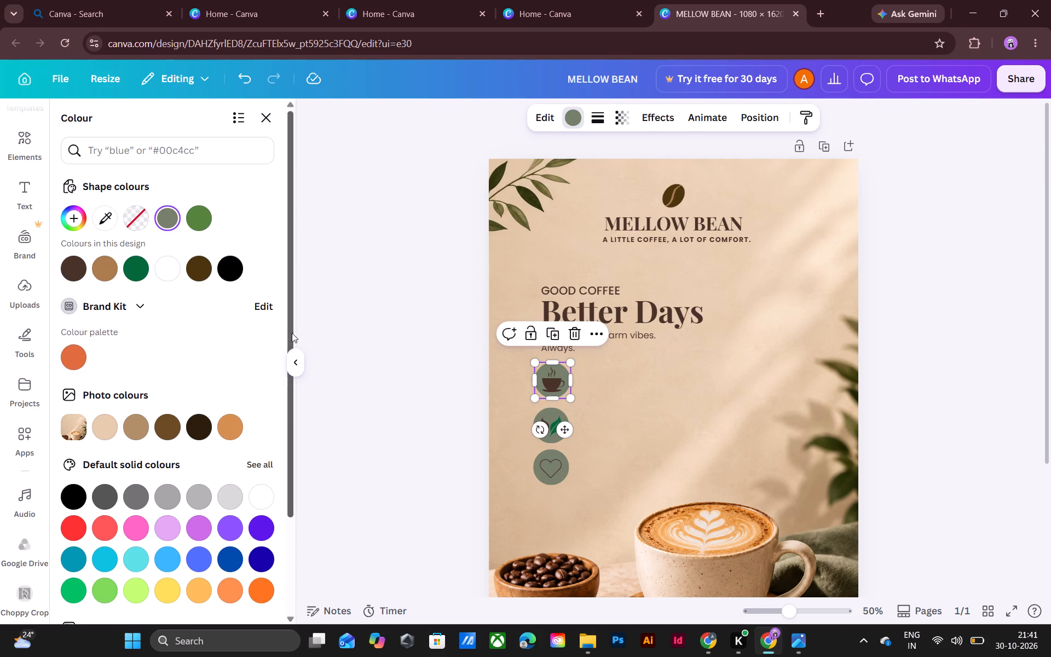
pyautogui.click(377, 336)
pyautogui.click(653, 384)
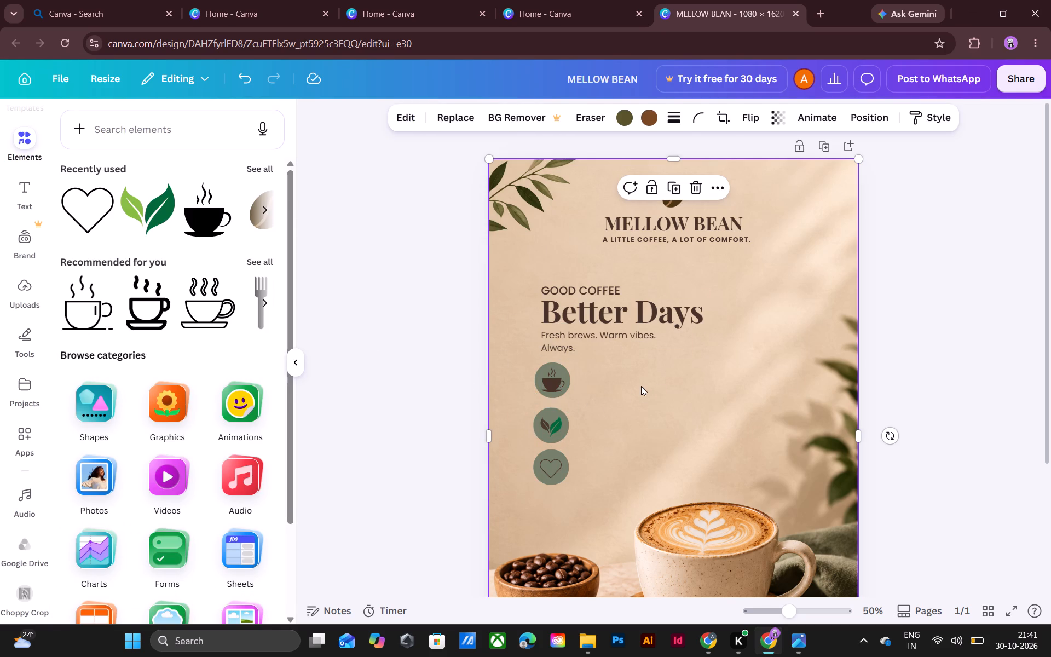
# Nudge the coffee cup icon slightly upward within its circle.
pyautogui.scroll(-3, 570, 434)
pyautogui.scroll(2, 570, 434)
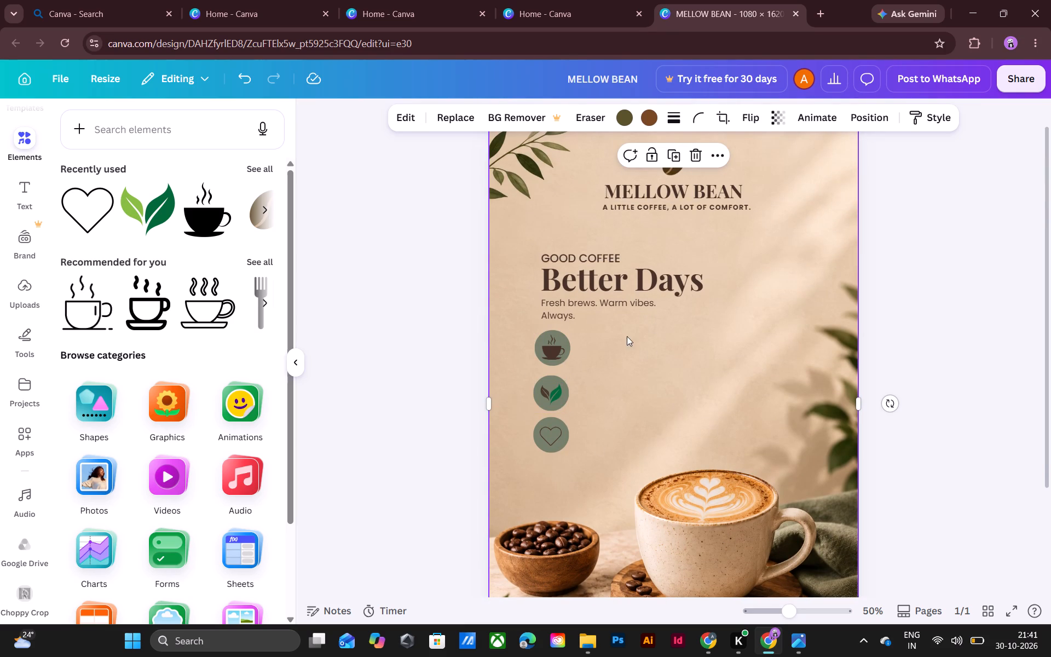
pyautogui.click(560, 354)
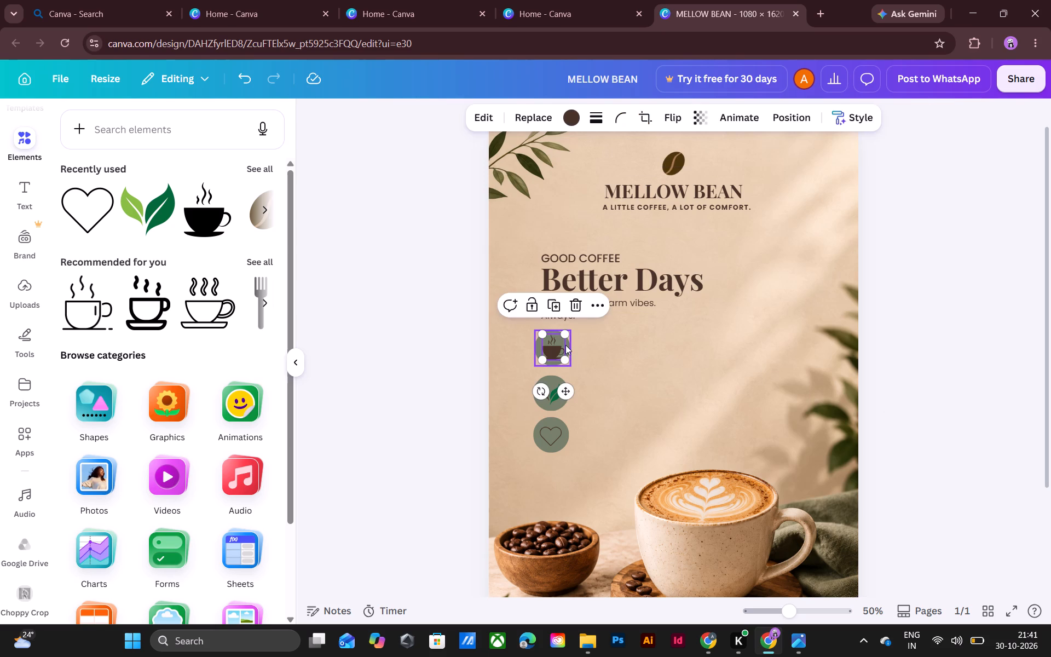
pyautogui.press('Up')
pyautogui.click(649, 371)
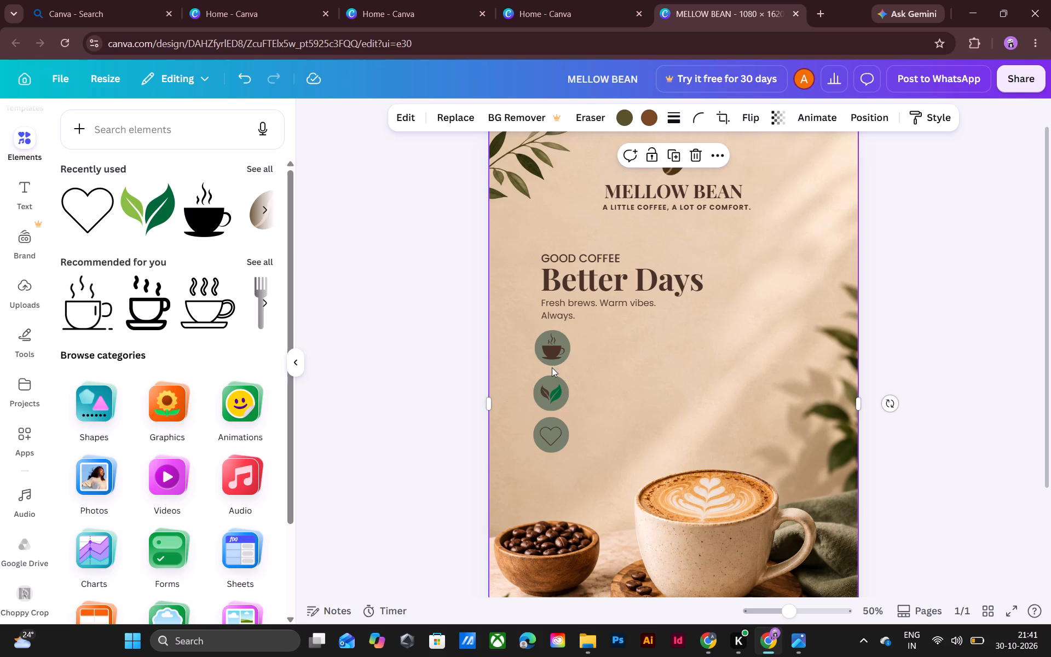
# Shift all three feature icons together with their circles to the right, lining them up with the headline text's left edge.
pyautogui.click(552, 350)
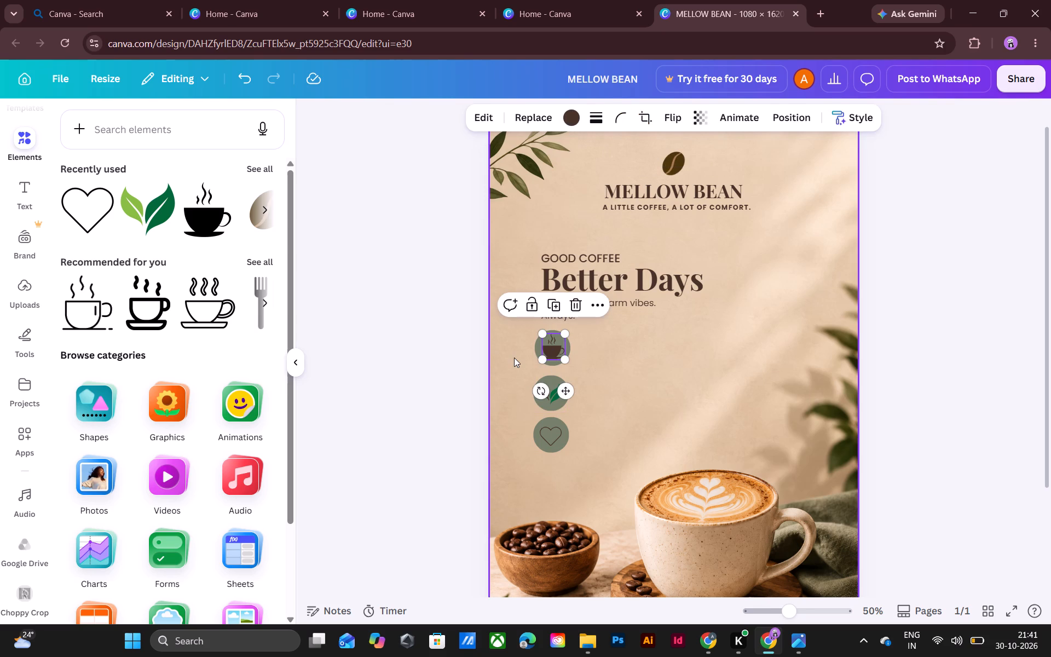
pyautogui.hotkey('ctrl', '=')
pyautogui.hotkey('ctrl', '=')
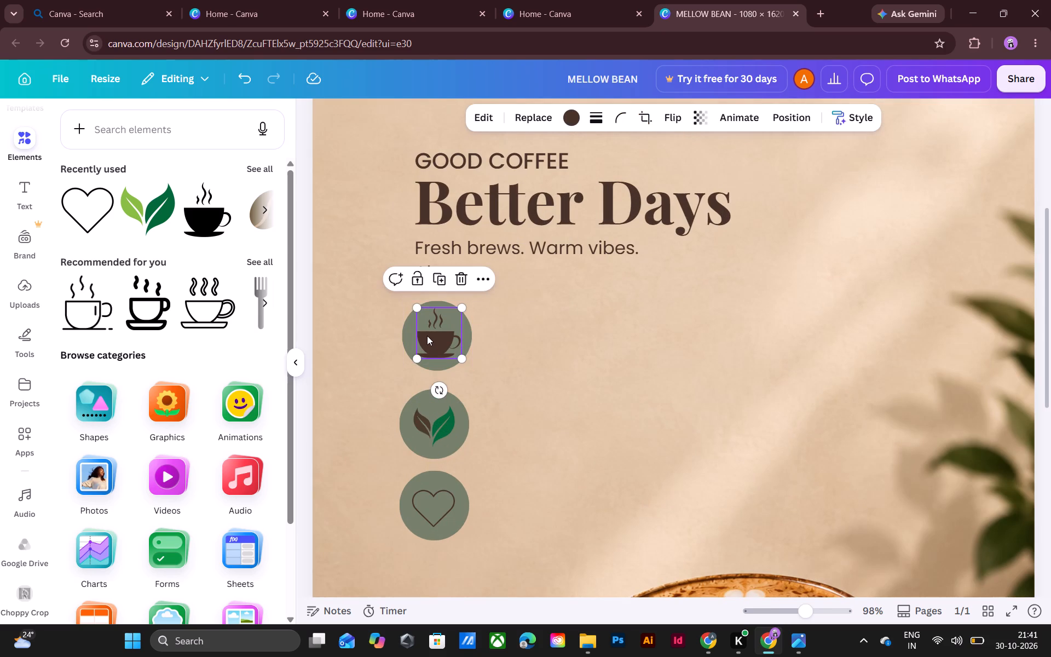
pyautogui.keyDown('shift'); pyautogui.click(410, 341); pyautogui.keyUp('shift')
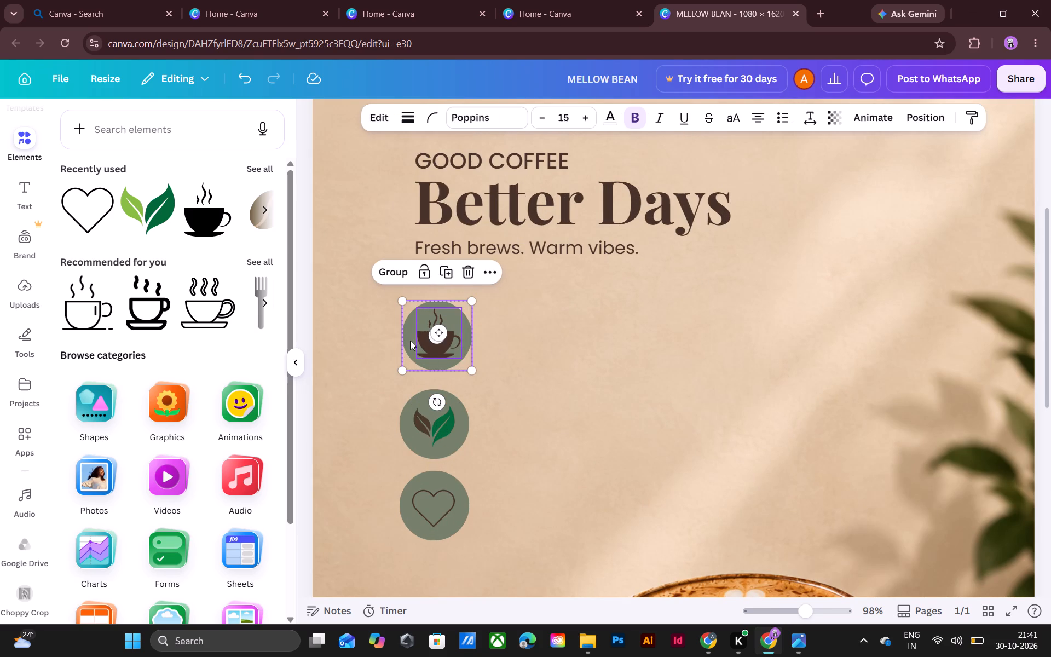
pyautogui.keyDown('shift'); pyautogui.click(438, 429); pyautogui.keyUp('shift')
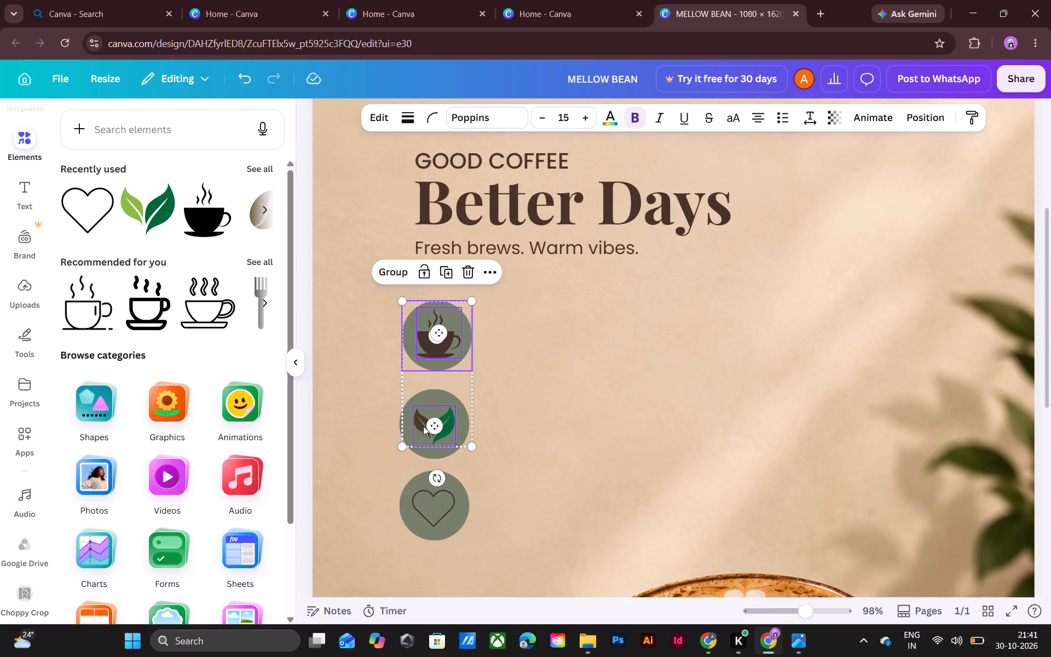
pyautogui.keyDown('shift'); pyautogui.click(408, 425); pyautogui.keyUp('shift')
pyautogui.keyDown('shift'); pyautogui.click(435, 515); pyautogui.keyUp('shift')
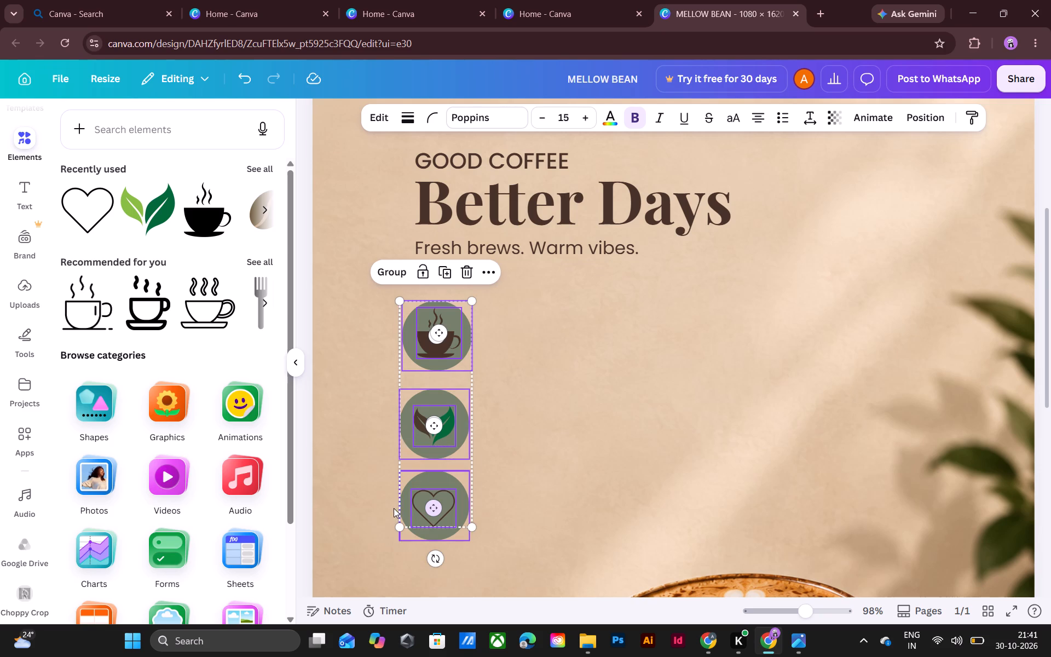
pyautogui.keyDown('shift'); pyautogui.click(406, 505); pyautogui.keyUp('shift')
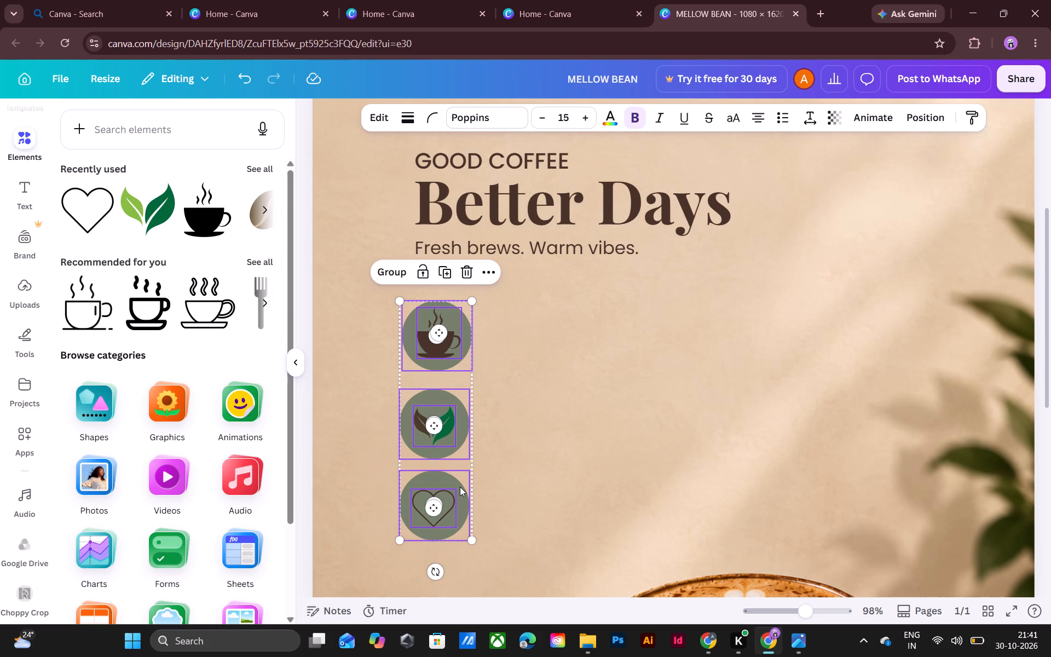
pyautogui.press('Right')
pyautogui.press('Right')
pyautogui.press('Right')
pyautogui.press('Right')
pyautogui.press('Right')
pyautogui.press('Right')
pyautogui.press('Right')
pyautogui.press('Right')
pyautogui.press('Right')
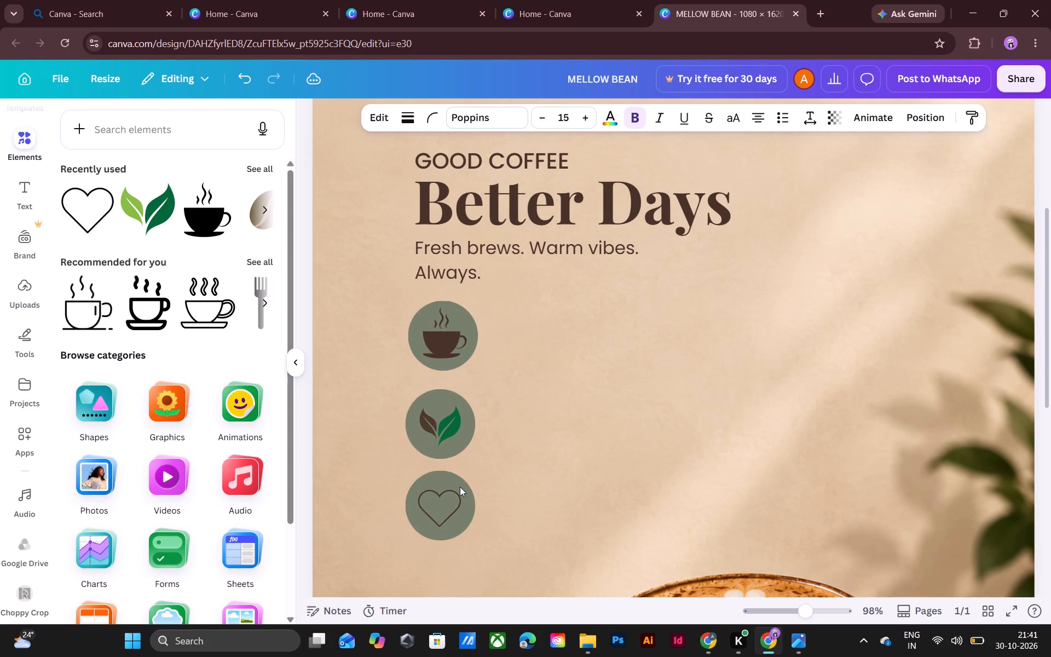
pyautogui.press('Right')
pyautogui.press('Right')
pyautogui.press('Right')
pyautogui.press('Right')
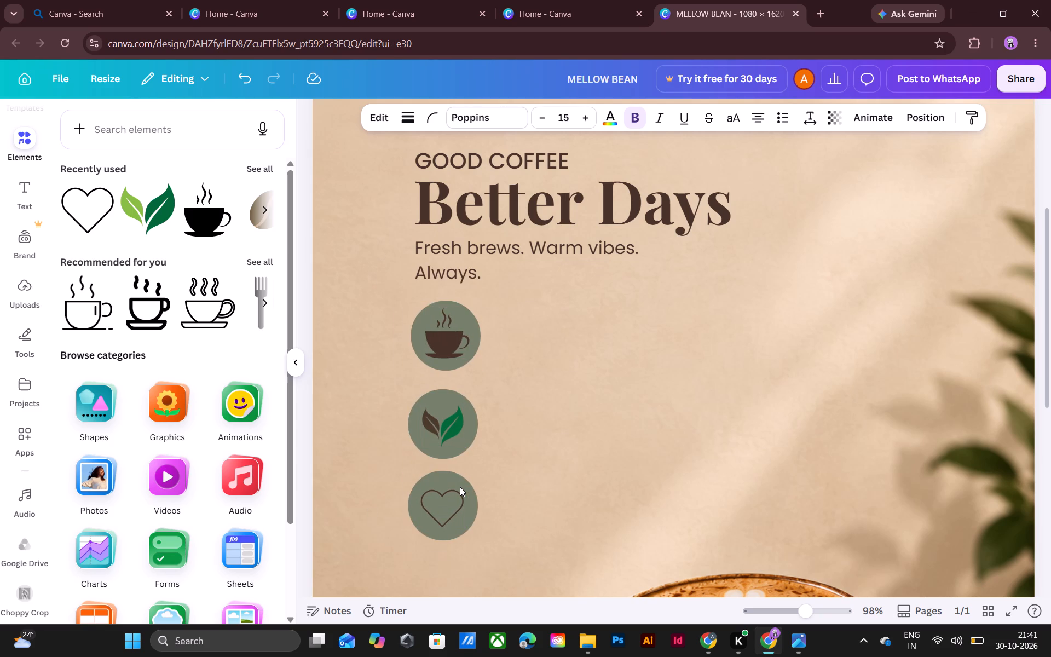
pyautogui.press('Right')
pyautogui.press('Right')
pyautogui.press('Right')
pyautogui.press('Right')
pyautogui.press('Right')
pyautogui.press('Right')
pyautogui.press('Right')
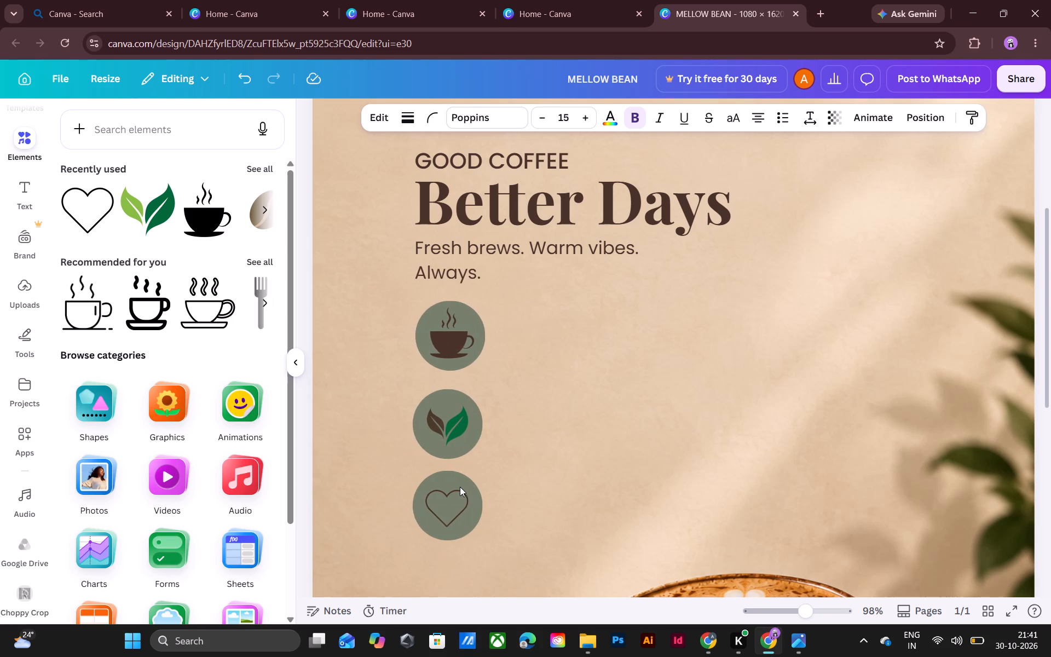
pyautogui.press('Right')
pyautogui.press('Right')
pyautogui.press('Left')
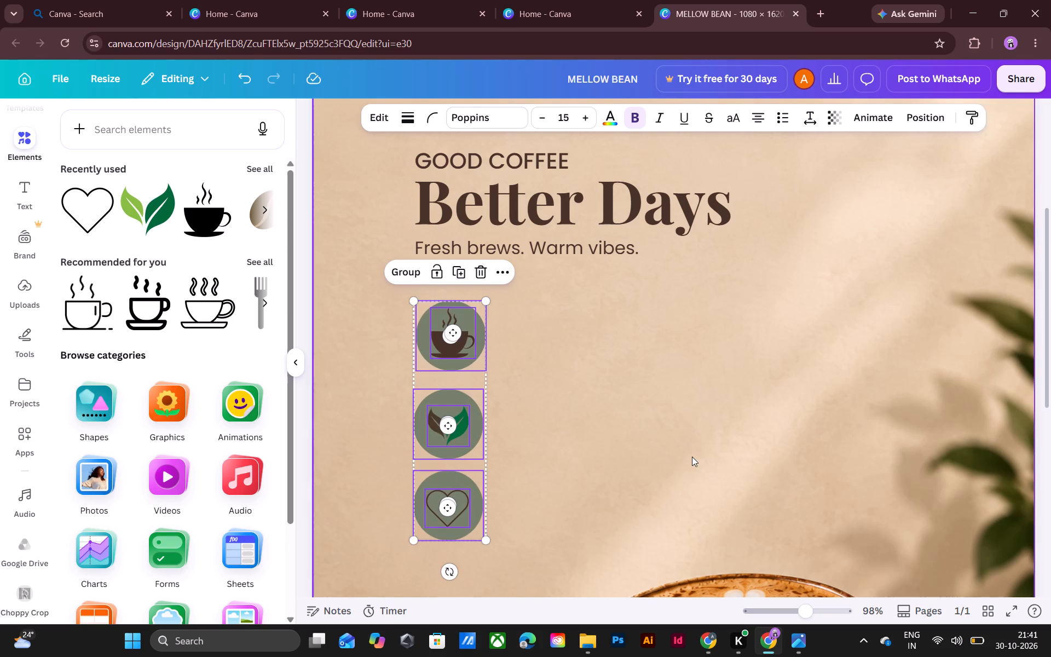
pyautogui.click(683, 436)
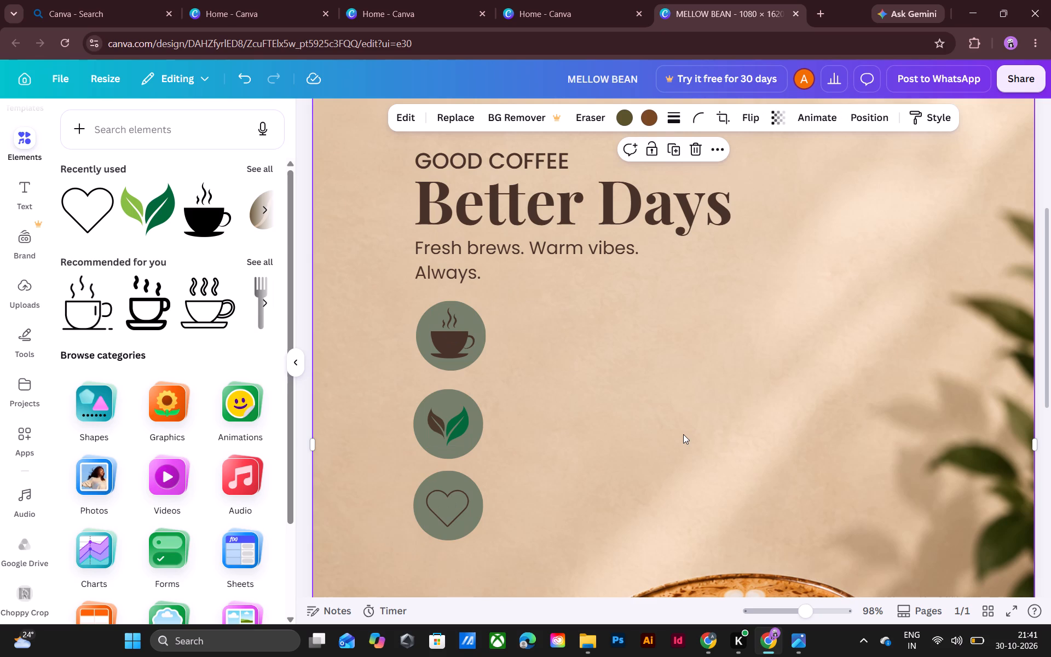
pyautogui.scroll(5, 661, 438)
pyautogui.scroll(3, 481, 545)
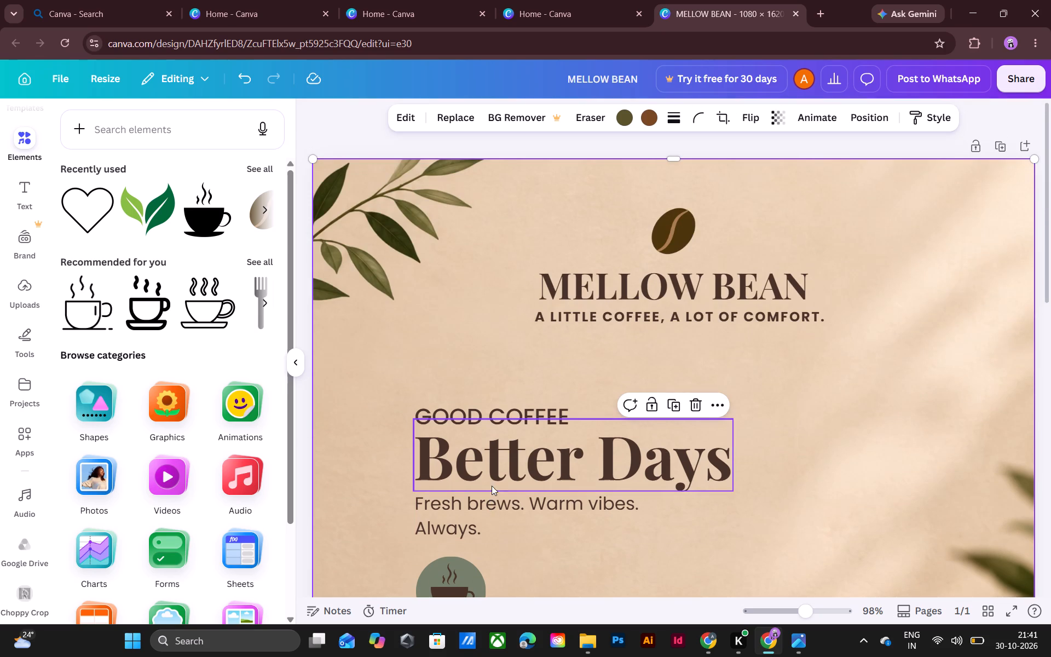
pyautogui.scroll(5, 574, 485)
pyautogui.scroll(-4, 563, 480)
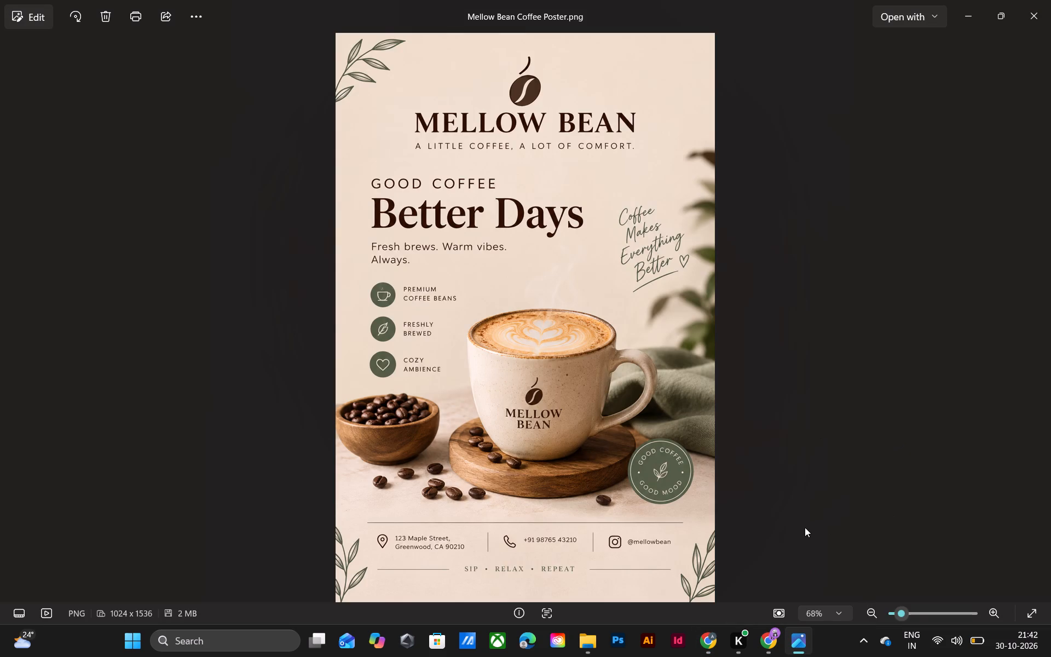
pyautogui.click(760, 649)
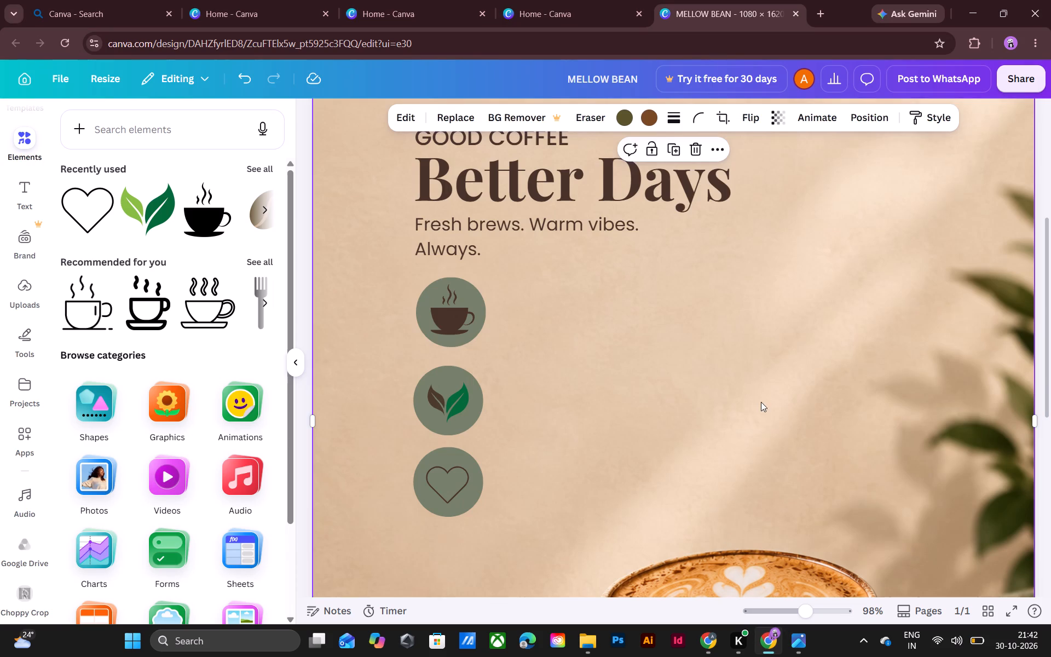
pyautogui.scroll(-6, 761, 402)
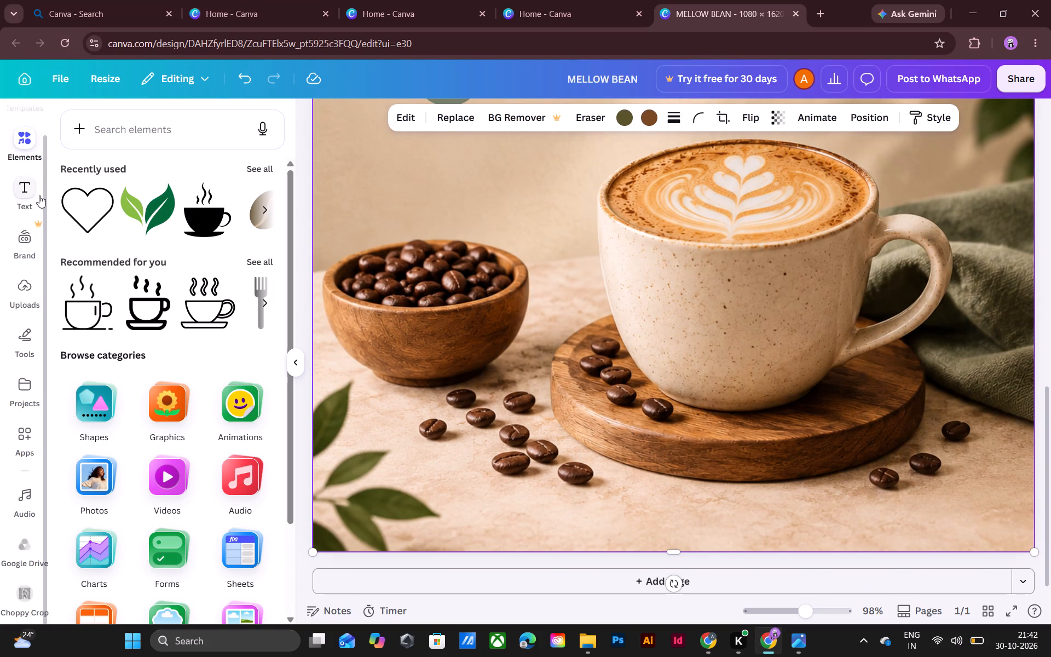
pyautogui.scroll(13, 1047, 436)
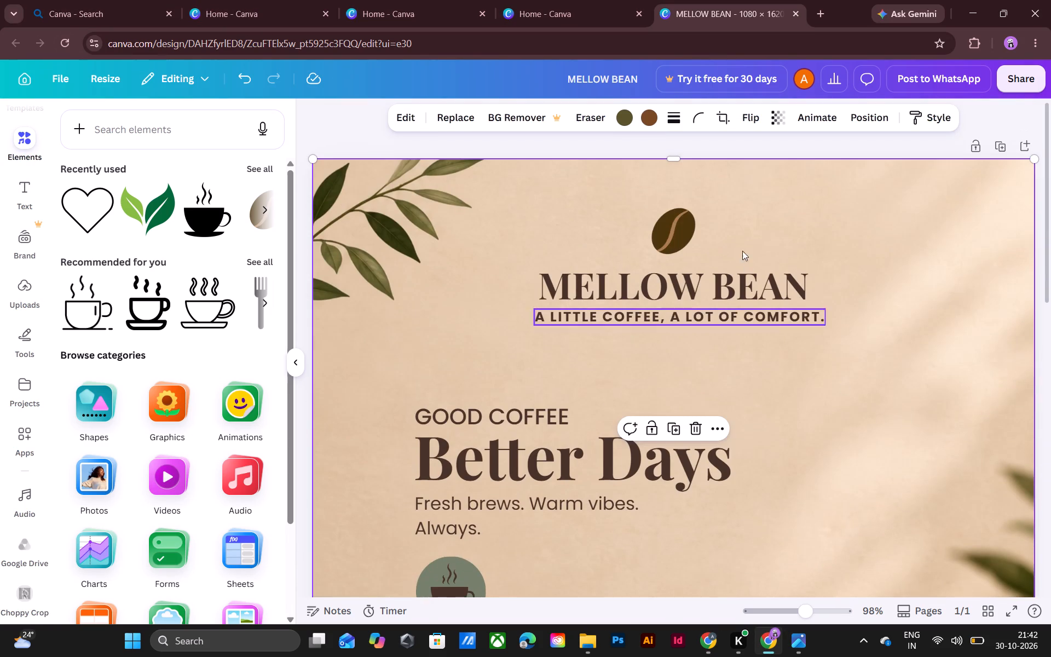
# Duplicate the top coffee bean icon and MELLOW BEAN title together, placing the copy beside the Better Days headline.
pyautogui.click(669, 231)
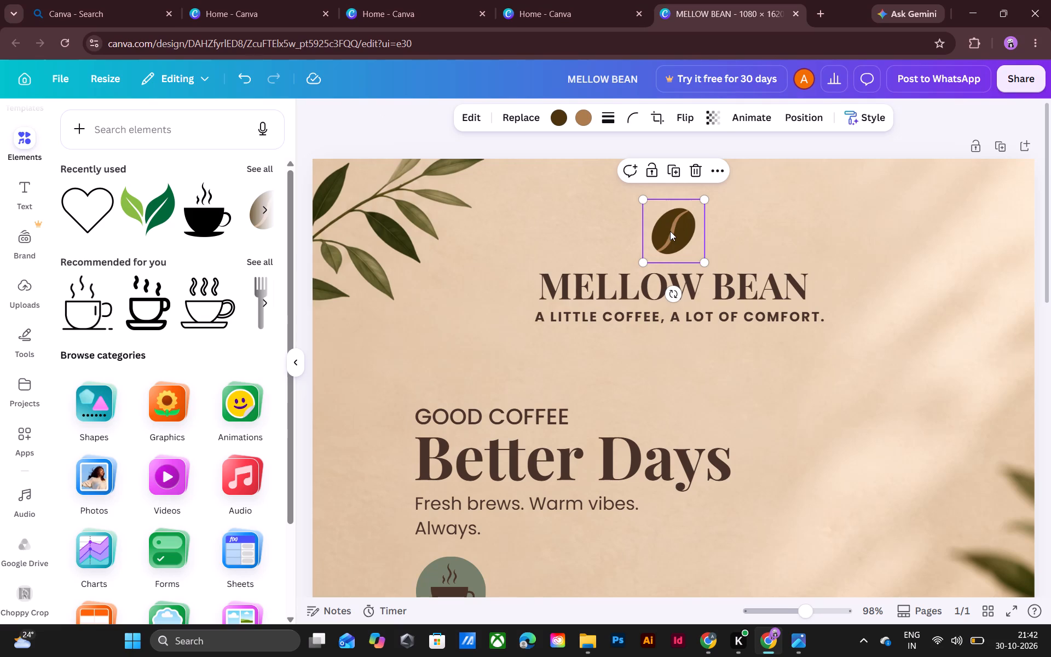
pyautogui.keyDown('shift'); pyautogui.click(667, 279); pyautogui.keyUp('shift')
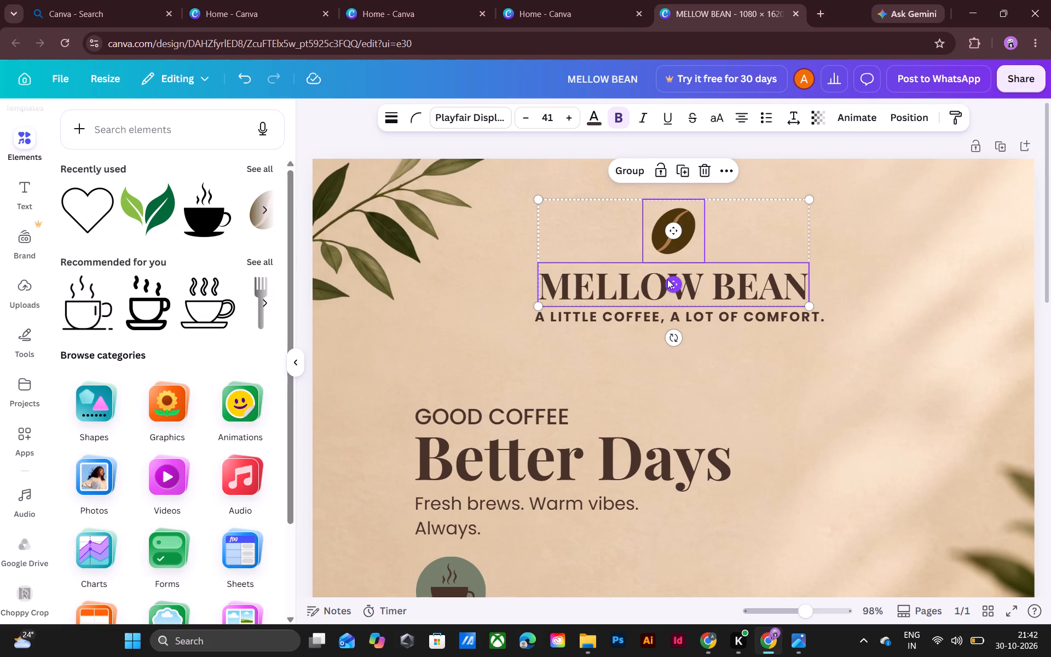
pyautogui.keyDown('alt'); pyautogui.moveTo(667, 279); pyautogui.dragTo(846, 474); pyautogui.keyUp('alt')
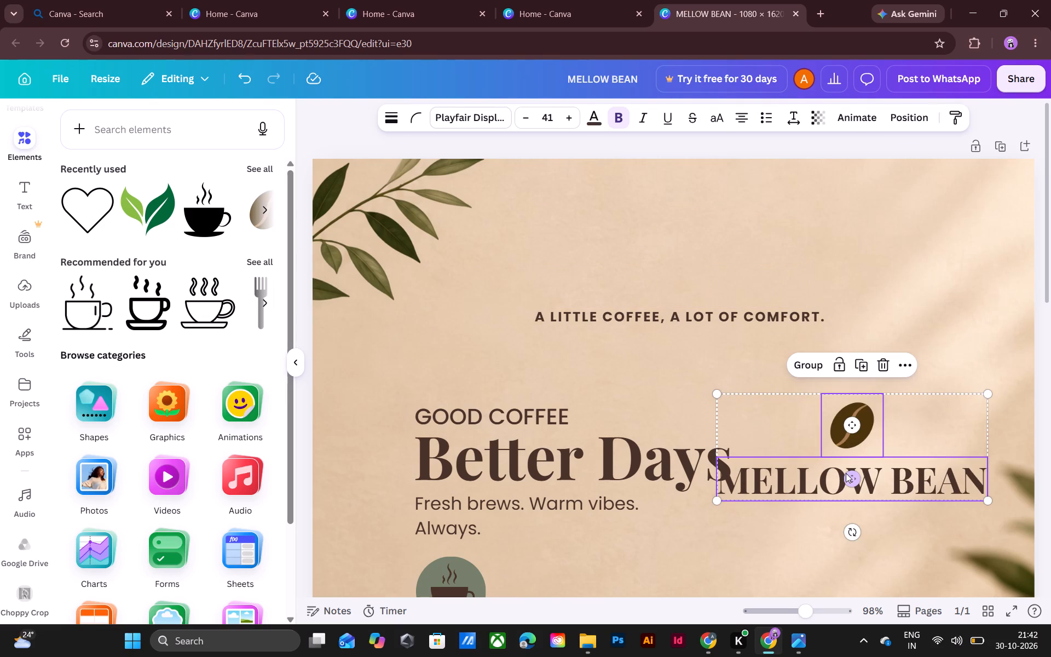
pyautogui.hotkey('ctrl', 'z')
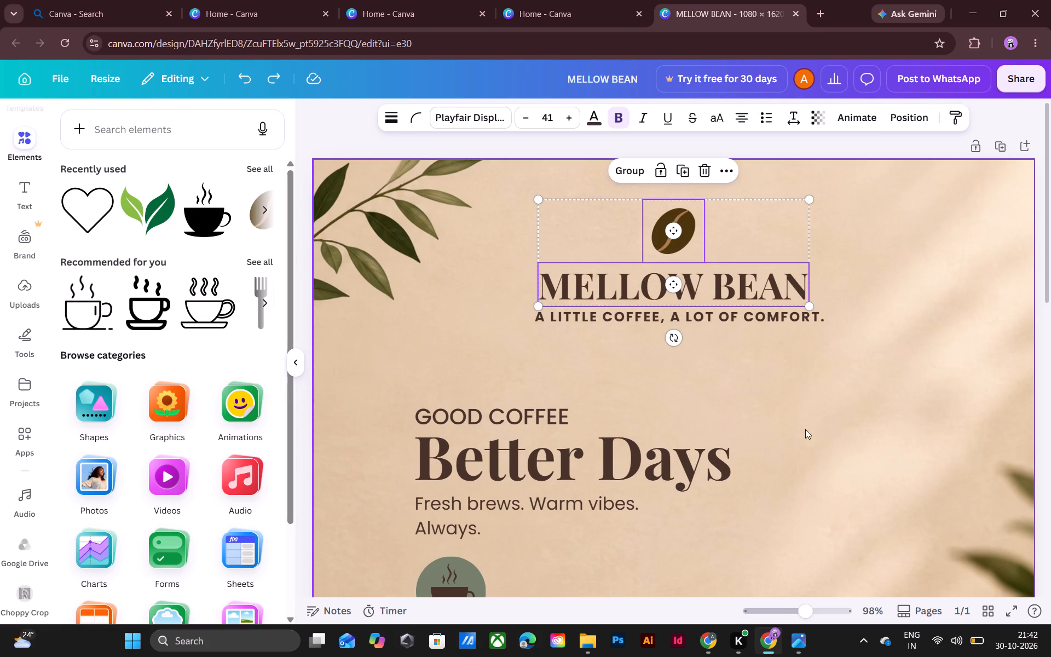
pyautogui.moveTo(723, 276); pyautogui.dragTo(904, 460)
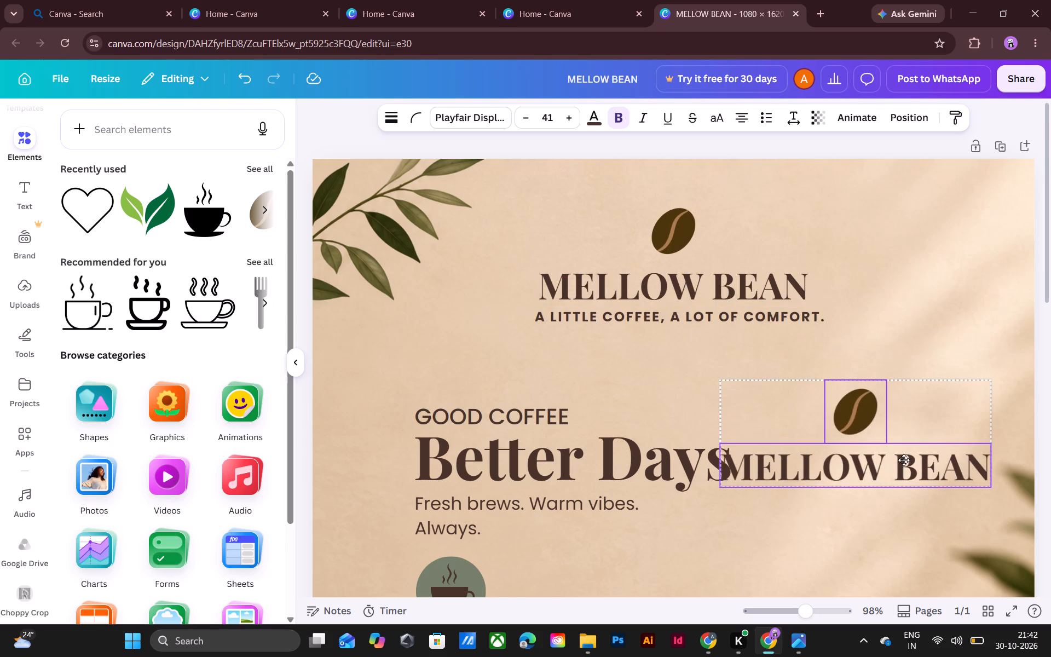
pyautogui.moveTo(904, 460); pyautogui.dragTo(903, 460)
# Move the copied bean icon and MELLOW BEAN title down onto the front of the coffee mug.
pyautogui.scroll(-4, 902, 460)
pyautogui.scroll(3, 886, 258)
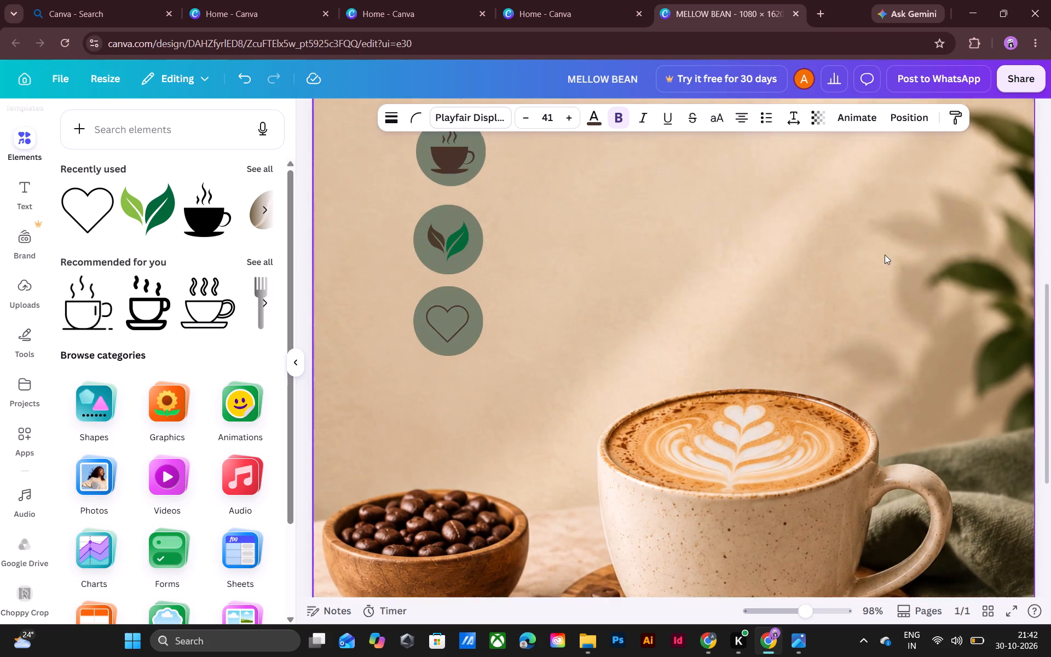
pyautogui.scroll(1, 849, 206)
pyautogui.moveTo(844, 195); pyautogui.dragTo(787, 387)
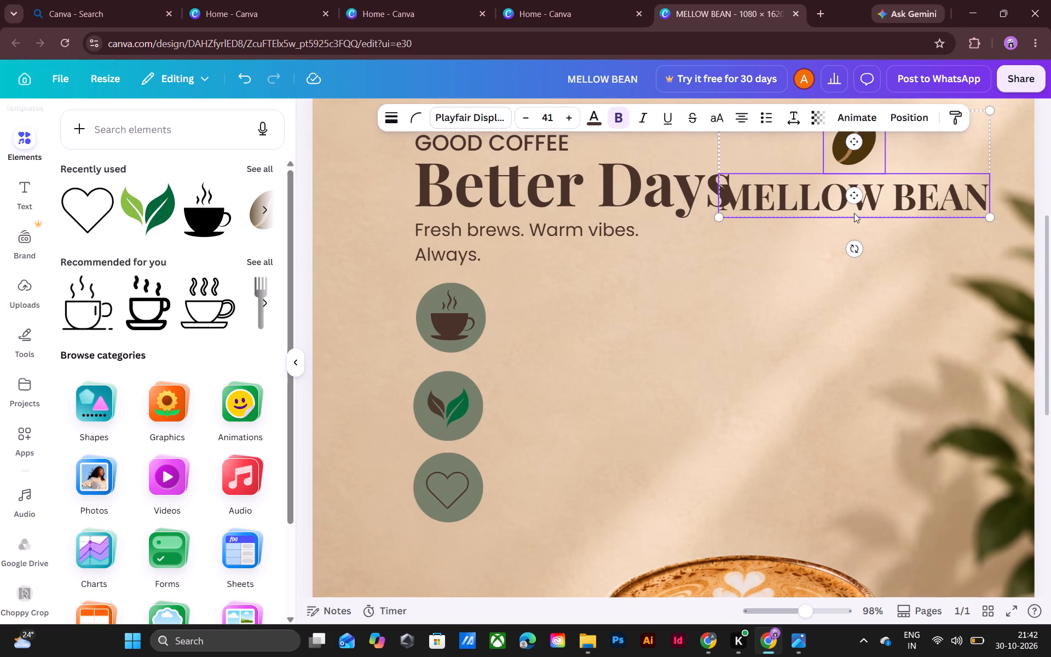
pyautogui.moveTo(885, 191); pyautogui.dragTo(801, 437)
pyautogui.scroll(-6, 794, 436)
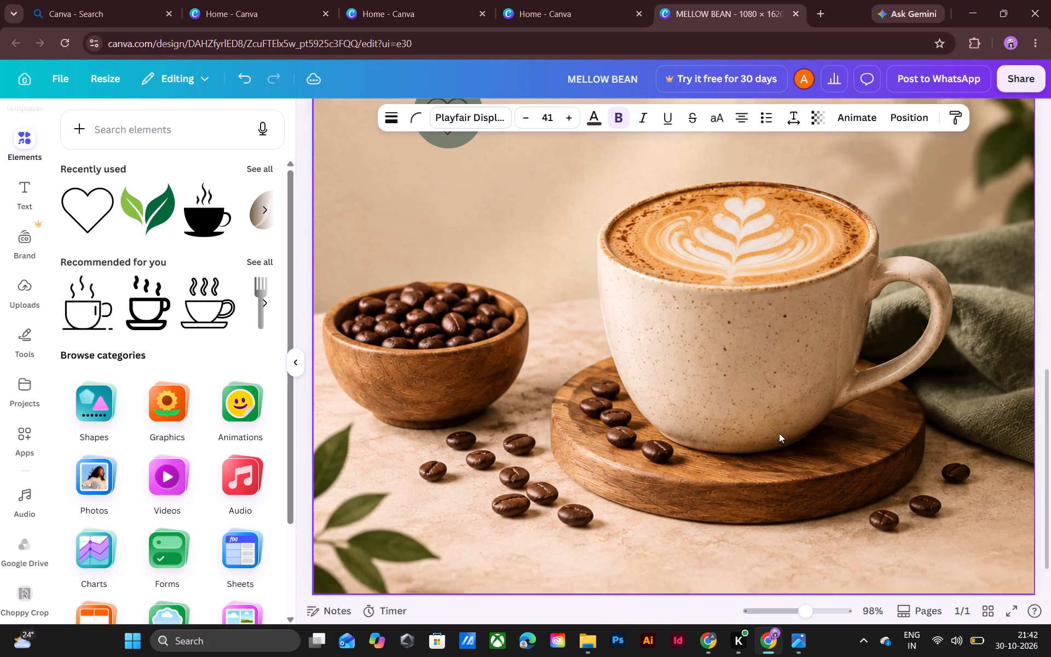
pyautogui.scroll(3, 829, 176)
pyautogui.moveTo(812, 183); pyautogui.dragTo(790, 529)
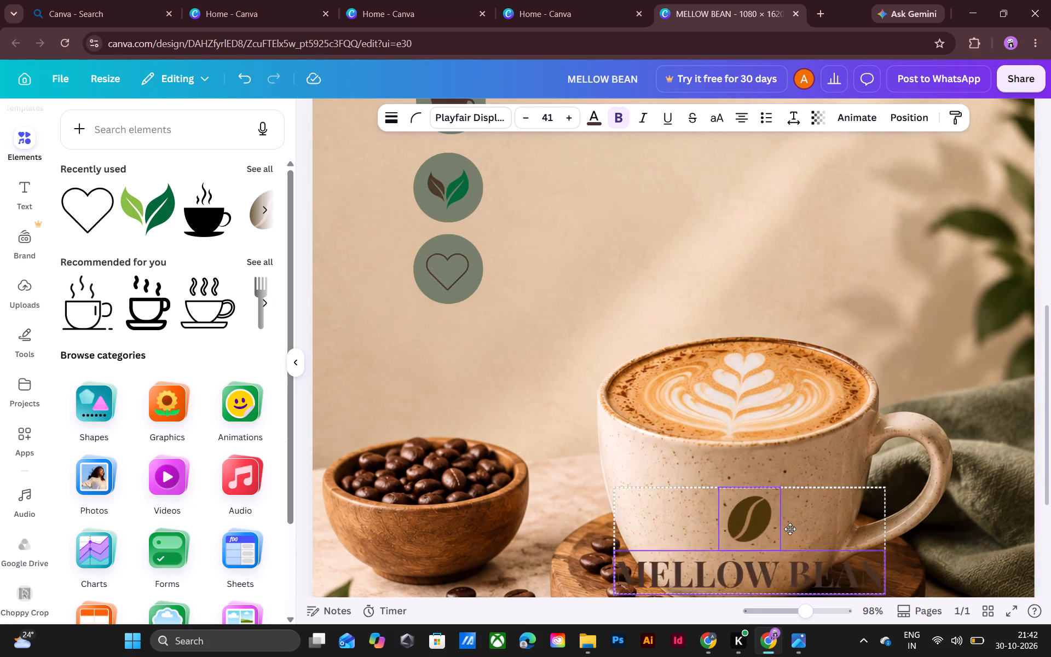
pyautogui.moveTo(790, 529); pyautogui.dragTo(788, 492)
pyautogui.scroll(-4, 789, 494)
# Scale the copied bean icon and title down together until the text is size 23.3.
pyautogui.click(767, 286)
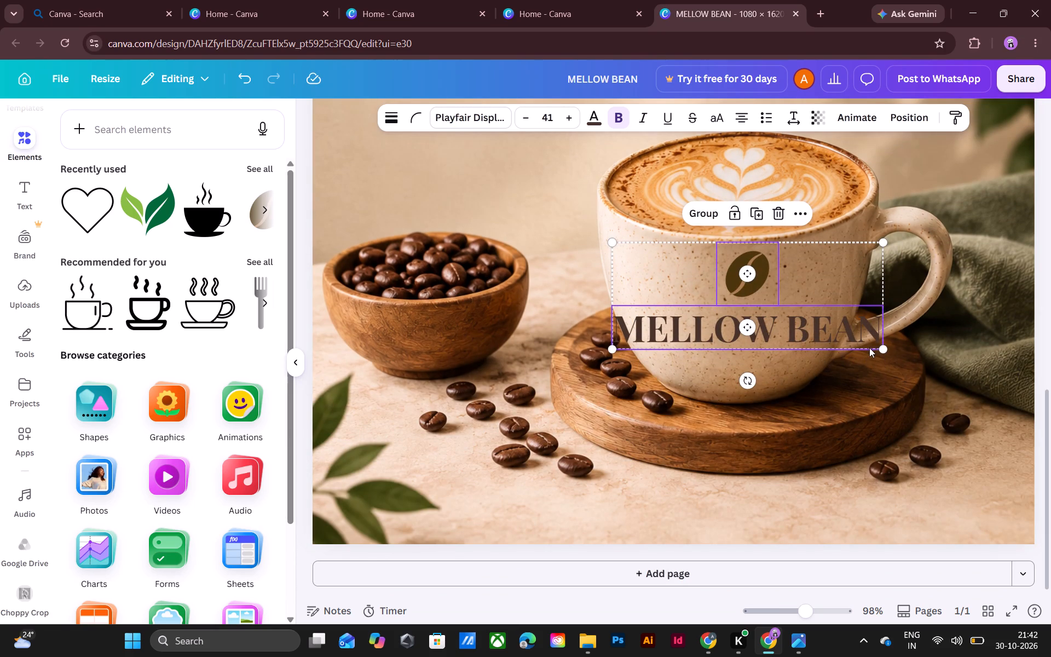
pyautogui.moveTo(884, 347); pyautogui.dragTo(816, 292)
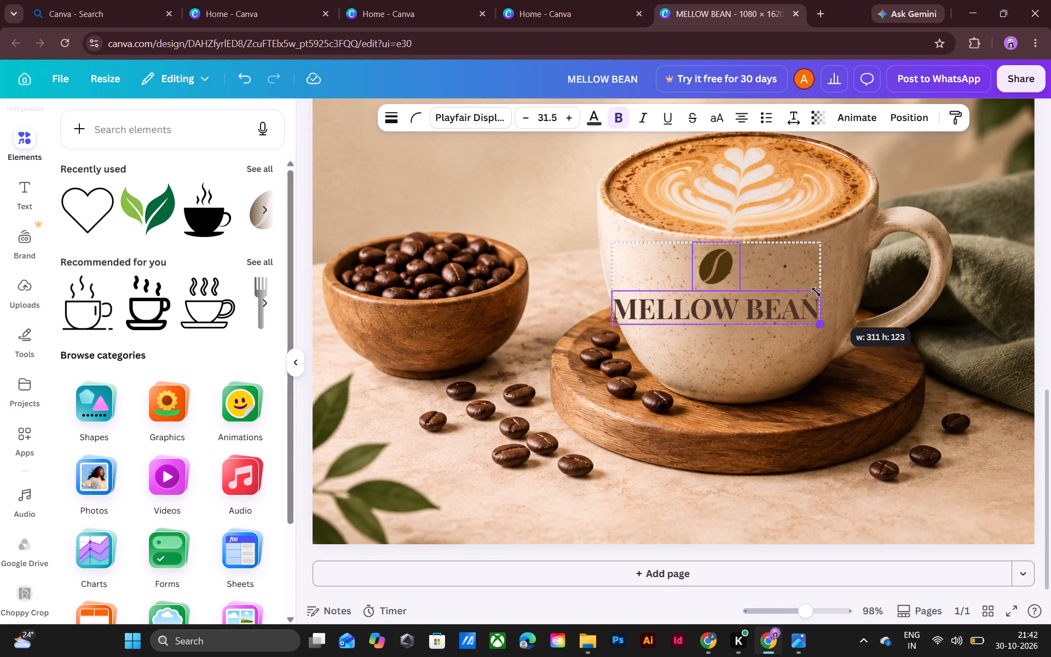
pyautogui.moveTo(816, 292); pyautogui.dragTo(781, 266)
# Move the reduced bean icon and title together to the middle of the mug's front.
pyautogui.moveTo(696, 272); pyautogui.dragTo(742, 299)
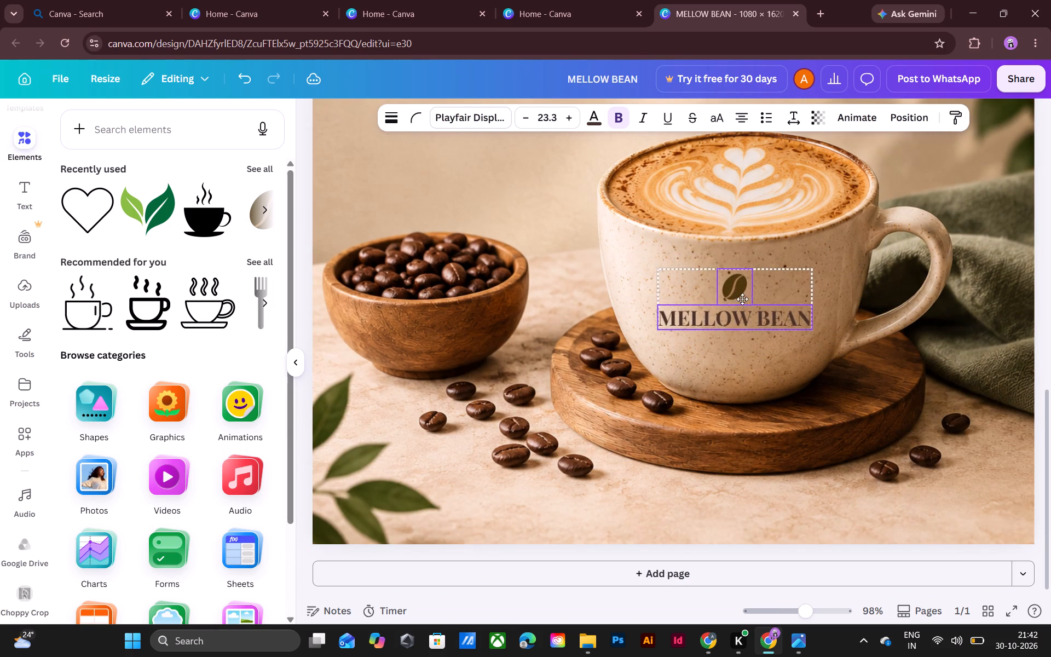
pyautogui.moveTo(742, 299); pyautogui.dragTo(737, 289)
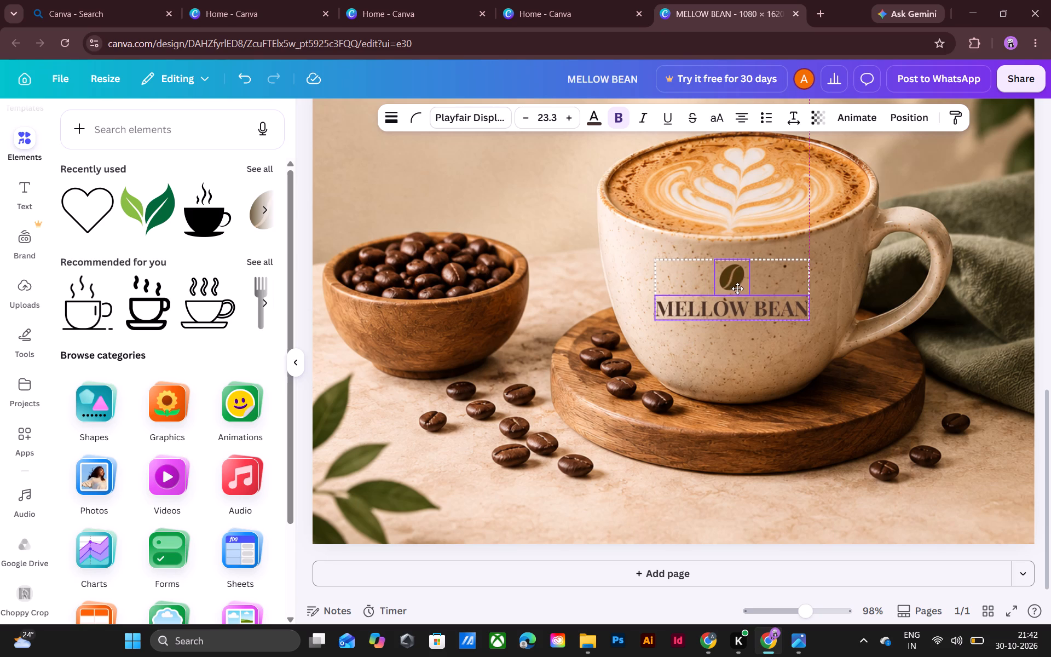
pyautogui.moveTo(737, 289); pyautogui.dragTo(739, 287)
pyautogui.click(870, 450)
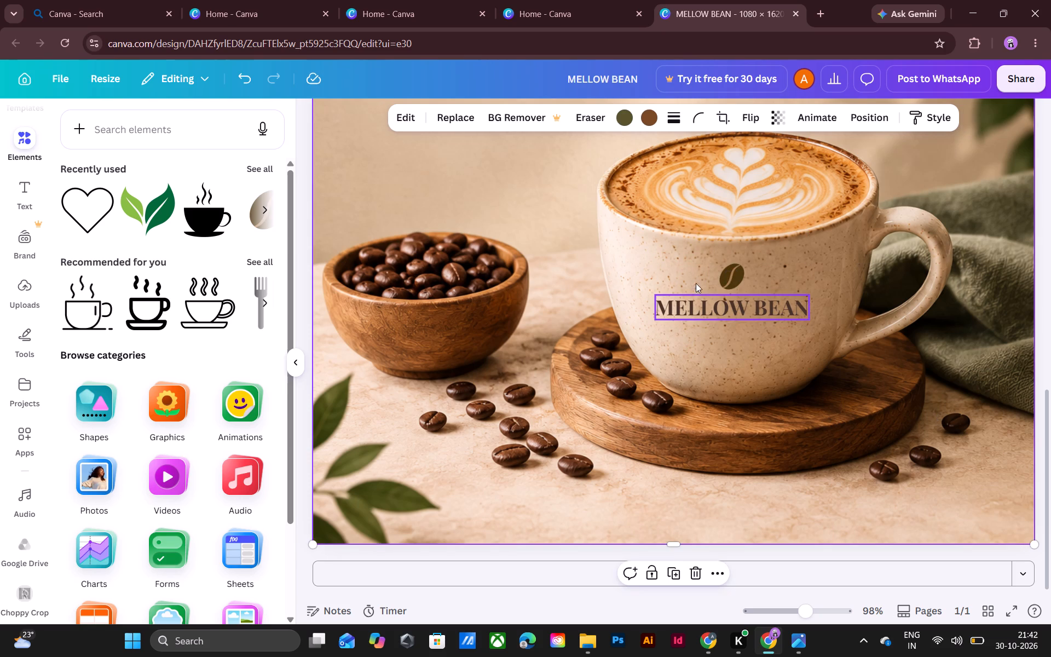
# Reposition the mug's bean icon and MELLOW BEAN text together slightly lower and further left.
pyautogui.click(726, 292)
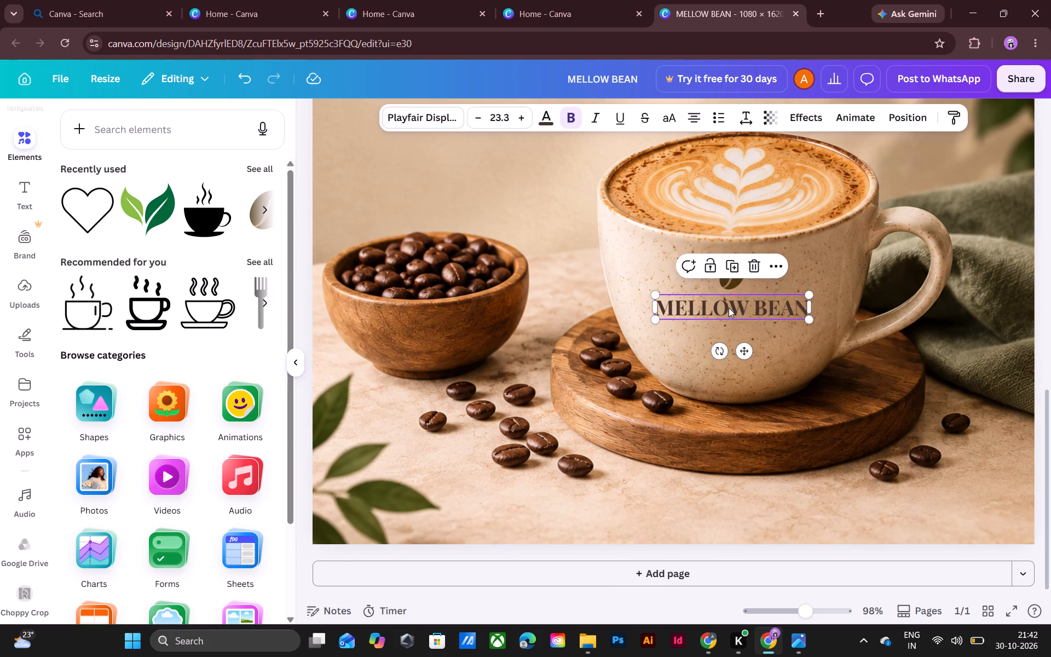
pyautogui.keyDown('shift'); pyautogui.click(726, 280); pyautogui.keyUp('shift')
pyautogui.moveTo(730, 295); pyautogui.dragTo(711, 312)
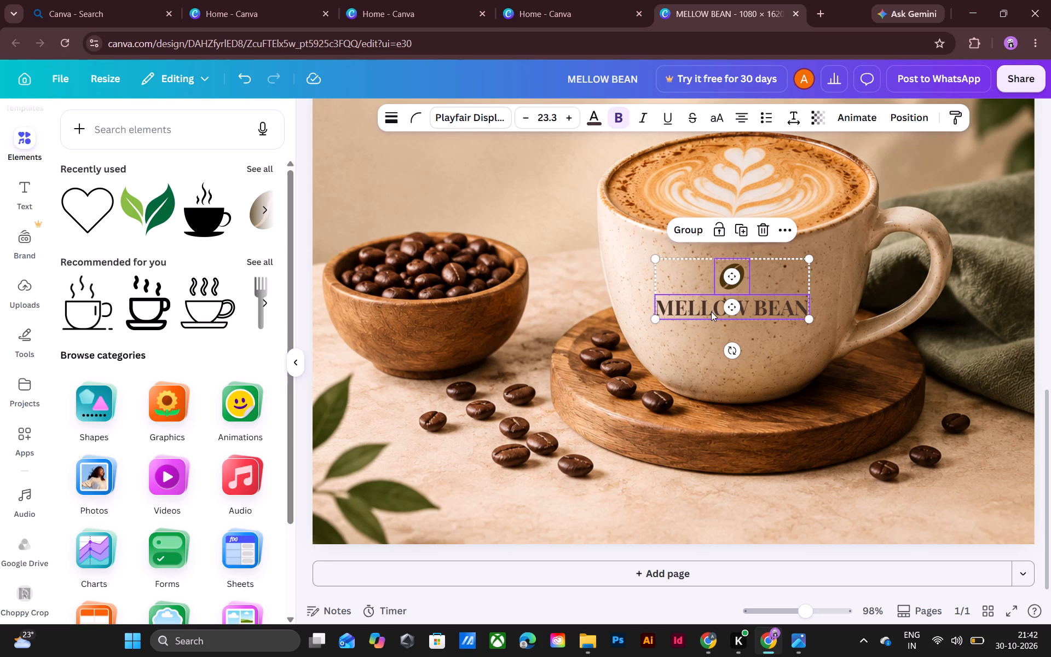
pyautogui.moveTo(711, 312); pyautogui.dragTo(711, 310)
pyautogui.moveTo(699, 284); pyautogui.dragTo(695, 292)
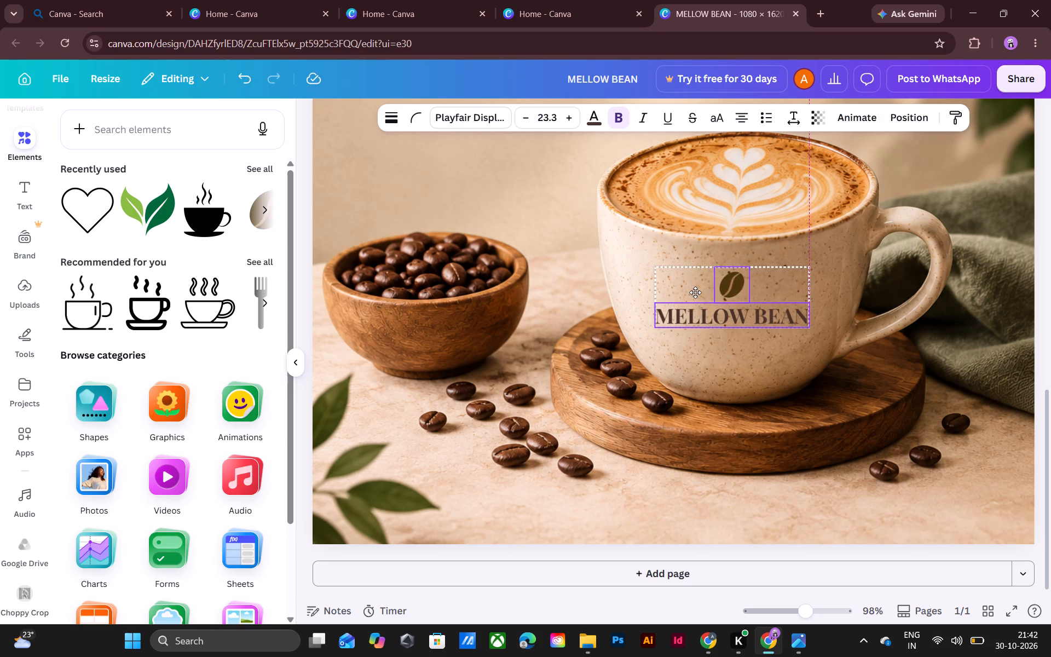
pyautogui.moveTo(695, 292); pyautogui.dragTo(701, 290)
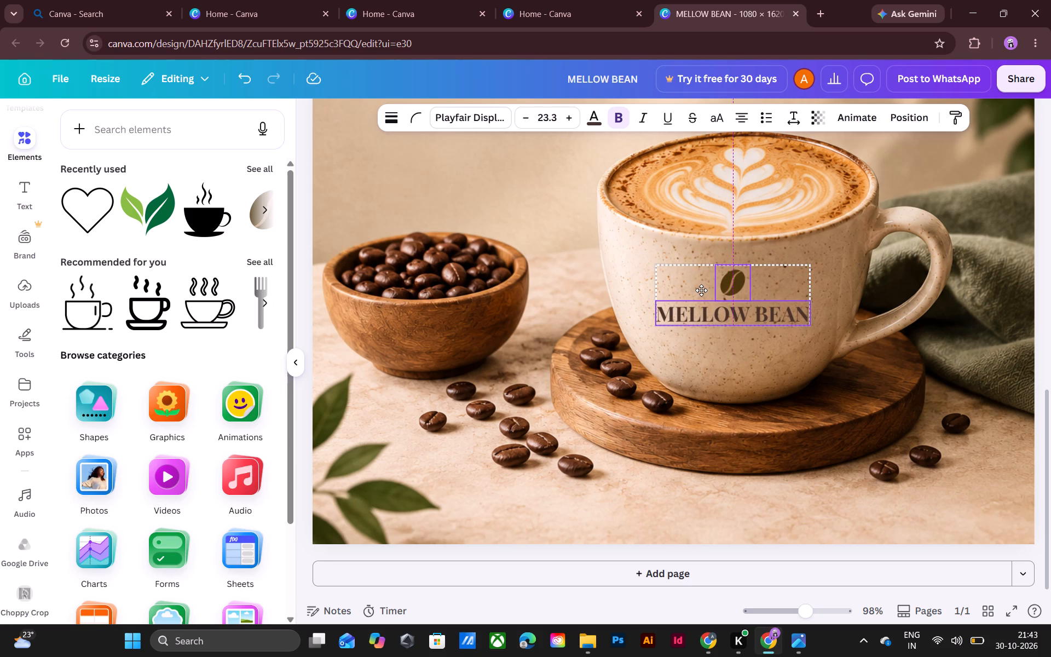
pyautogui.moveTo(701, 290); pyautogui.dragTo(684, 294)
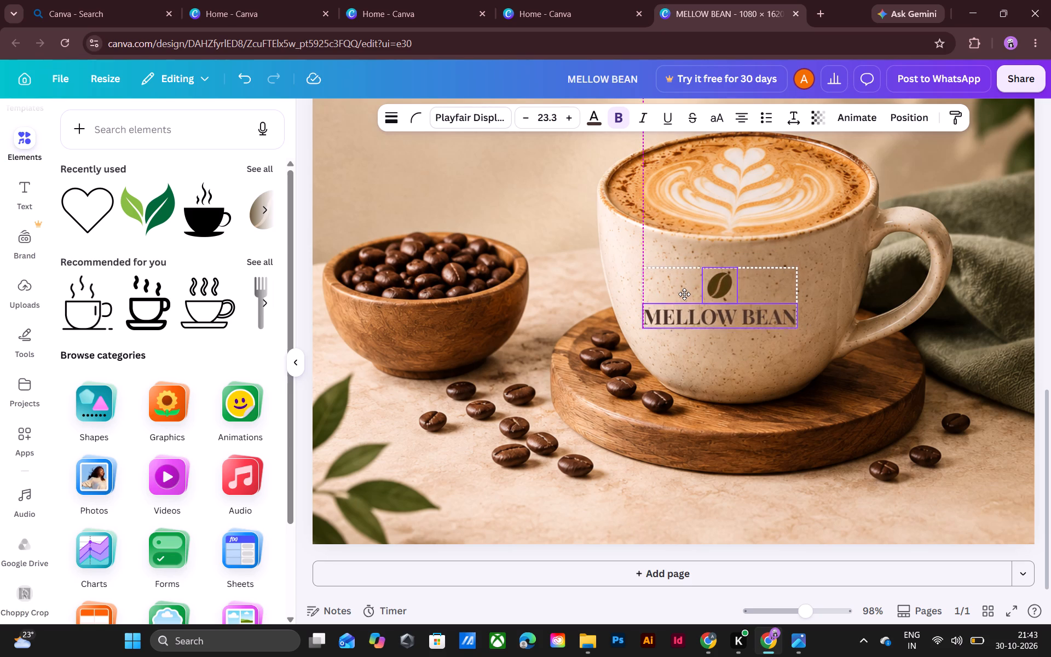
pyautogui.moveTo(684, 294); pyautogui.dragTo(686, 297)
pyautogui.click(731, 404)
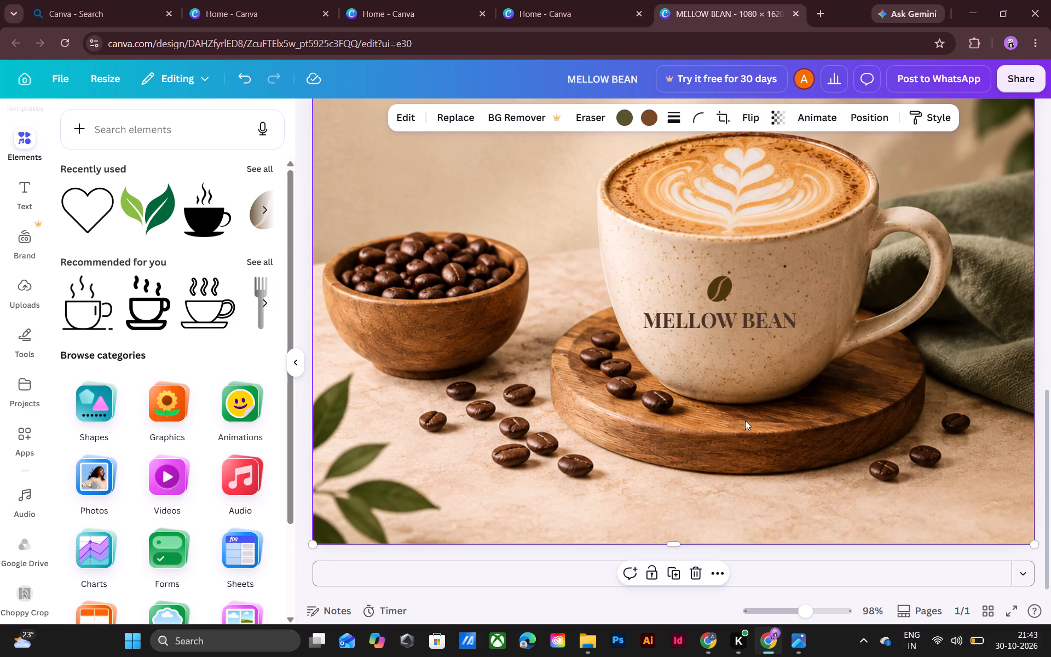
# Nudge the mug's bean icon and text together to the right and slightly up, centring them under the latte art.
pyautogui.click(731, 293)
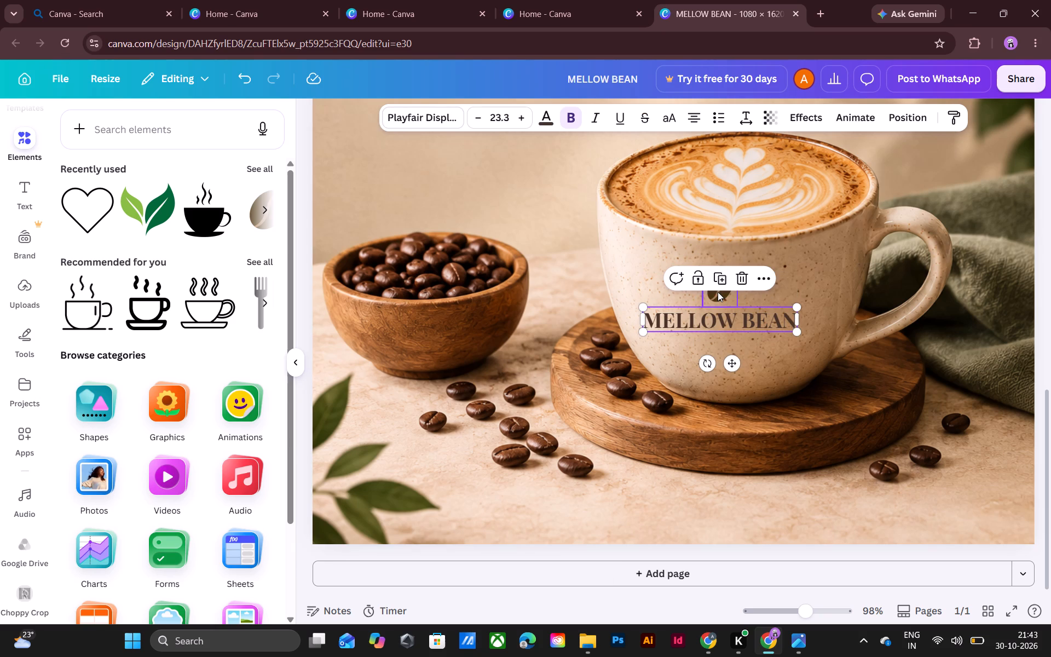
pyautogui.keyDown('shift'); pyautogui.click(718, 292); pyautogui.keyUp('shift')
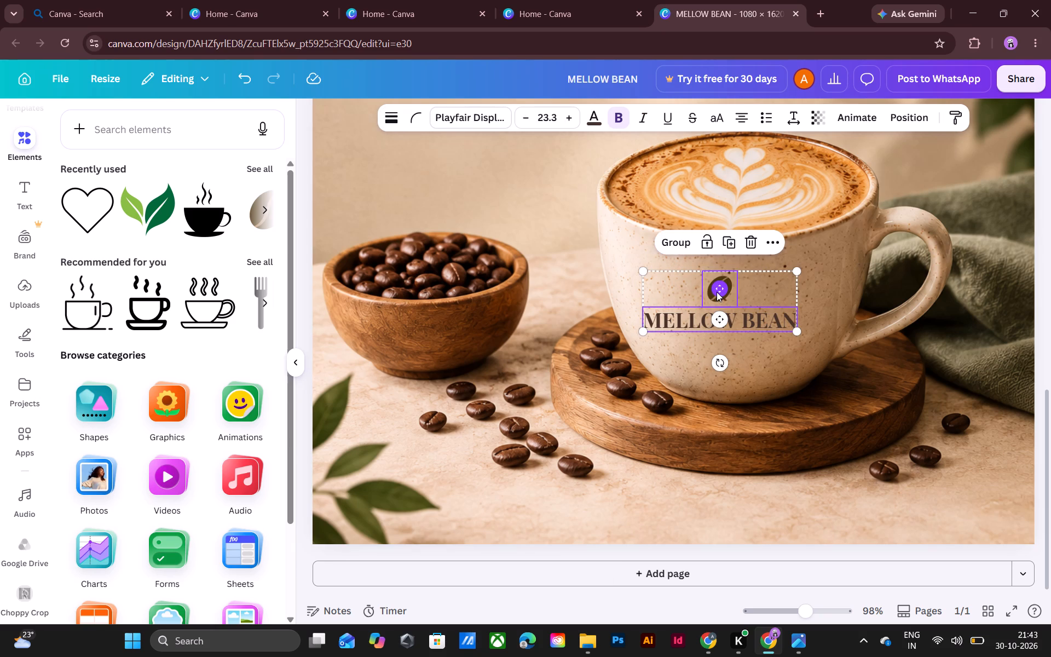
pyautogui.press('Right')
pyautogui.press('Right')
pyautogui.press('Right')
pyautogui.press('Right')
pyautogui.press('Right')
pyautogui.press('Right')
pyautogui.press('Right')
pyautogui.press('Right')
pyautogui.press('Right')
pyautogui.press('Right')
pyautogui.press('Right')
pyautogui.press('Right')
pyautogui.press('Right')
pyautogui.press('Right')
pyautogui.press('Right')
pyautogui.press('Right')
pyautogui.press('Right')
pyautogui.press('Right')
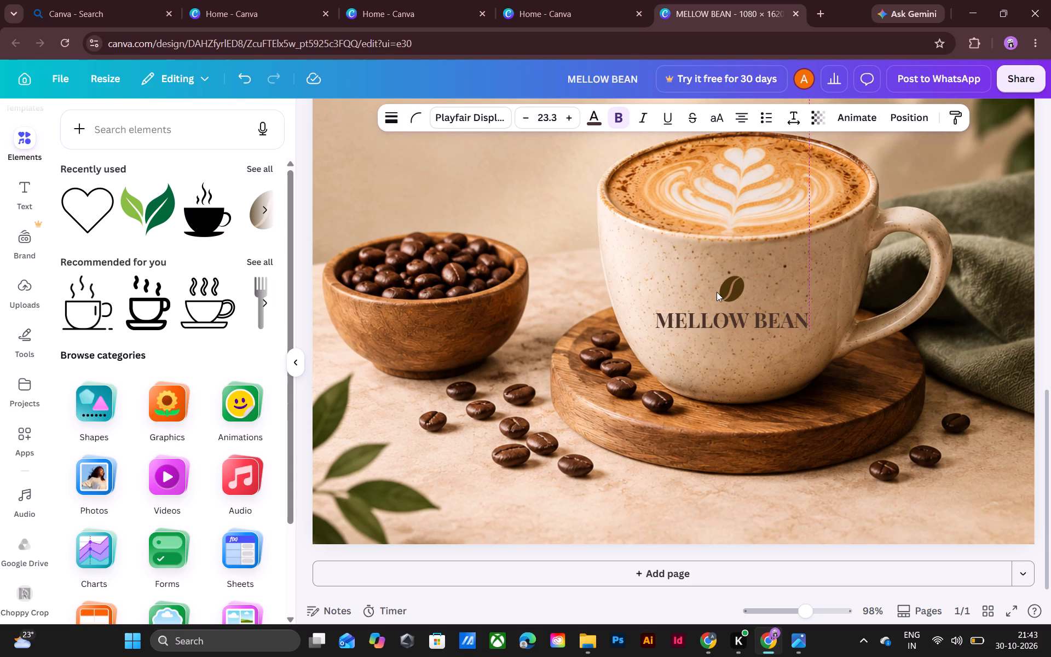
pyautogui.press('Right')
pyautogui.press('Right')
pyautogui.press('Right')
pyautogui.press('Up')
pyautogui.press('Up')
pyautogui.press('Up')
pyautogui.press('Up')
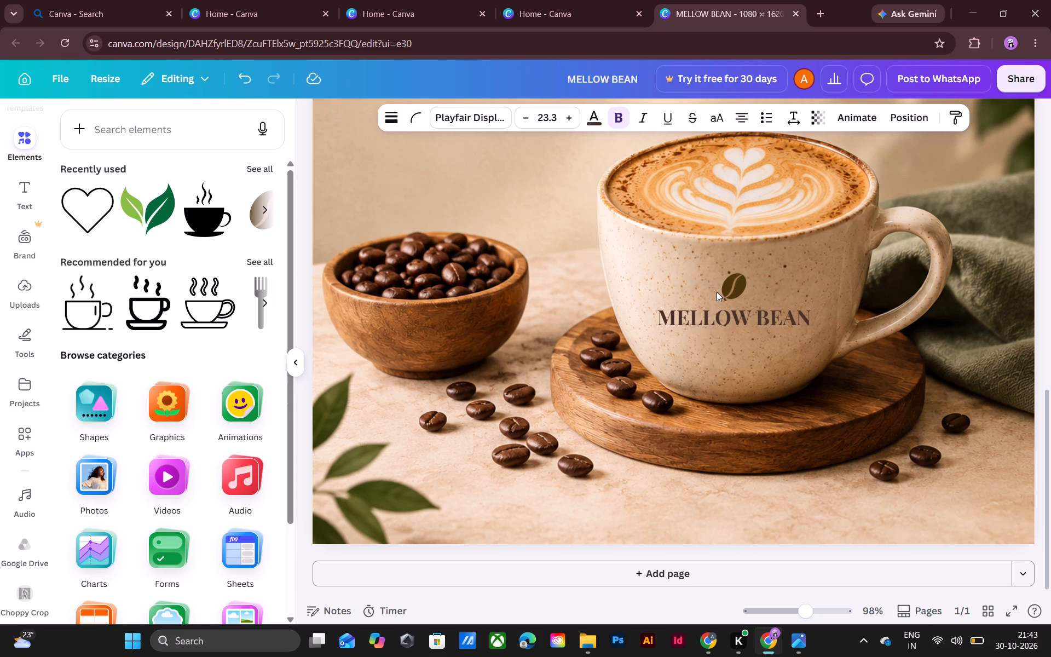
pyautogui.press('Up')
pyautogui.press('Up')
pyautogui.press('Down')
pyautogui.press('Down')
pyautogui.press('Down')
pyautogui.press('Down')
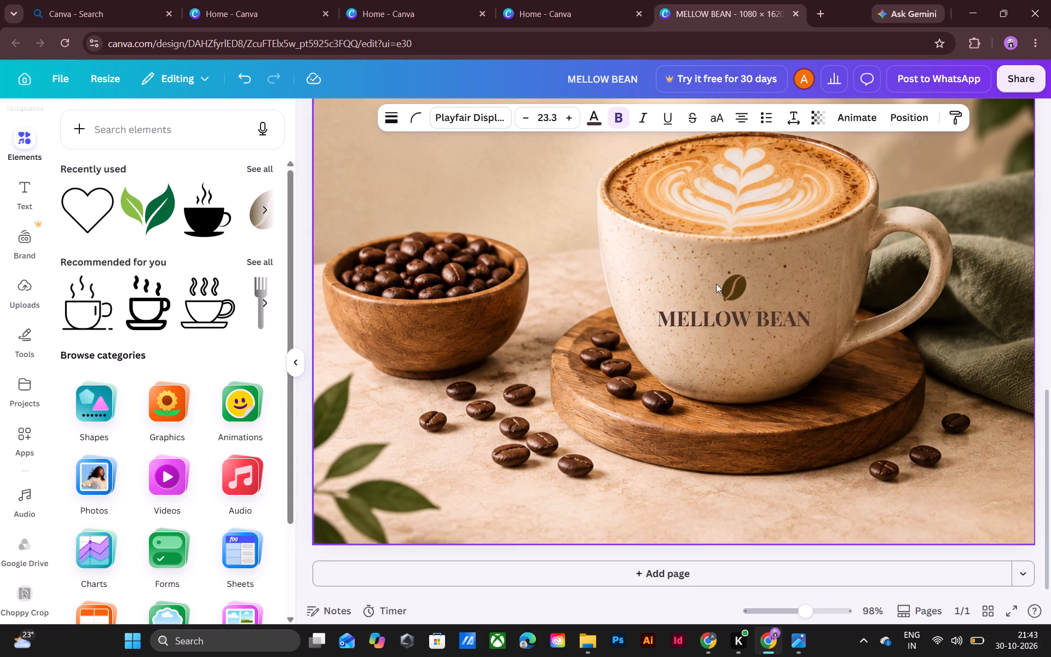
pyautogui.click(818, 440)
# Reduce the MELLOW BEAN text on the mug to size 16.3, leaving the bean icon's size as it is.
pyautogui.hotkey('ctrl', '-')
pyautogui.hotkey('ctrl', '-')
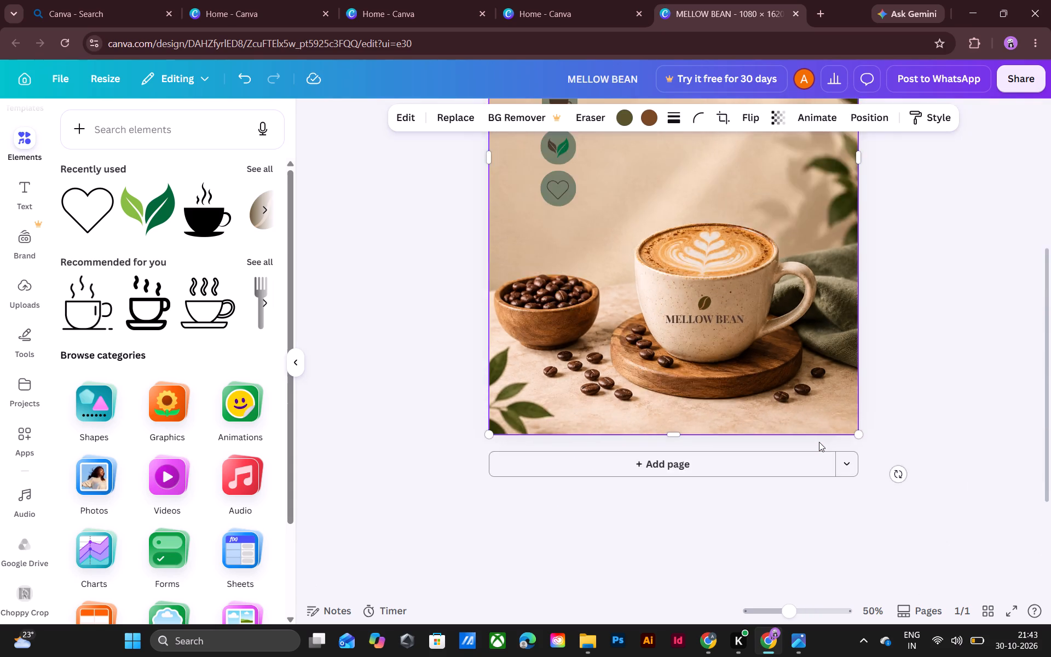
pyautogui.hotkey('ctrl', '-')
pyautogui.hotkey('ctrl', '=')
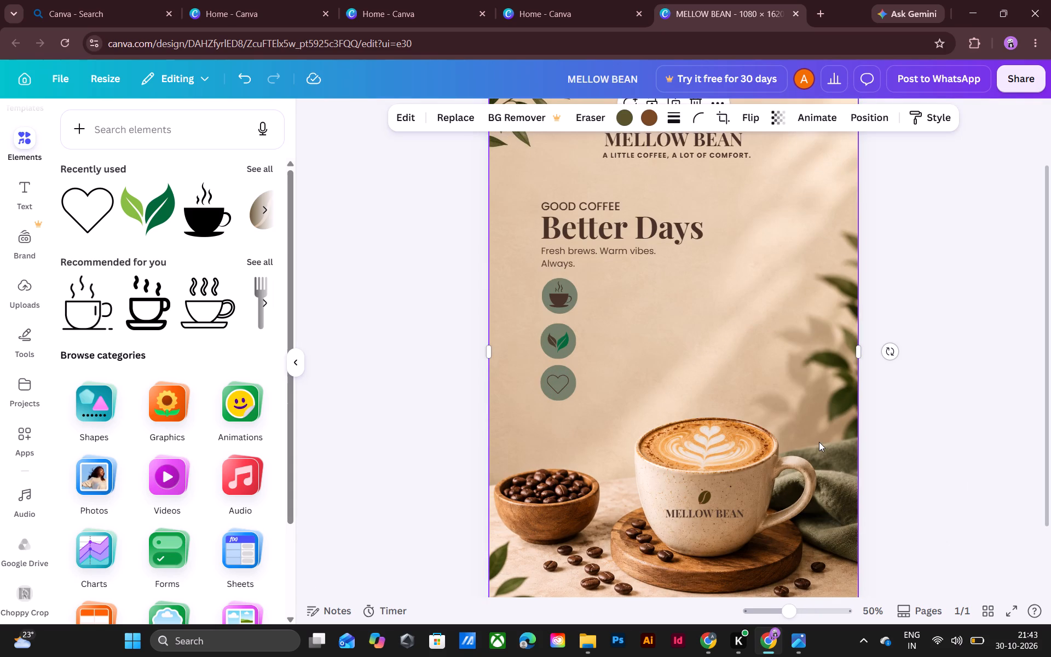
pyautogui.scroll(-2, 724, 446)
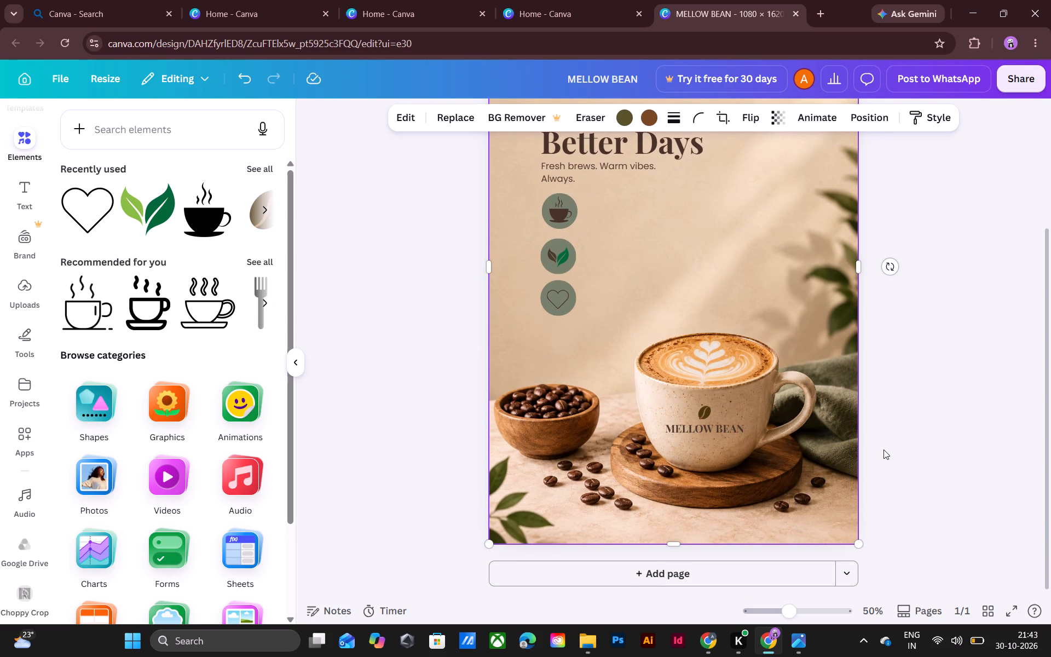
pyautogui.click(692, 436)
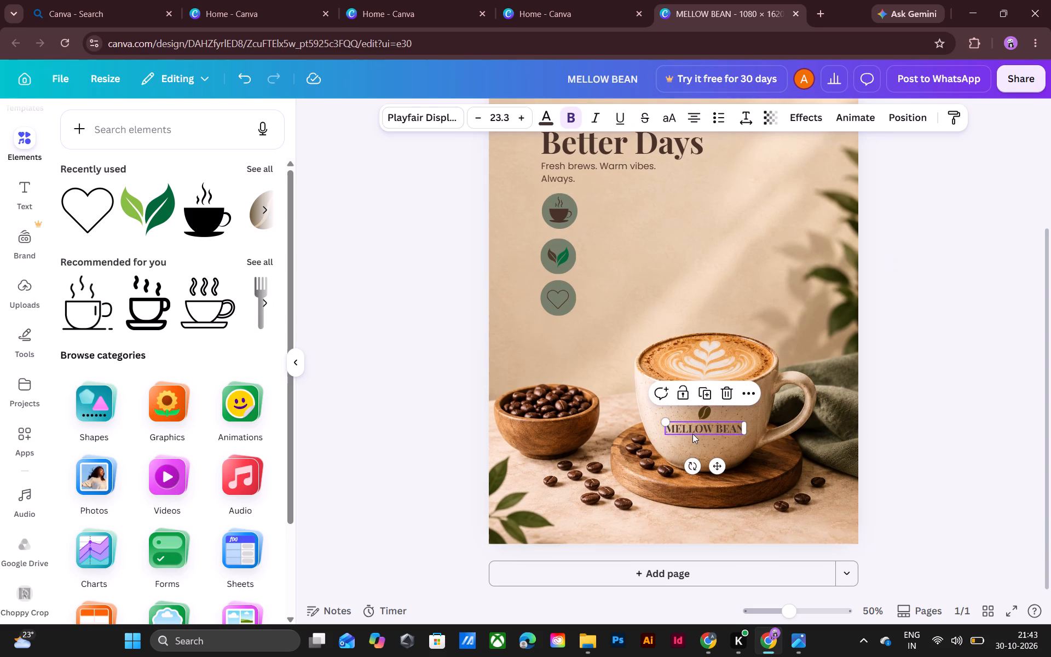
pyautogui.hotkey('ctrl', '=')
pyautogui.hotkey('ctrl', '=')
pyautogui.scroll(-3, 692, 445)
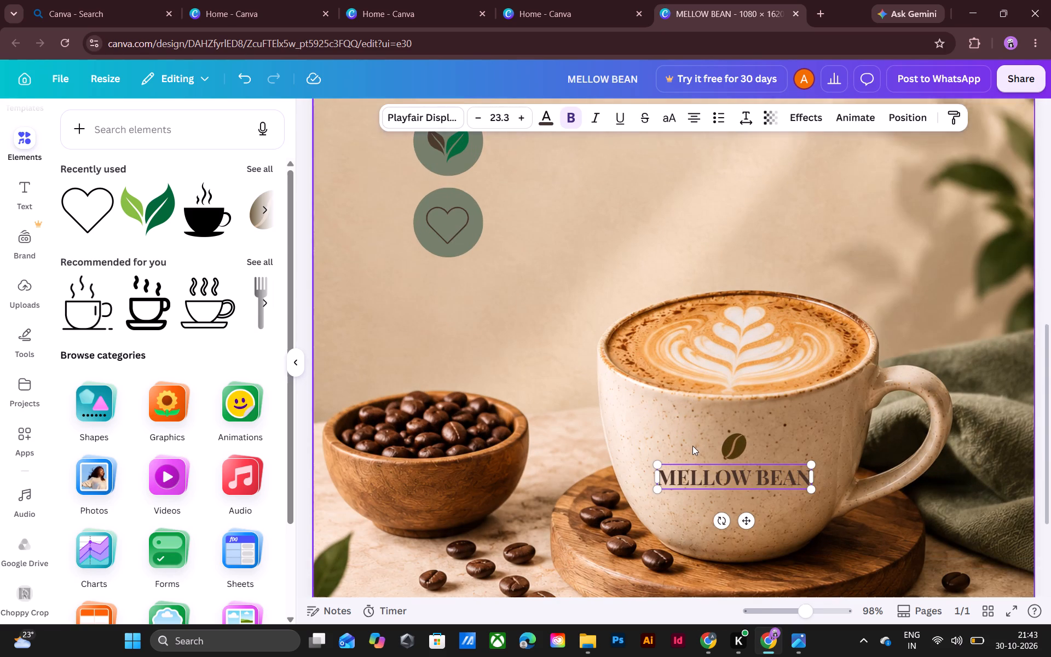
pyautogui.scroll(-1, 692, 446)
pyautogui.click(737, 291)
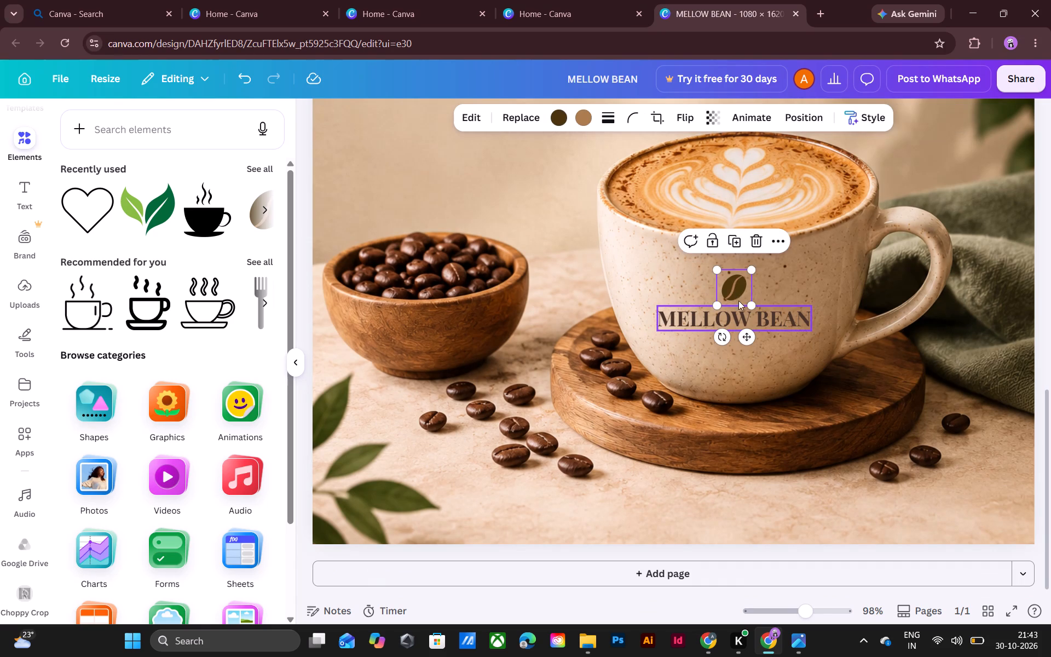
pyautogui.keyDown('shift'); pyautogui.click(746, 326); pyautogui.keyUp('shift')
pyautogui.tripleClick(523, 119)
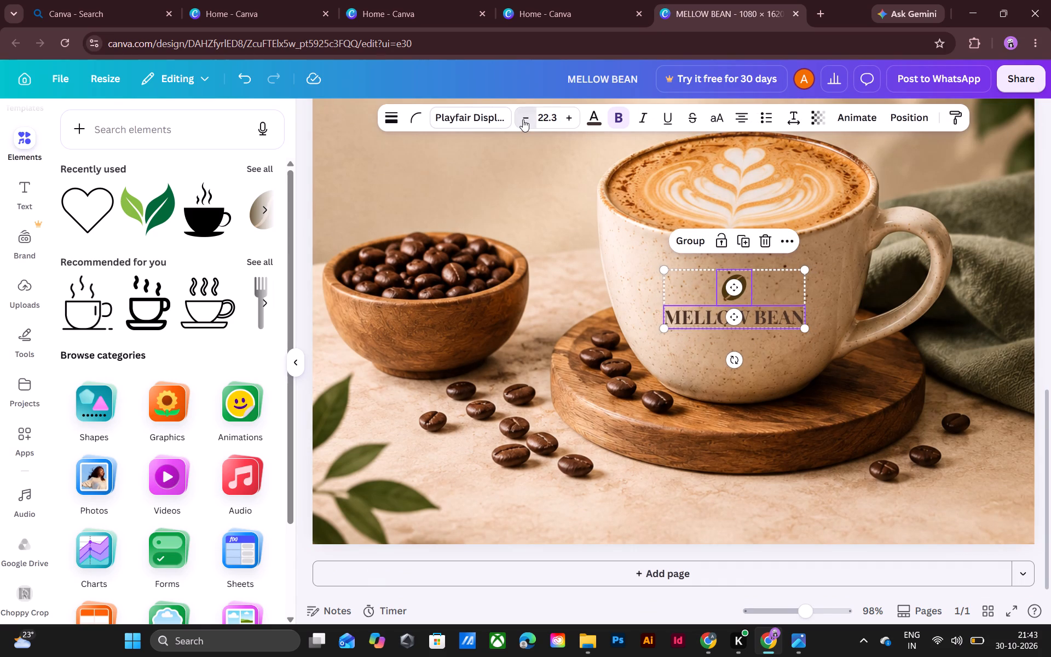
pyautogui.doubleClick(523, 119)
pyautogui.doubleClick(523, 119)
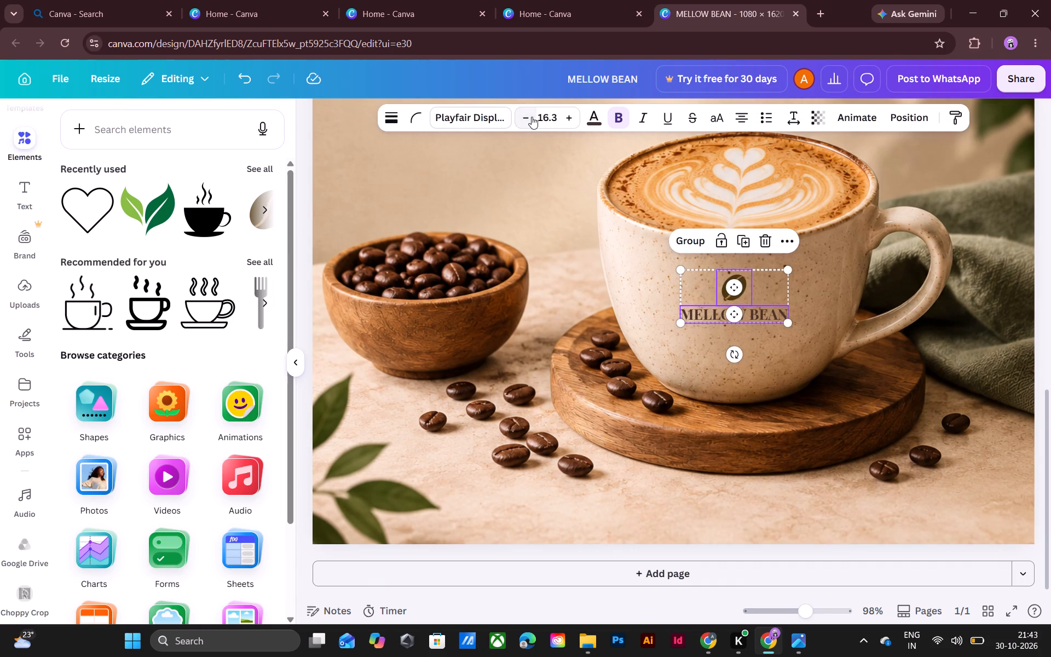
pyautogui.click(842, 371)
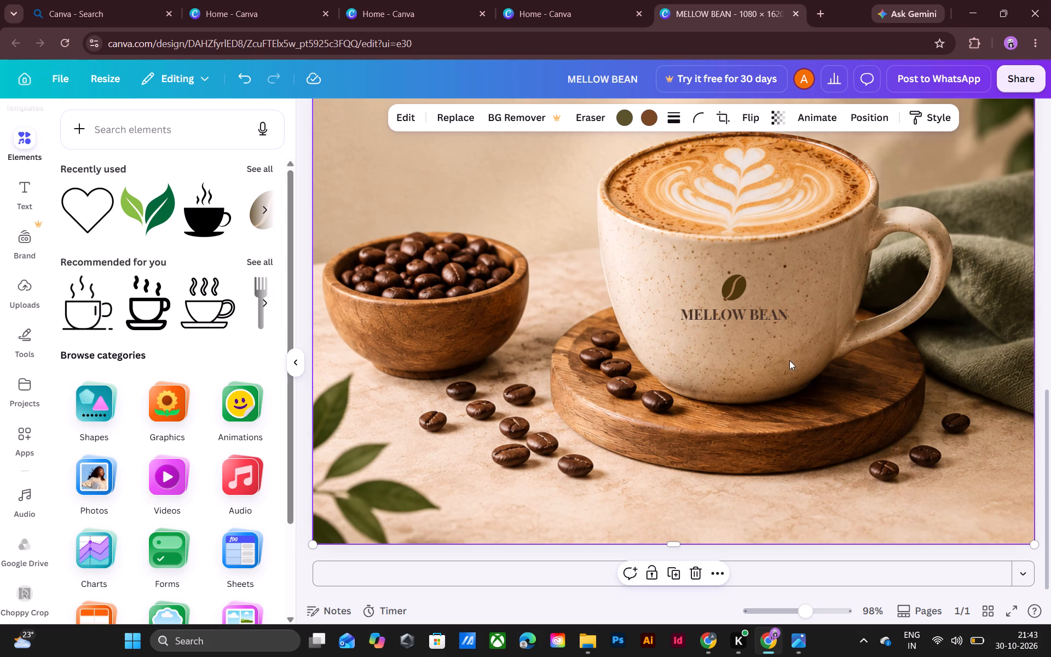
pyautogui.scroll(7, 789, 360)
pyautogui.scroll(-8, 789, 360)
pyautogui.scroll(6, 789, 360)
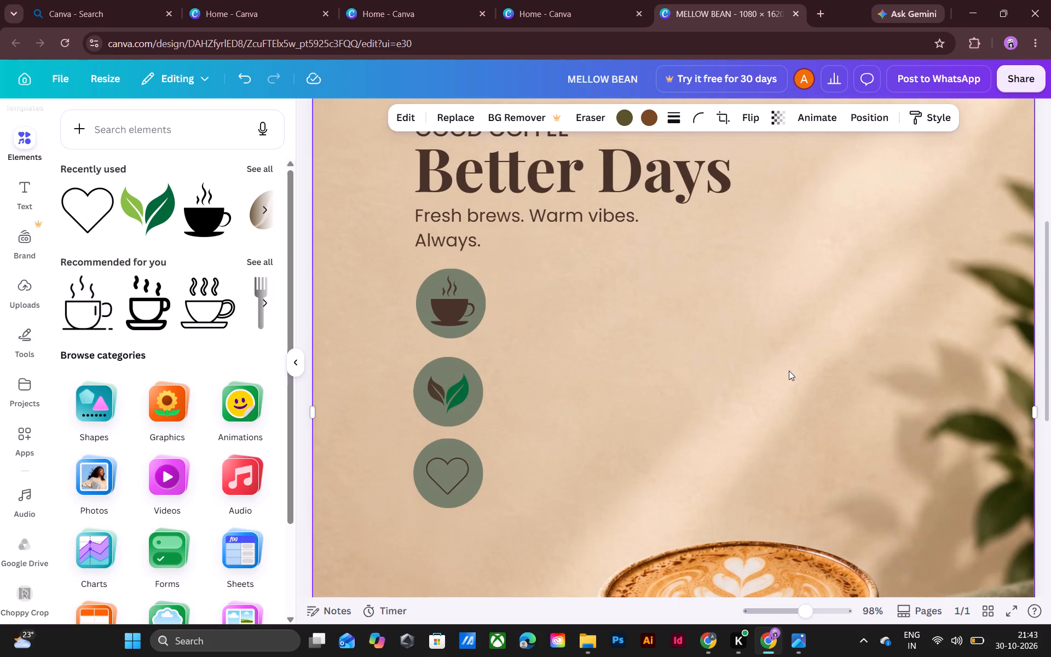
# Check the reference poster, then enlarge the mug's MELLOW BEAN text to size 21.3.
pyautogui.click(801, 648)
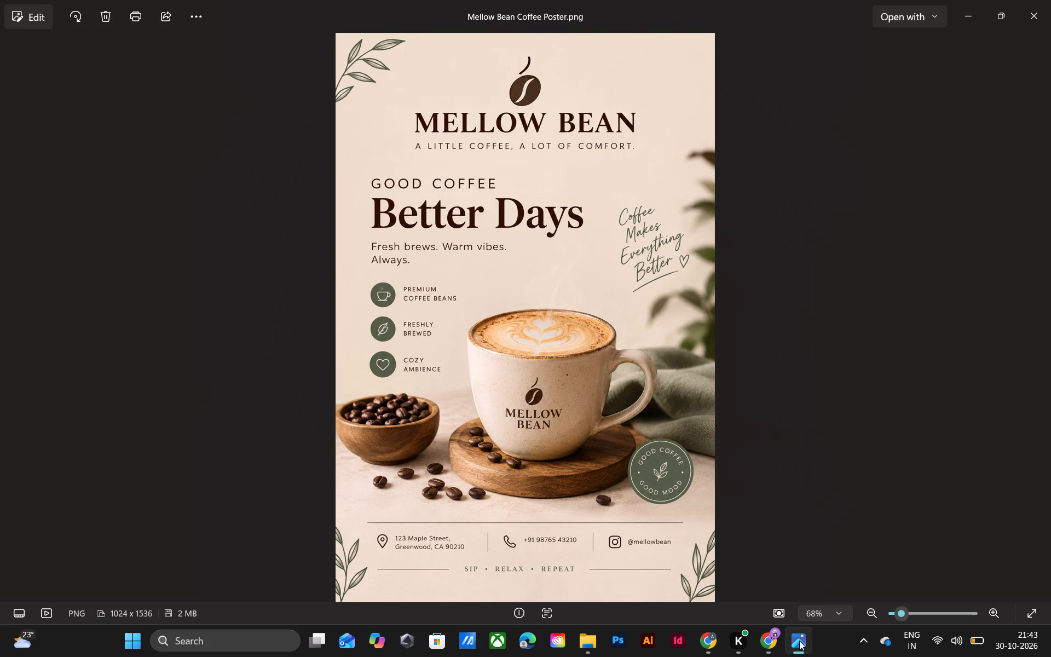
pyautogui.click(769, 649)
pyautogui.scroll(-6, 718, 489)
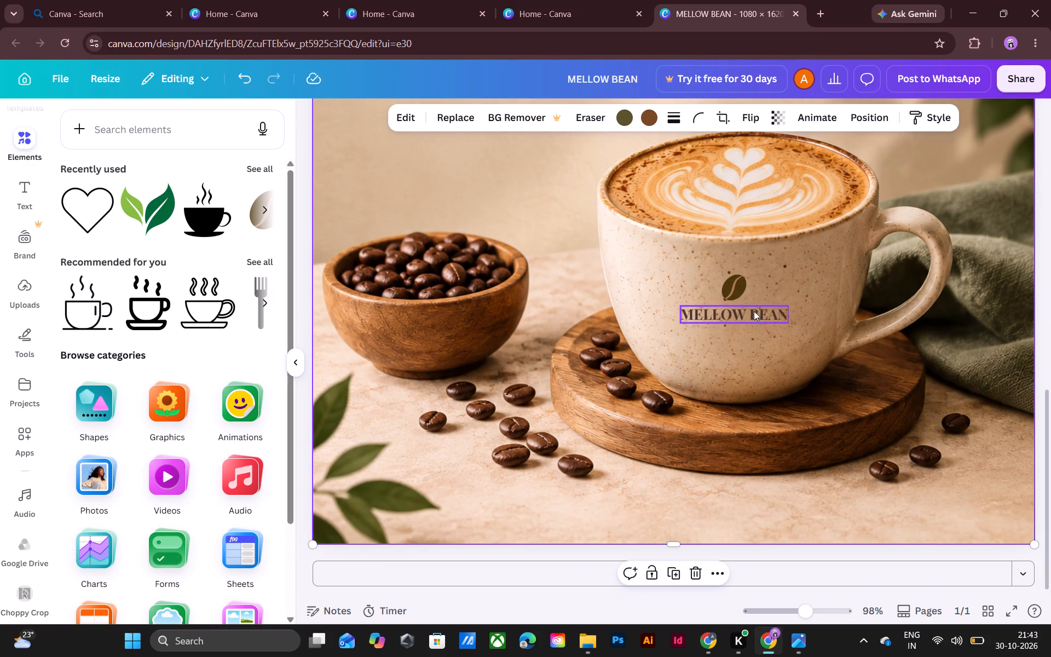
pyautogui.click(736, 313)
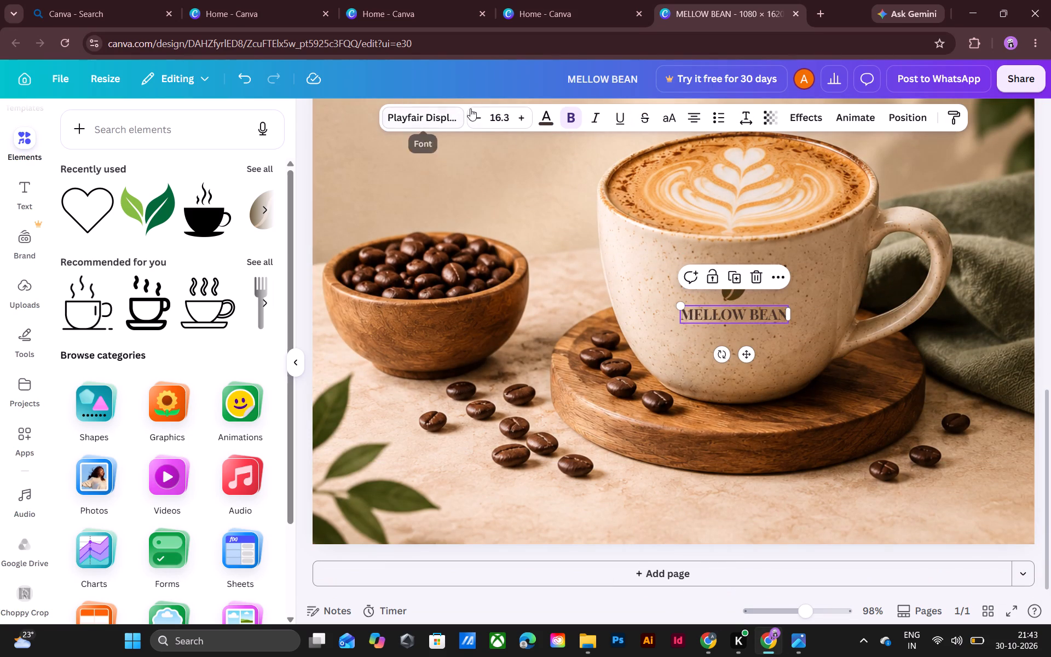
pyautogui.tripleClick(519, 122)
pyautogui.tripleClick(519, 122)
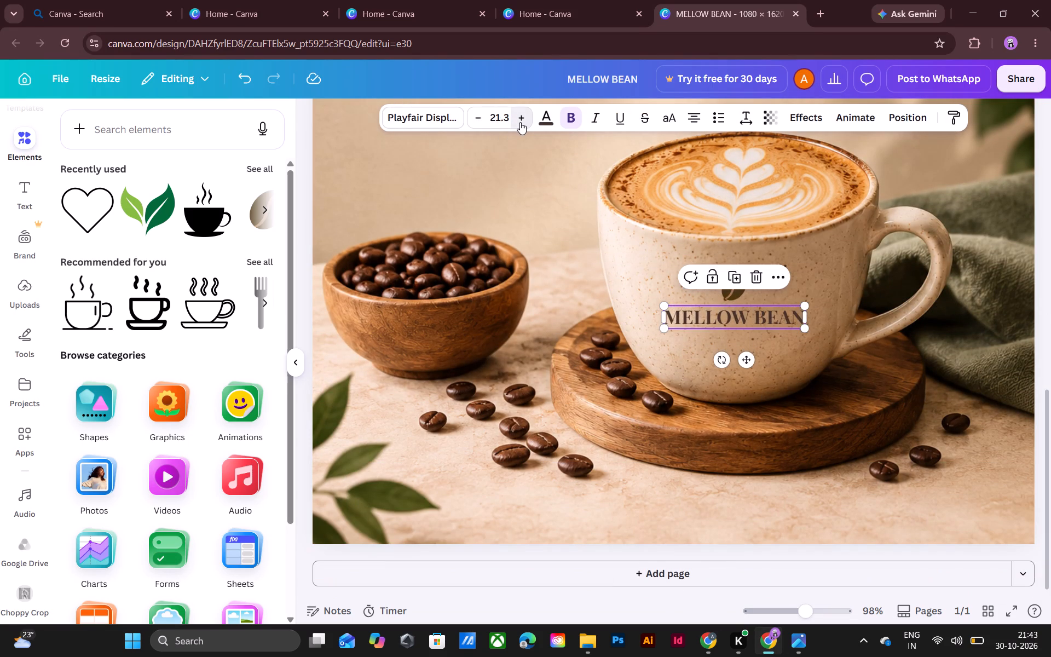
pyautogui.click(485, 122)
# Break the mug's brand text into two lines, with MELLOW above BEAN.
pyautogui.click(740, 309)
pyautogui.click(748, 310)
pyautogui.hotkey('shift', 'Return')
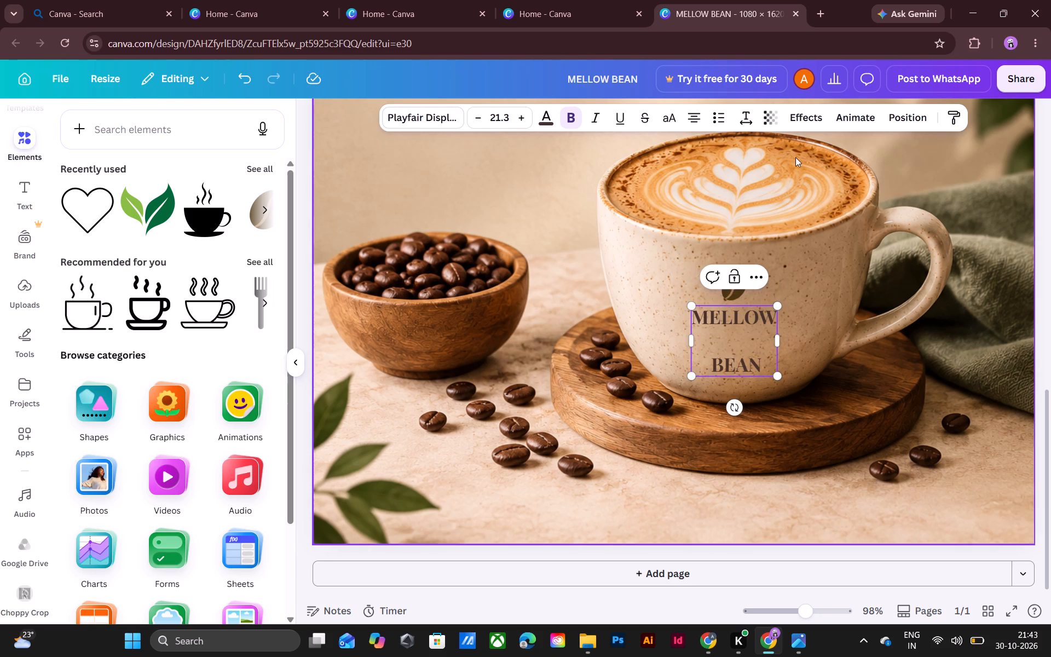
# Tighten the line spacing of the mug's two-line MELLOW BEAN text to about 1.16.
pyautogui.click(742, 115)
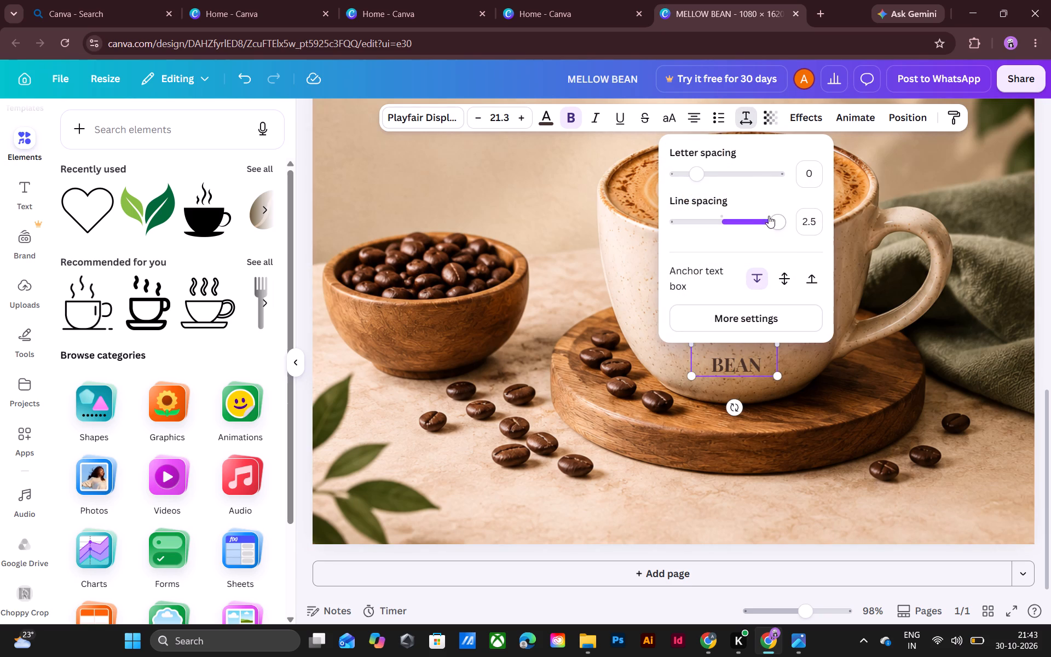
pyautogui.moveTo(774, 222); pyautogui.dragTo(723, 232)
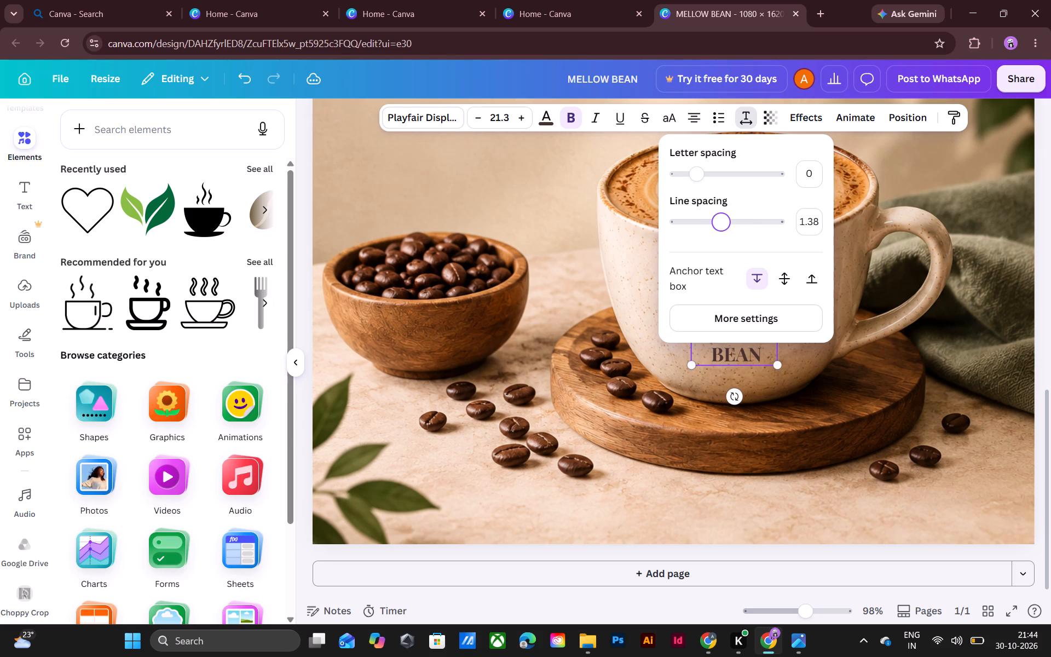
pyautogui.moveTo(723, 232); pyautogui.dragTo(672, 237)
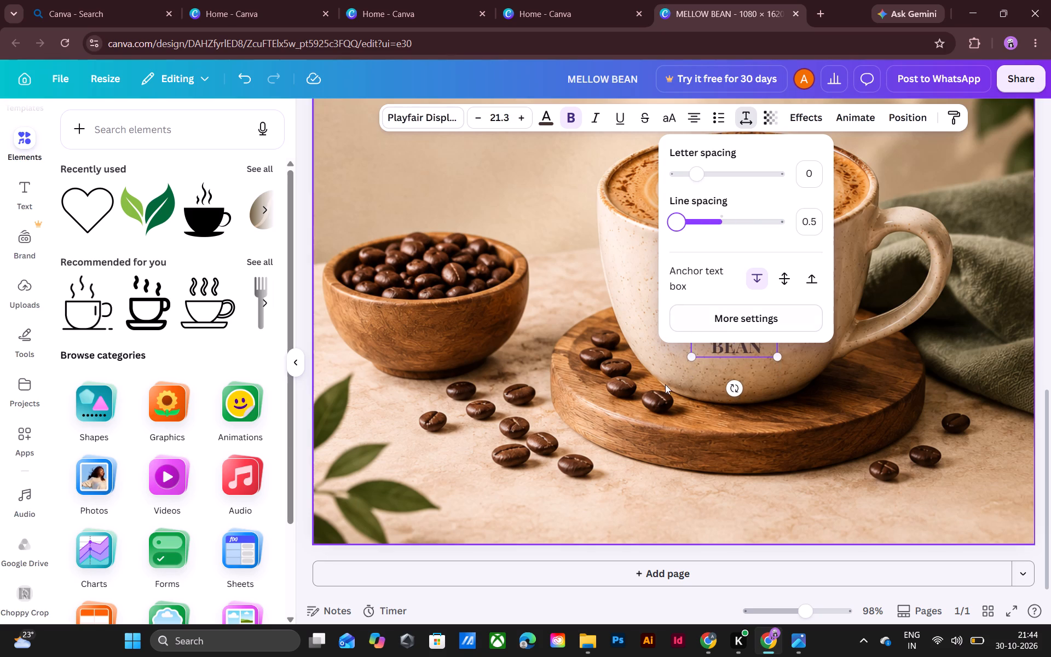
pyautogui.moveTo(668, 409); pyautogui.dragTo(659, 410)
pyautogui.click(695, 343)
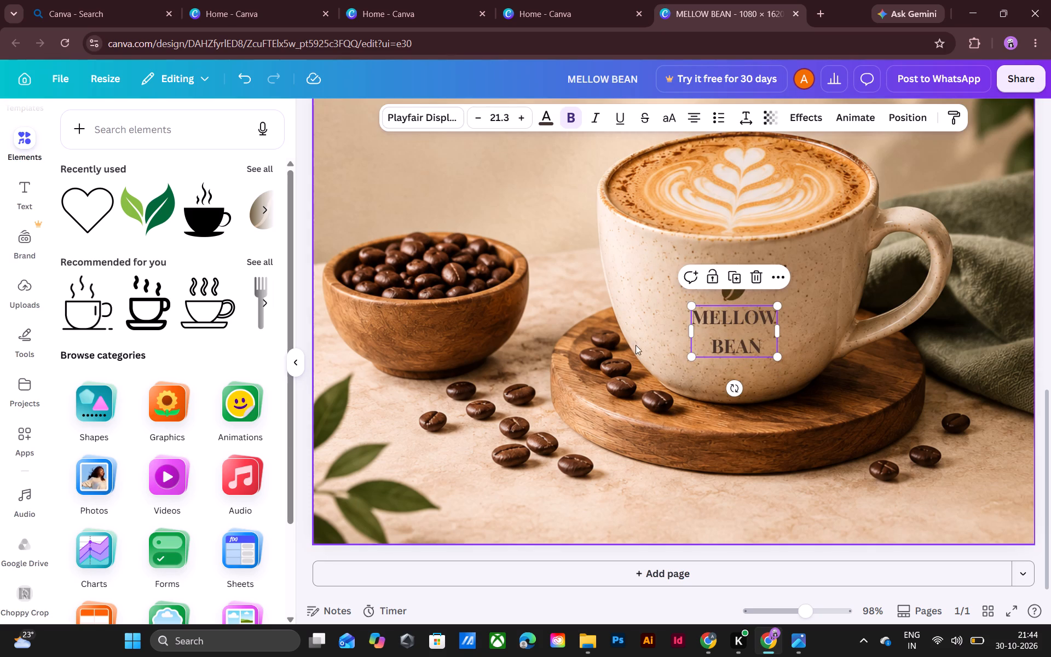
pyautogui.click(748, 128)
pyautogui.moveTo(721, 232); pyautogui.dragTo(707, 236)
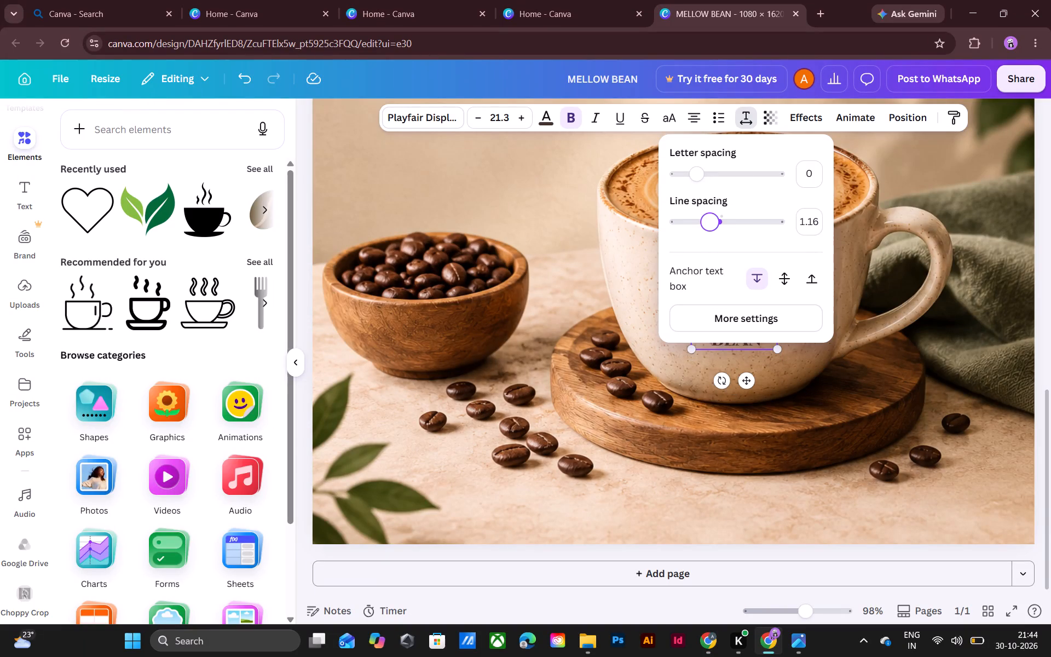
pyautogui.moveTo(707, 236); pyautogui.dragTo(705, 237)
pyautogui.click(665, 287)
pyautogui.click(603, 266)
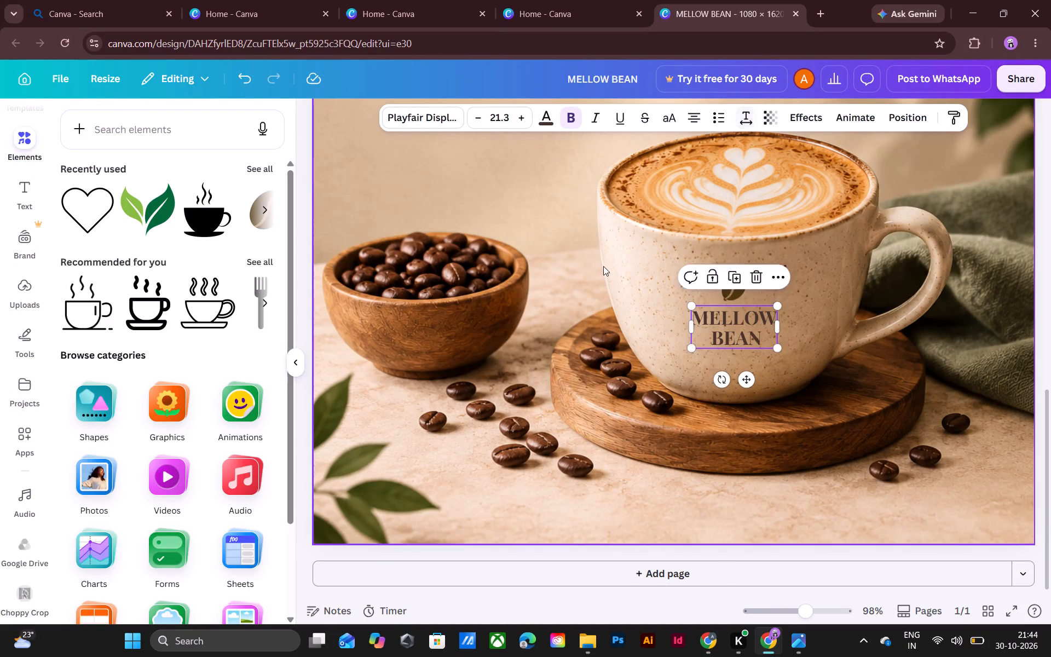
# Reduce the mug's two-line MELLOW BEAN text to size 20.3.
pyautogui.click(755, 327)
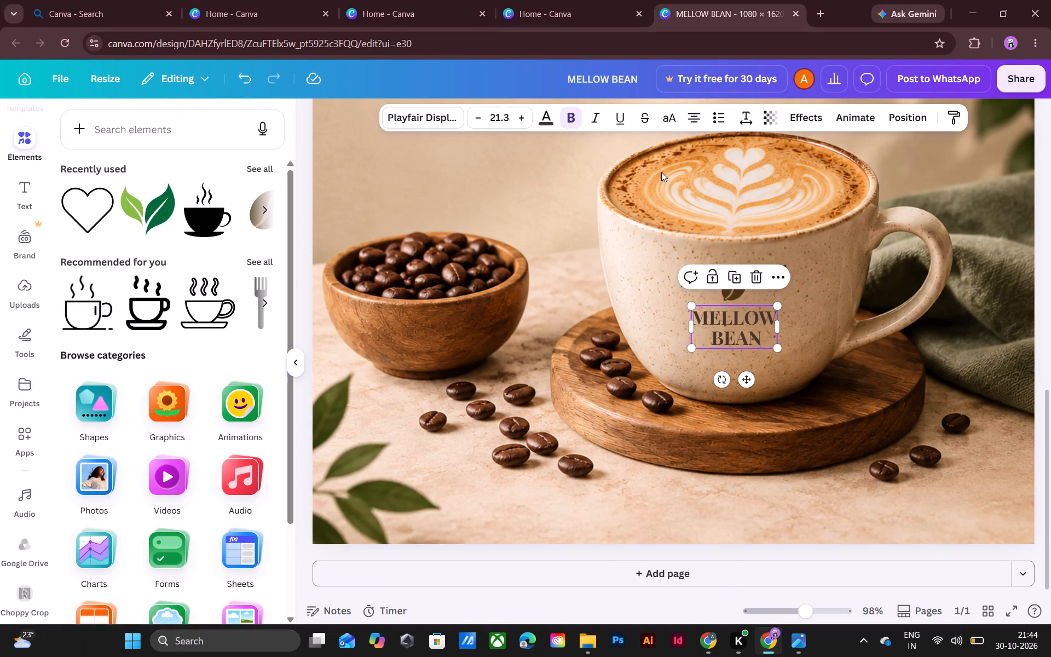
pyautogui.click(482, 123)
pyautogui.click(480, 224)
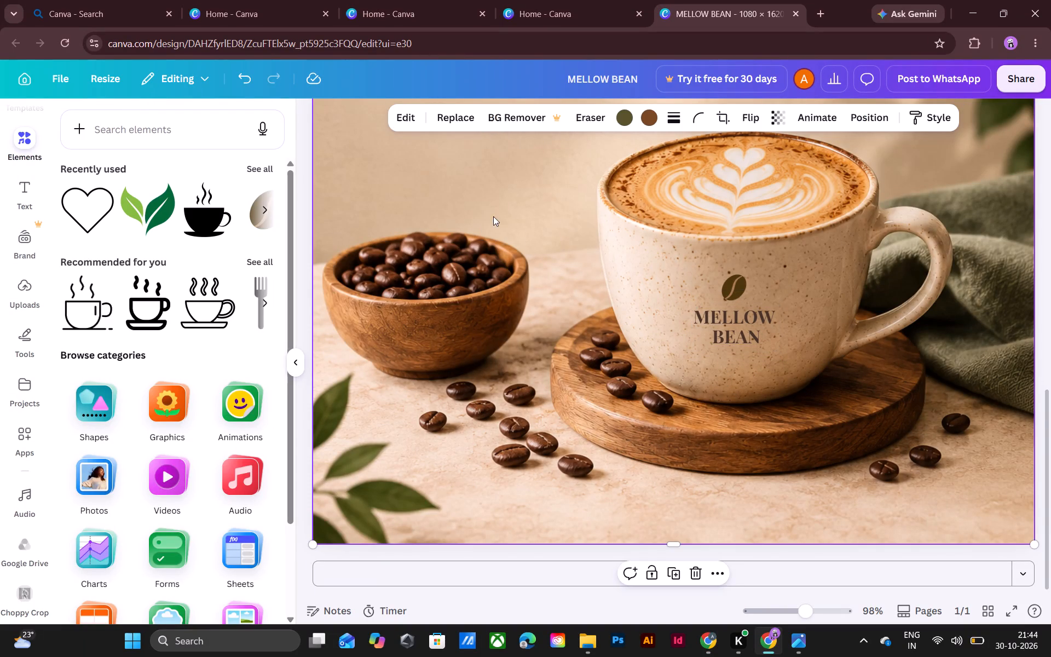
# Nudge the mug's bean icon and two-line MELLOW BEAN text together slightly to the left.
pyautogui.click(742, 290)
pyautogui.keyDown('shift'); pyautogui.click(748, 321); pyautogui.keyUp('shift')
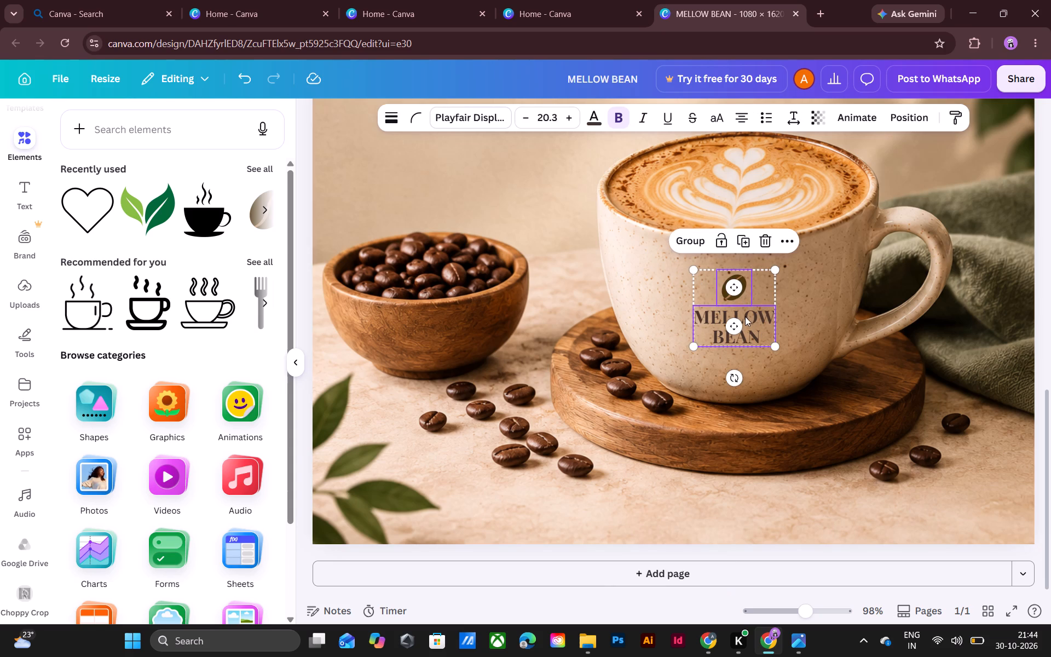
pyautogui.click(742, 313)
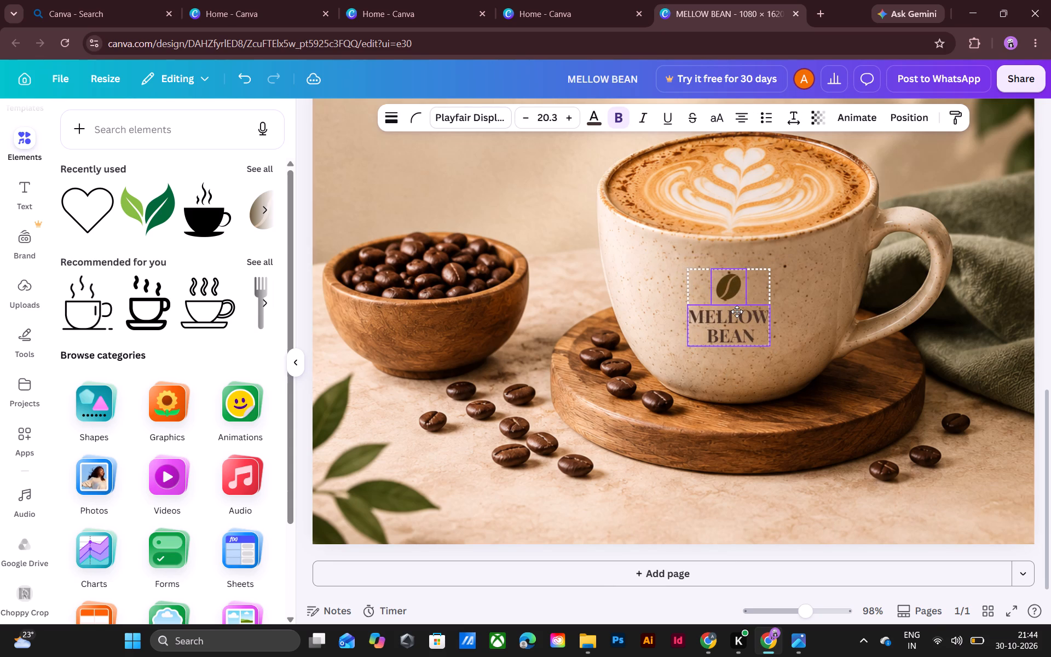
pyautogui.click(788, 394)
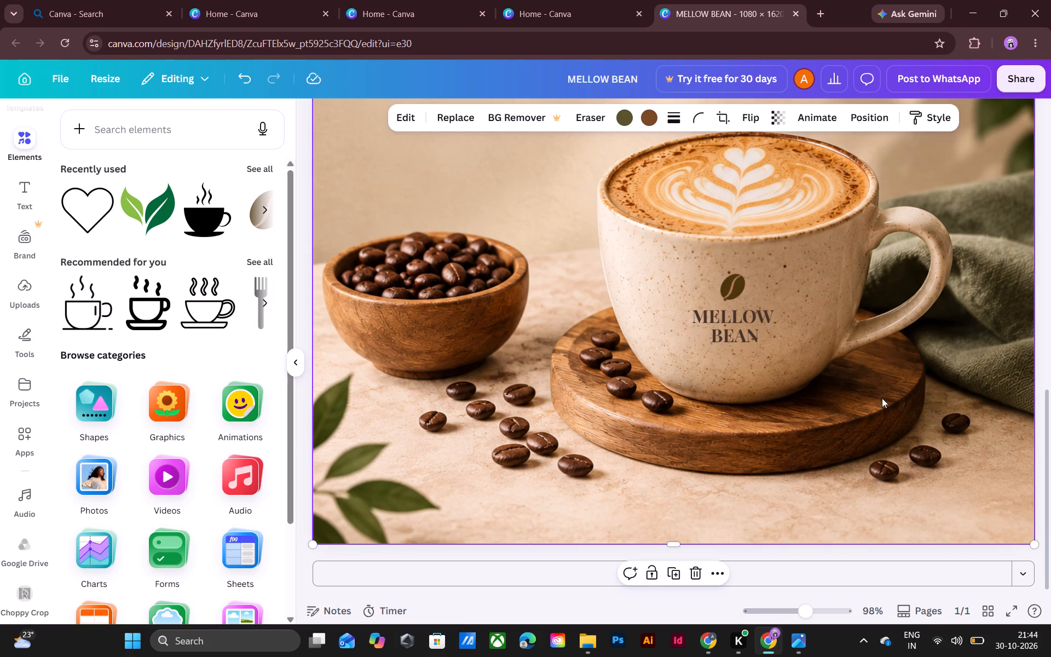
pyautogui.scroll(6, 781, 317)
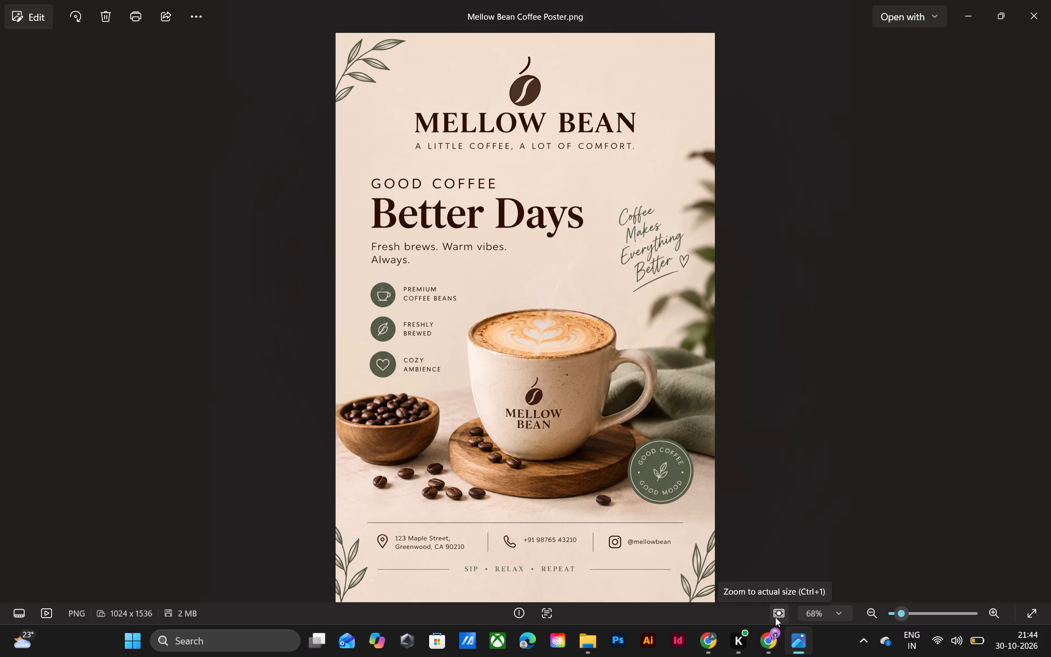
# Return to the Canva poster and add a new text box reading PREMIUM COFFEE BEANS beside the feature icons.
pyautogui.click(715, 642)
pyautogui.click(771, 644)
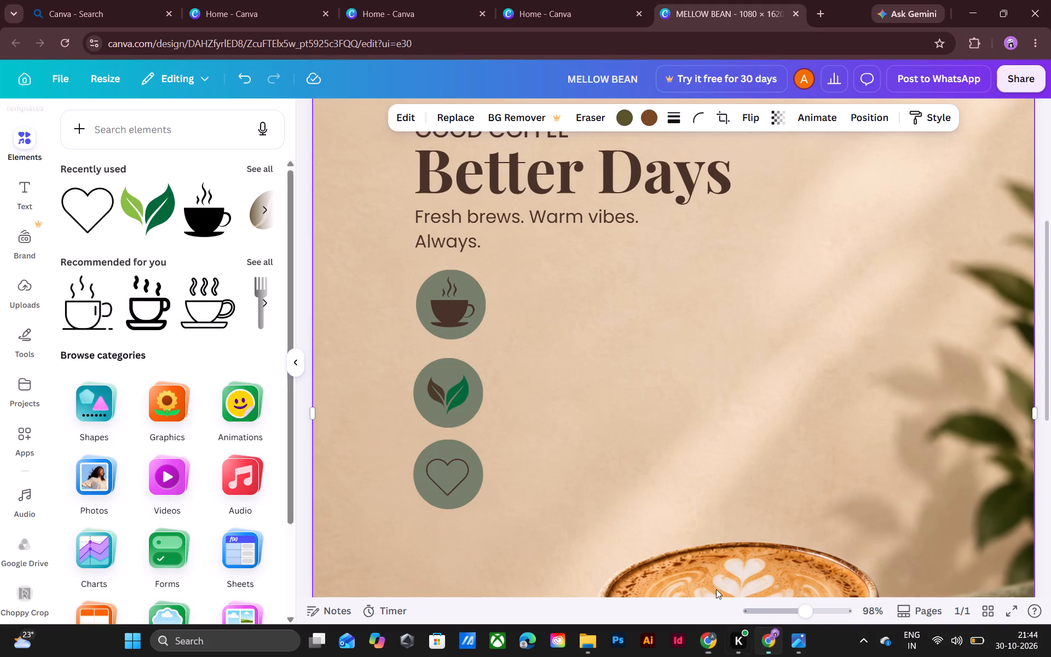
pyautogui.click(29, 189)
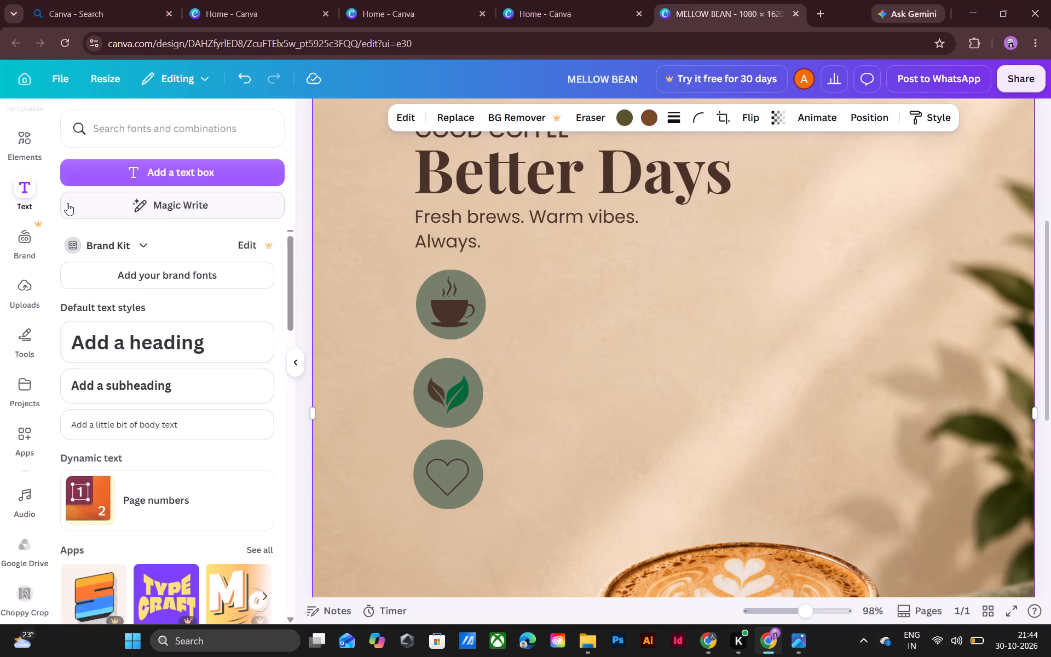
pyautogui.click(219, 178)
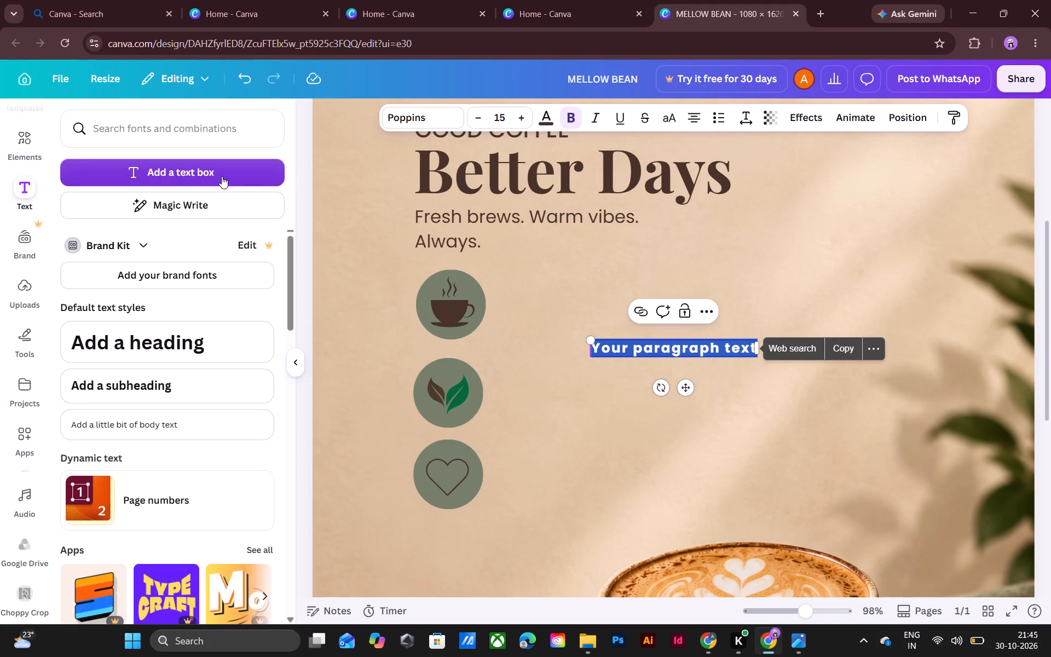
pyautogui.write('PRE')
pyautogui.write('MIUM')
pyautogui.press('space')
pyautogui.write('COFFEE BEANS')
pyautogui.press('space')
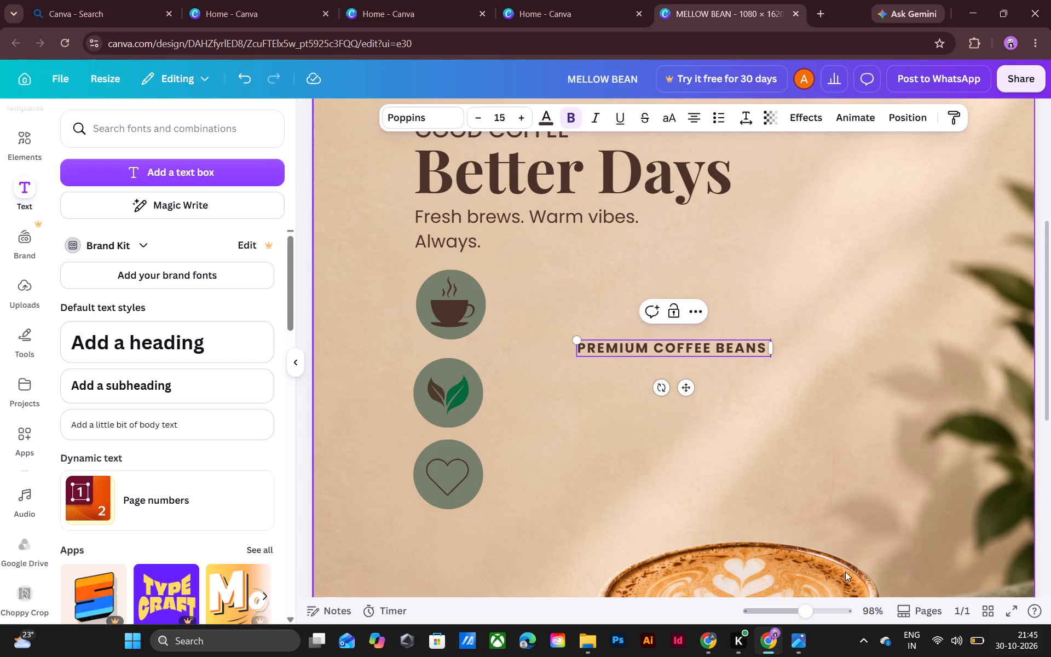
# Following the reference poster, narrow the PREMIUM COFFEE BEANS text box so it wraps onto two lines, and left-align it.
pyautogui.click(794, 647)
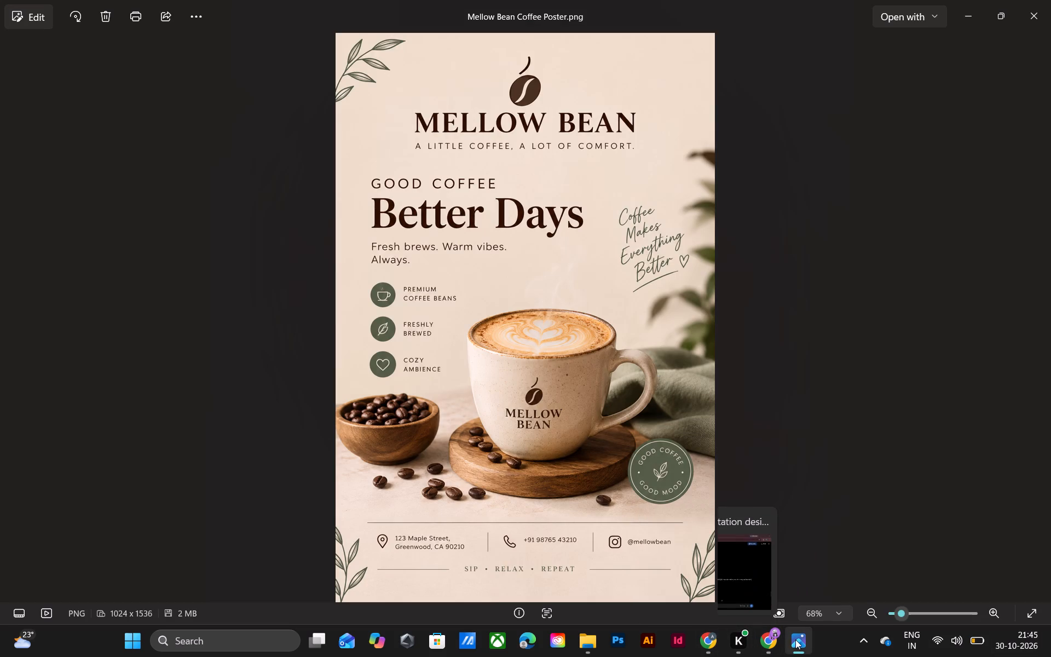
pyautogui.click(771, 643)
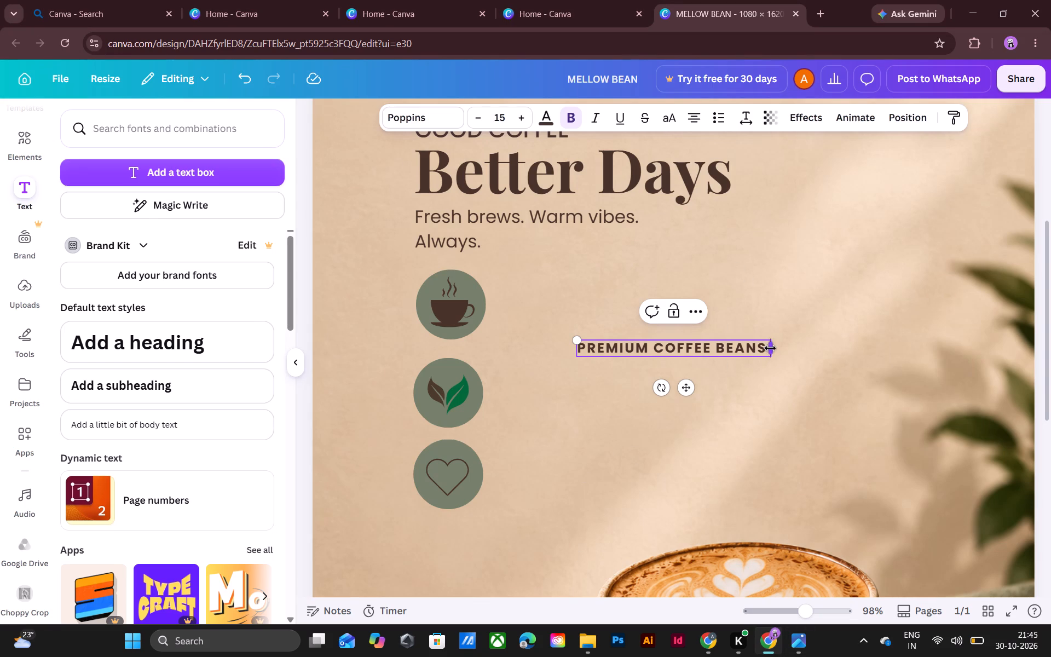
pyautogui.moveTo(770, 348); pyautogui.dragTo(697, 354)
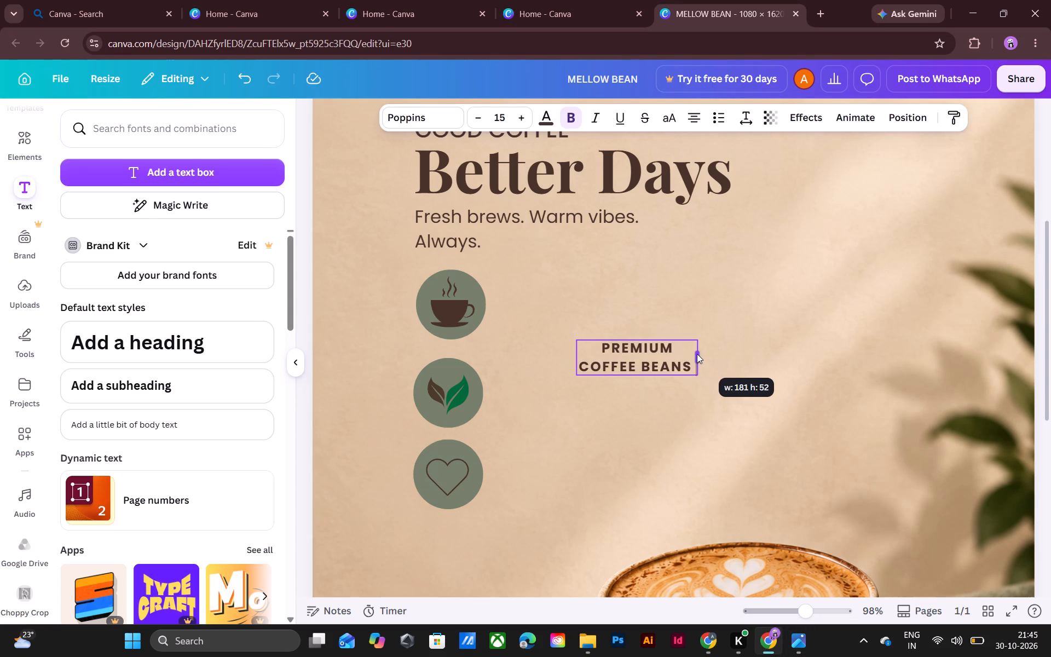
pyautogui.moveTo(697, 354); pyautogui.dragTo(696, 354)
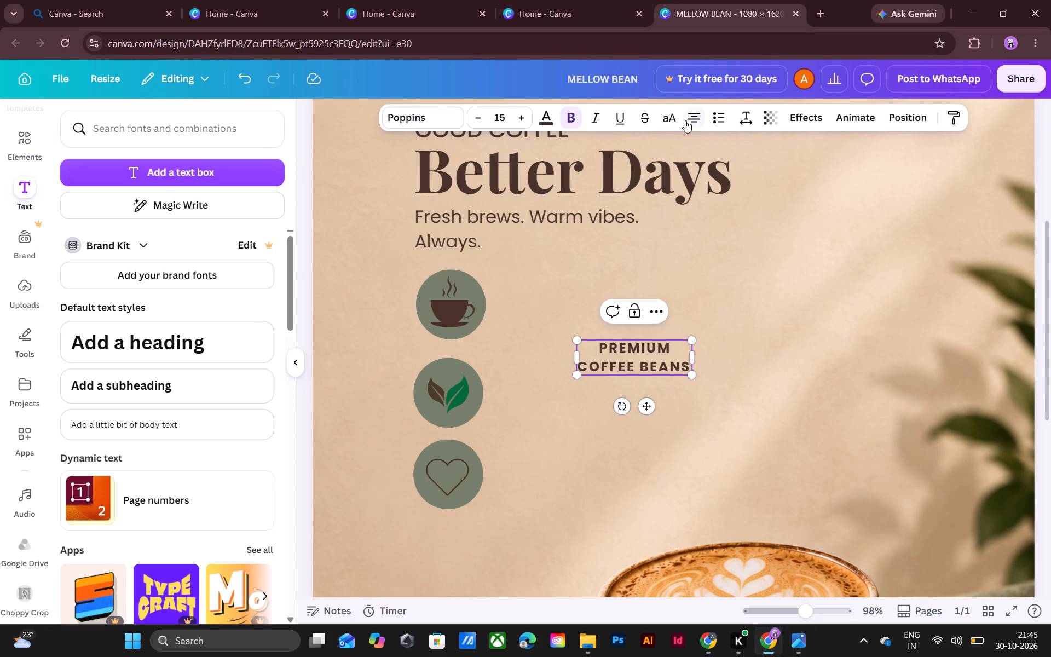
pyautogui.click(686, 120)
pyautogui.click(757, 275)
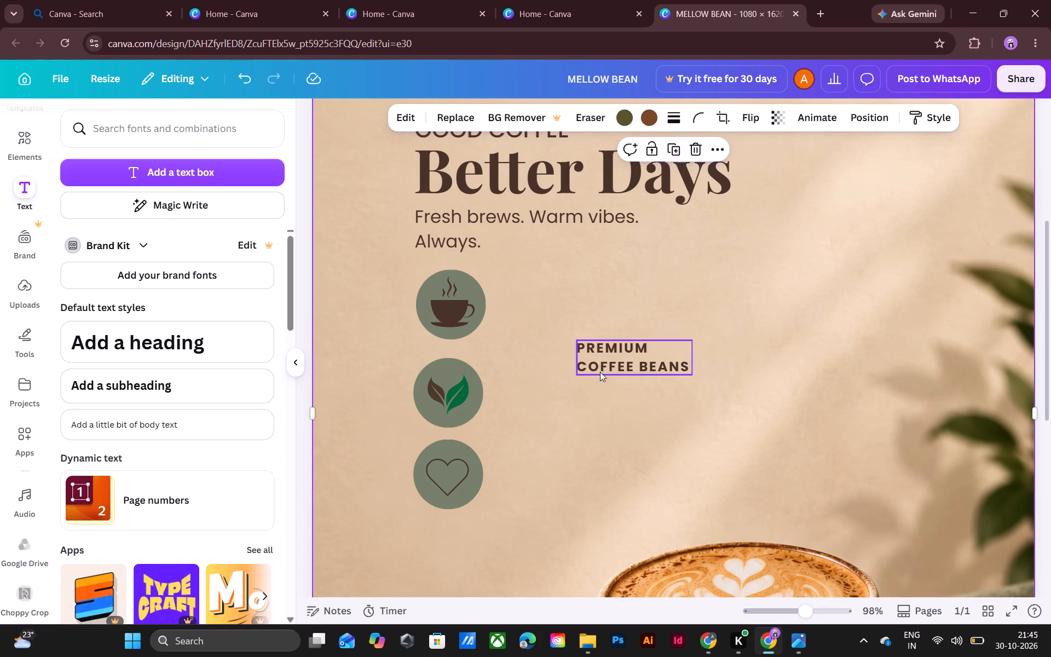
# Place the PREMIUM COFFEE BEANS label just to the right of the coffee cup icon, vertically centred on its circle.
pyautogui.moveTo(606, 364); pyautogui.dragTo(534, 299)
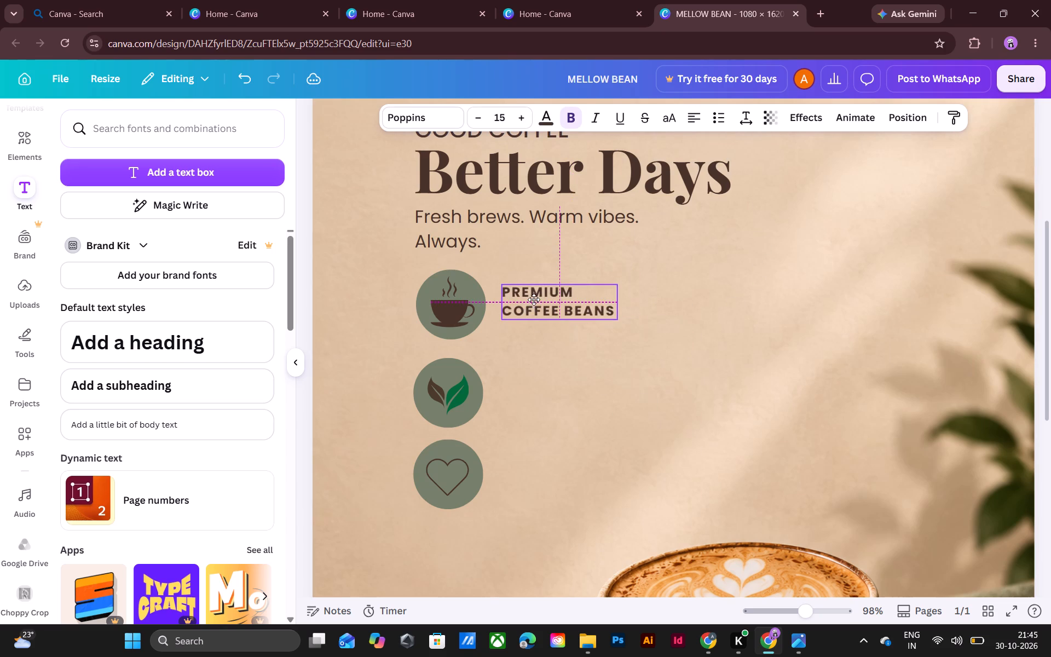
pyautogui.moveTo(534, 299); pyautogui.dragTo(533, 306)
pyautogui.click(631, 406)
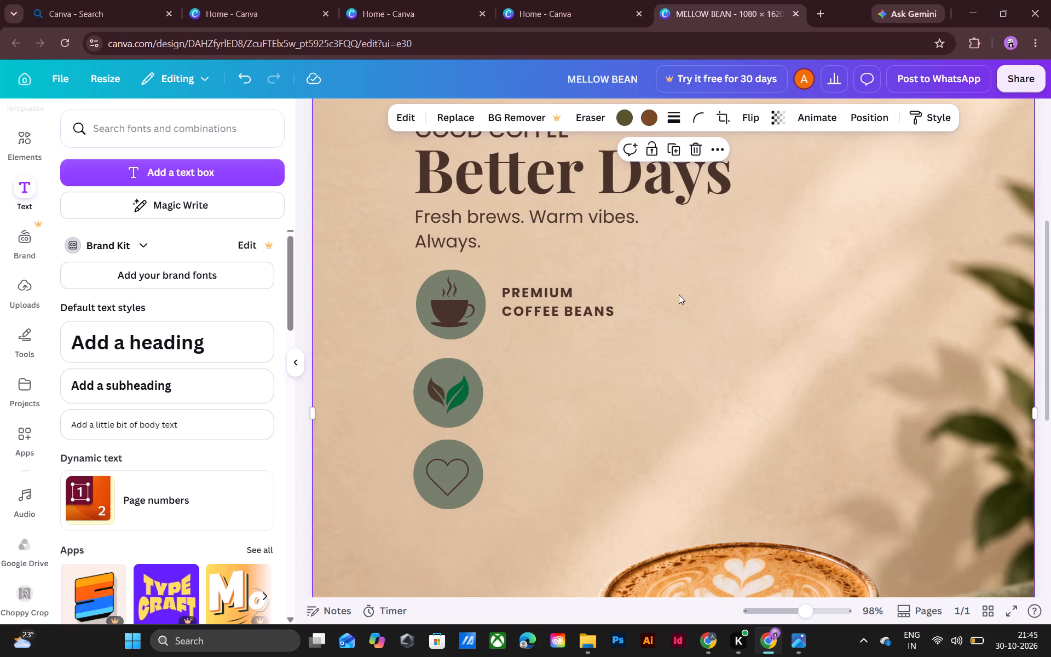
# Remove the bold formatting from the PREMIUM COFFEE BEANS label.
pyautogui.click(547, 308)
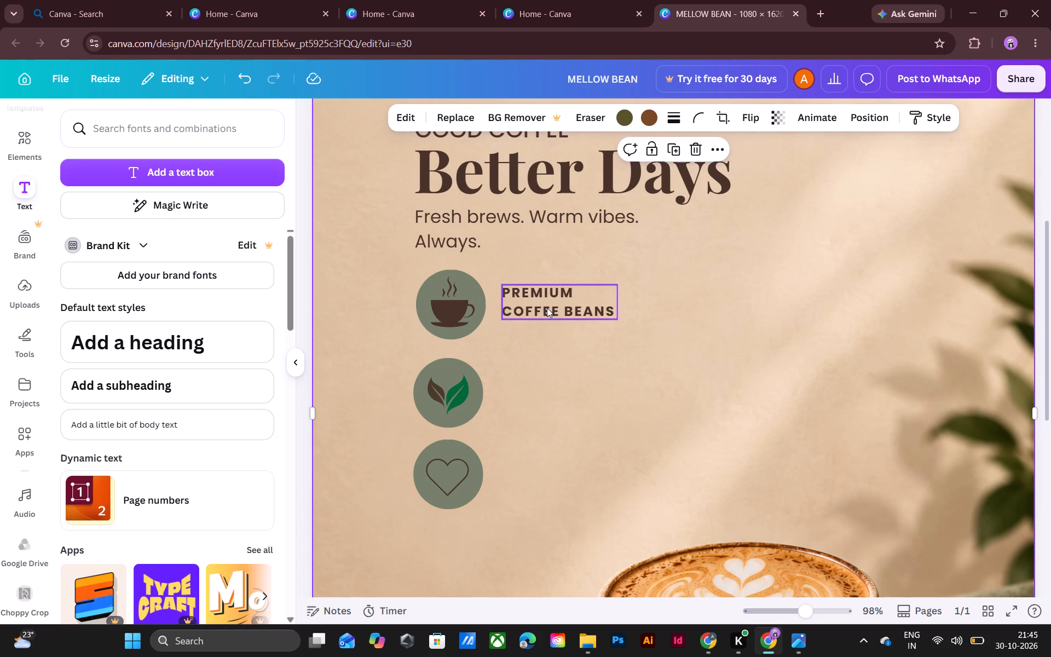
pyautogui.click(569, 120)
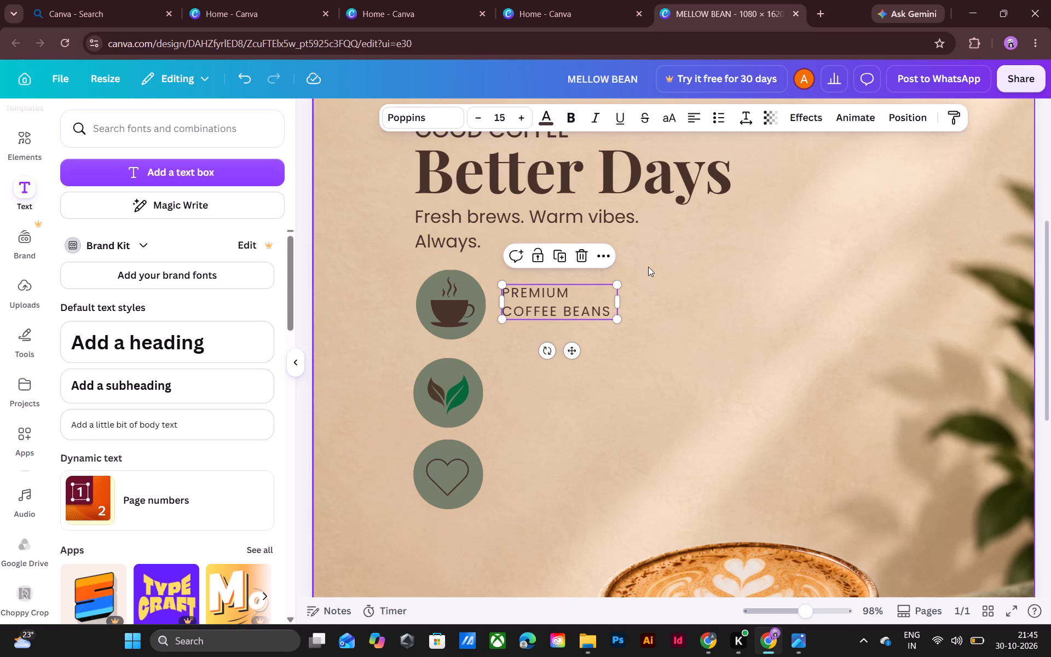
pyautogui.click(651, 279)
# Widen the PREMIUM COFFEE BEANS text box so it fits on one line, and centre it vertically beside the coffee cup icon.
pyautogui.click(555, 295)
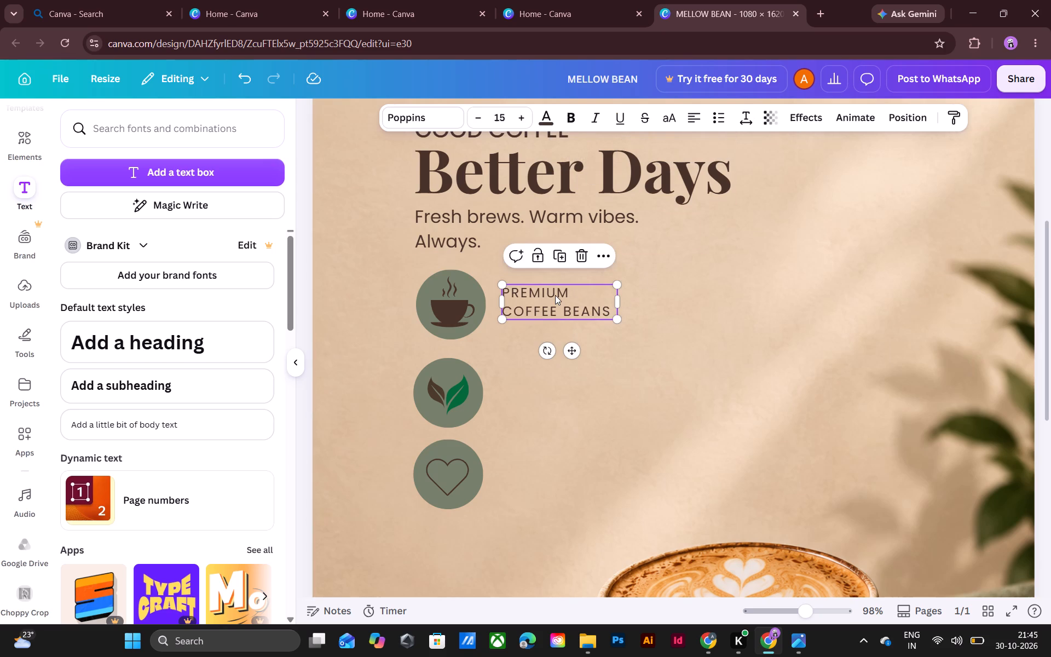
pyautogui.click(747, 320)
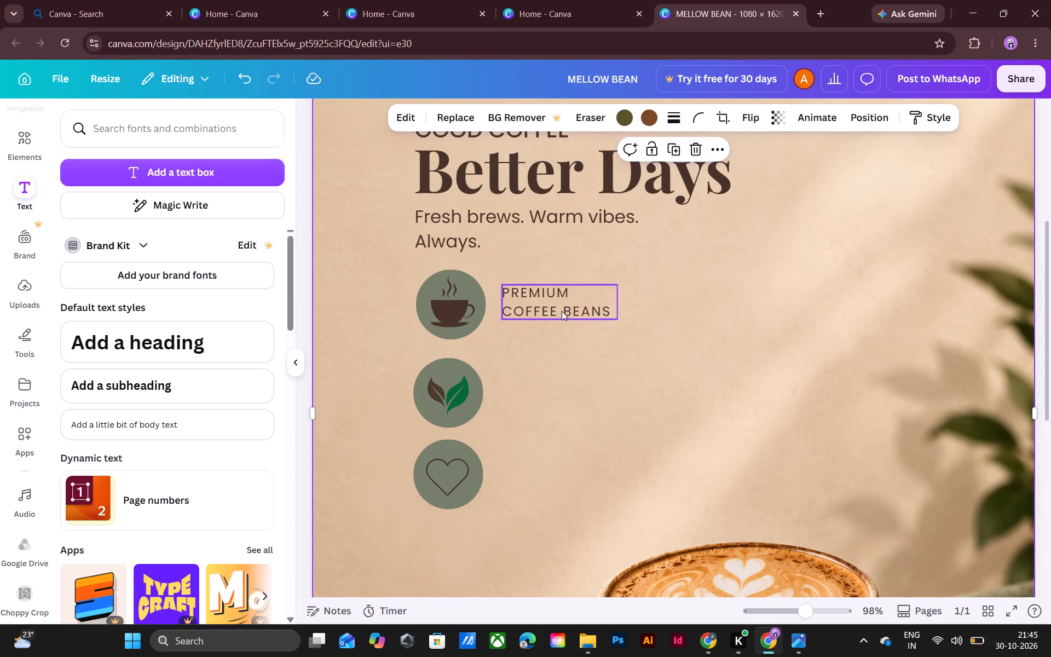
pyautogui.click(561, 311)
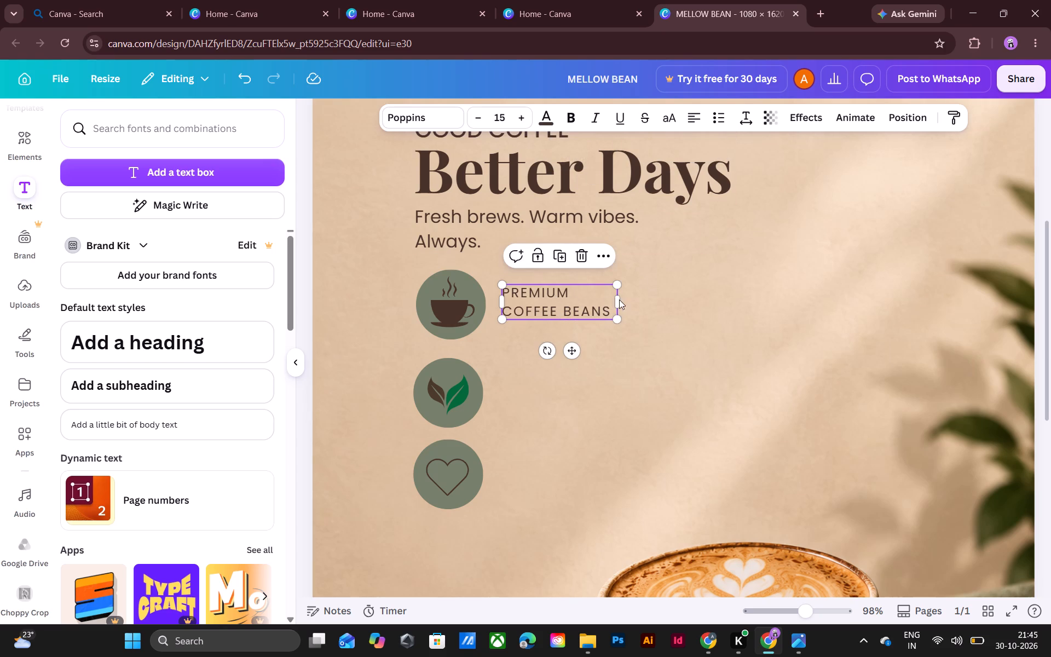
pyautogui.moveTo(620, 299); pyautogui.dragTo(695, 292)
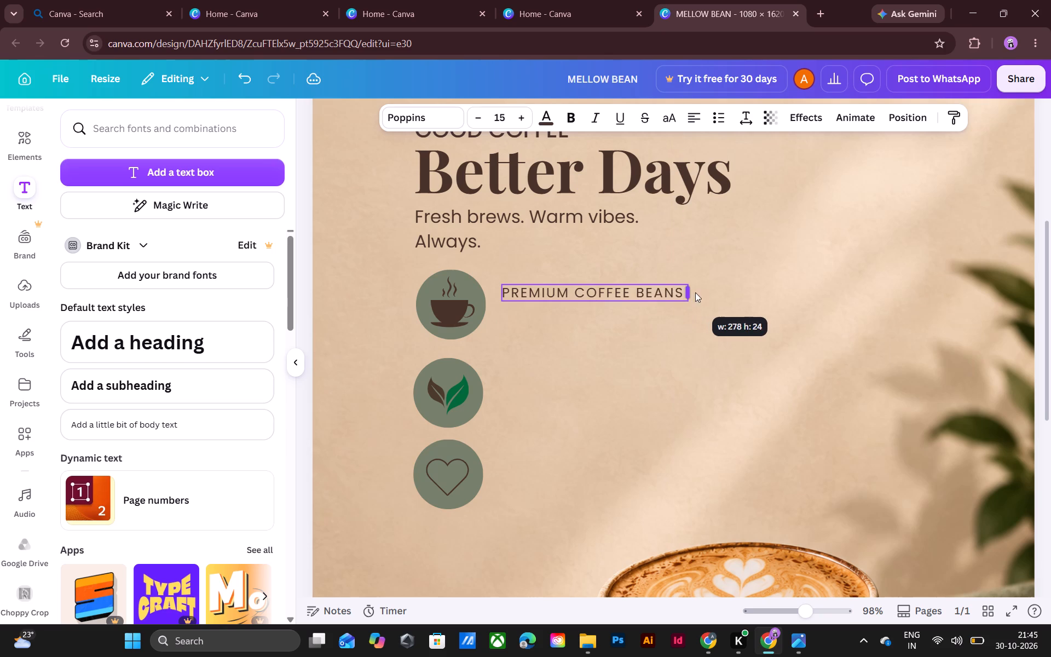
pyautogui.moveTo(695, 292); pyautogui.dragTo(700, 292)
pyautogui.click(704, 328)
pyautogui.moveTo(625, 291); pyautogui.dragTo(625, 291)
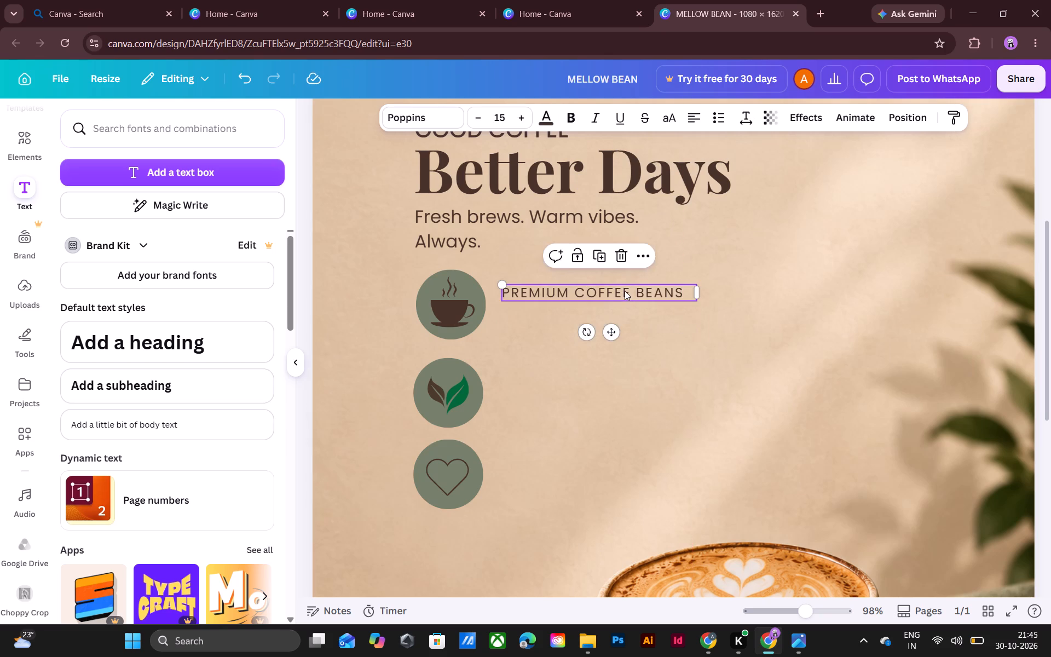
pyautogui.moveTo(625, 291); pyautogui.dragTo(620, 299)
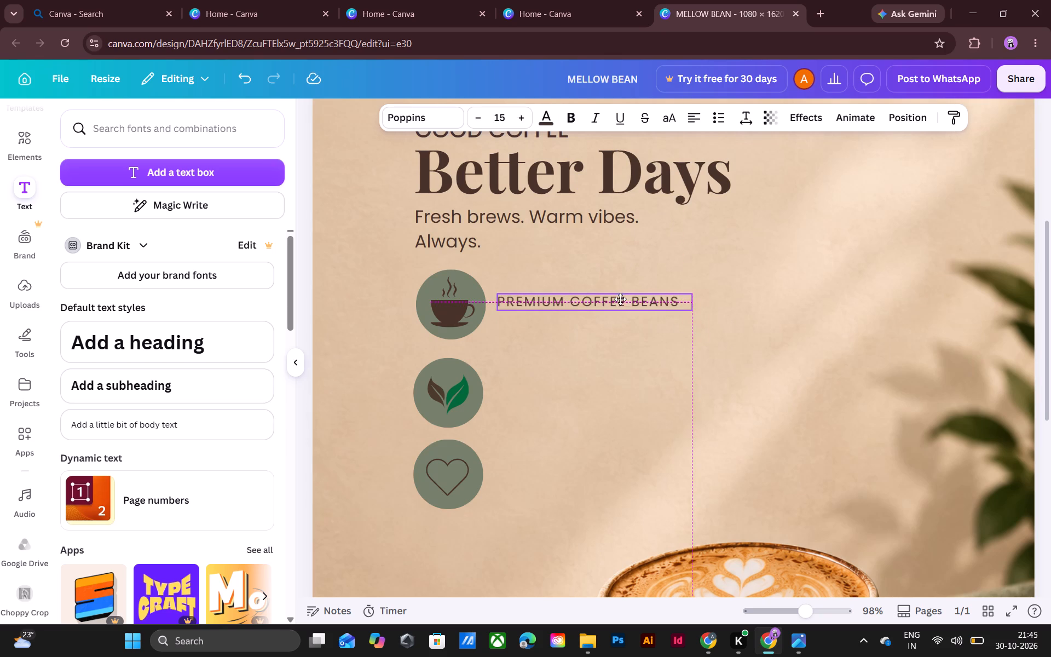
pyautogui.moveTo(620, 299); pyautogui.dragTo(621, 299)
# Narrow the PREMIUM COFFEE BEANS text box so only BEANS wraps to the second line, and place it just right of the coffee cup icon.
pyautogui.moveTo(690, 300); pyautogui.dragTo(691, 303)
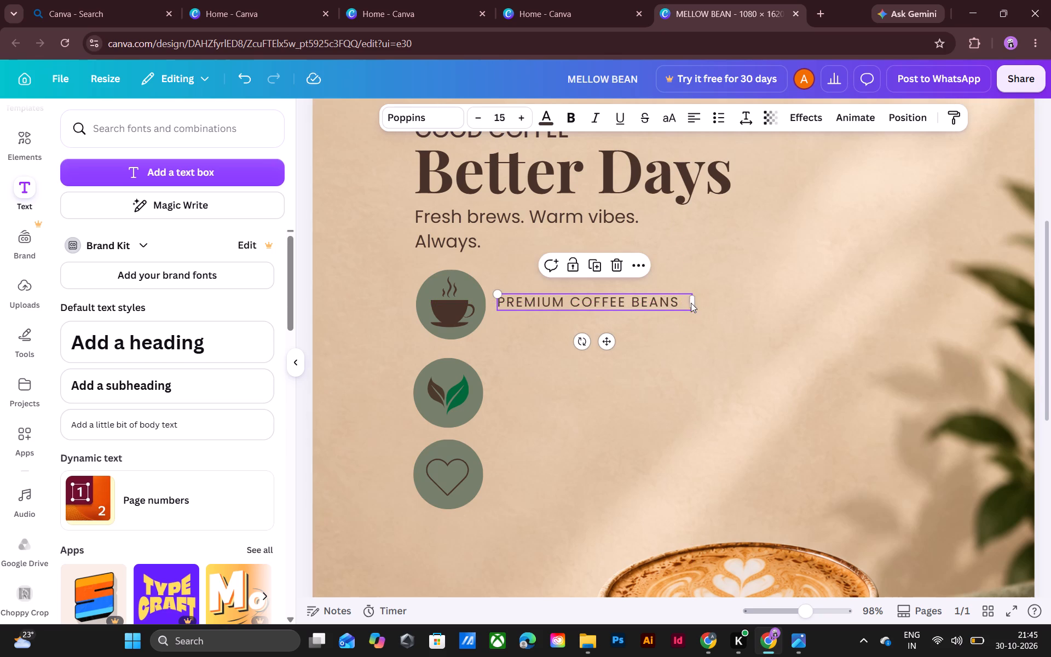
pyautogui.moveTo(691, 303); pyautogui.dragTo(706, 292)
pyautogui.click(704, 293)
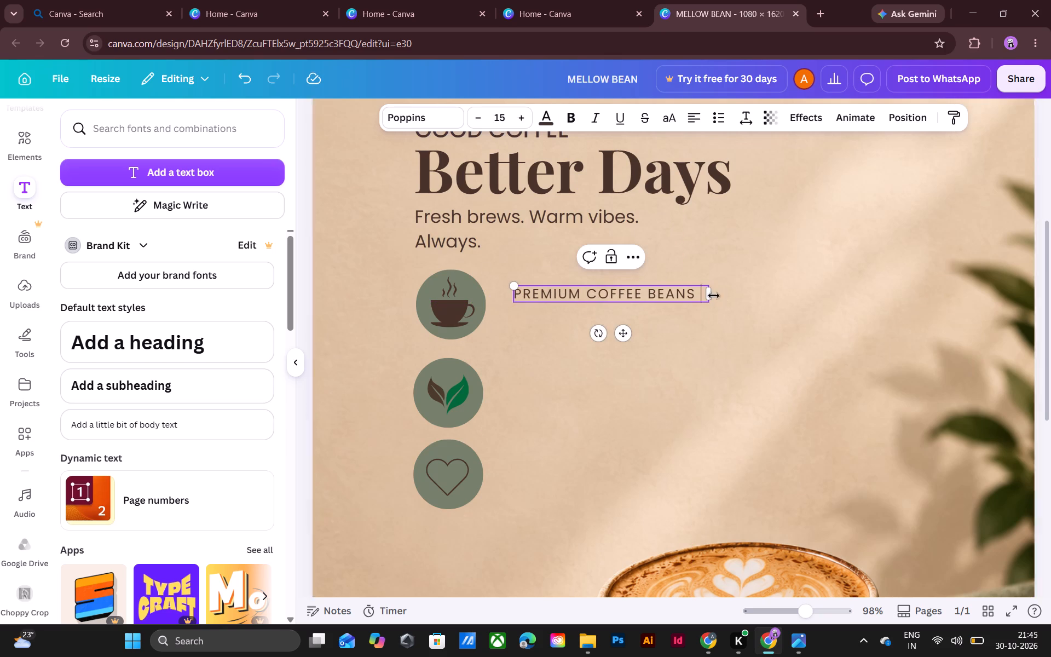
pyautogui.moveTo(710, 296); pyautogui.dragTo(685, 296)
pyautogui.click(679, 343)
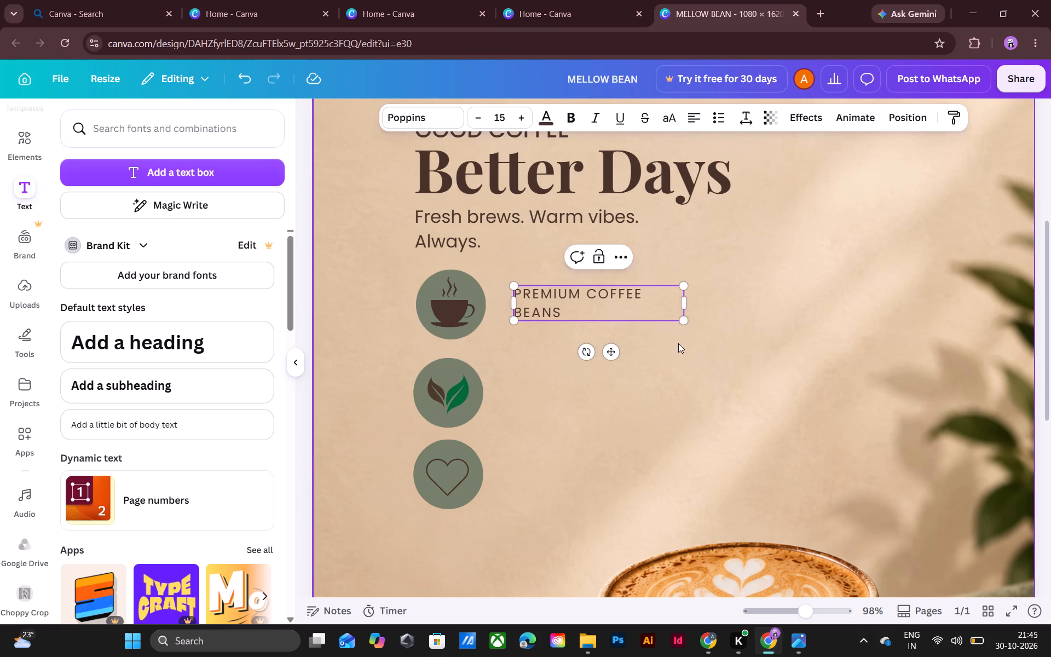
pyautogui.moveTo(595, 301); pyautogui.dragTo(579, 300)
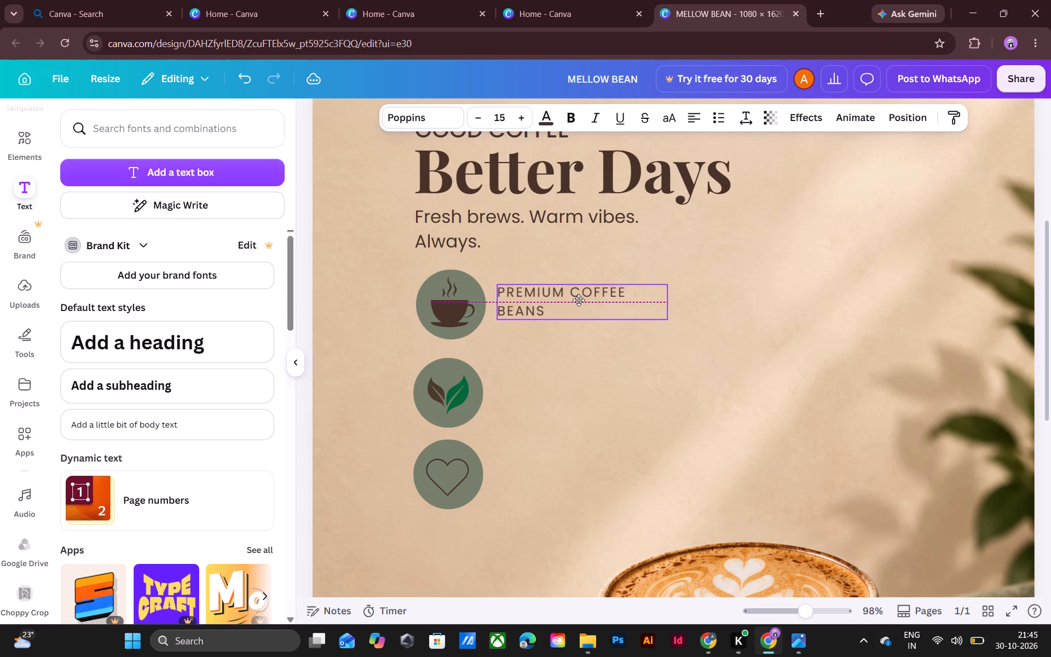
pyautogui.moveTo(579, 300); pyautogui.dragTo(579, 298)
pyautogui.click(610, 378)
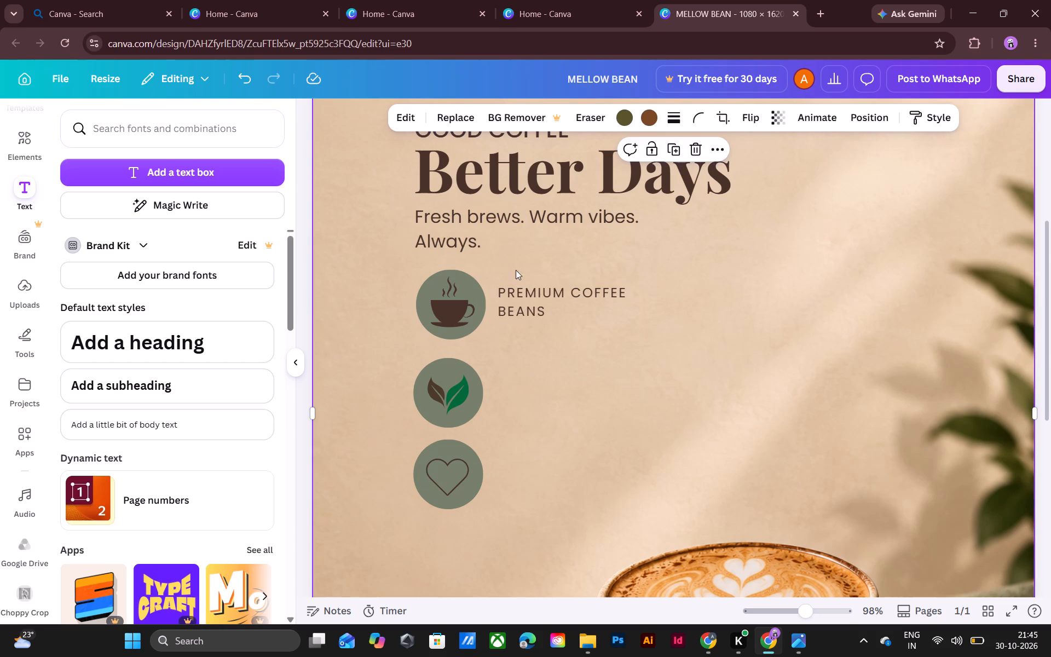
# Consult the reference poster and add a text box reading FRESHLY BREWED near the feature icons.
pyautogui.click(245, 177)
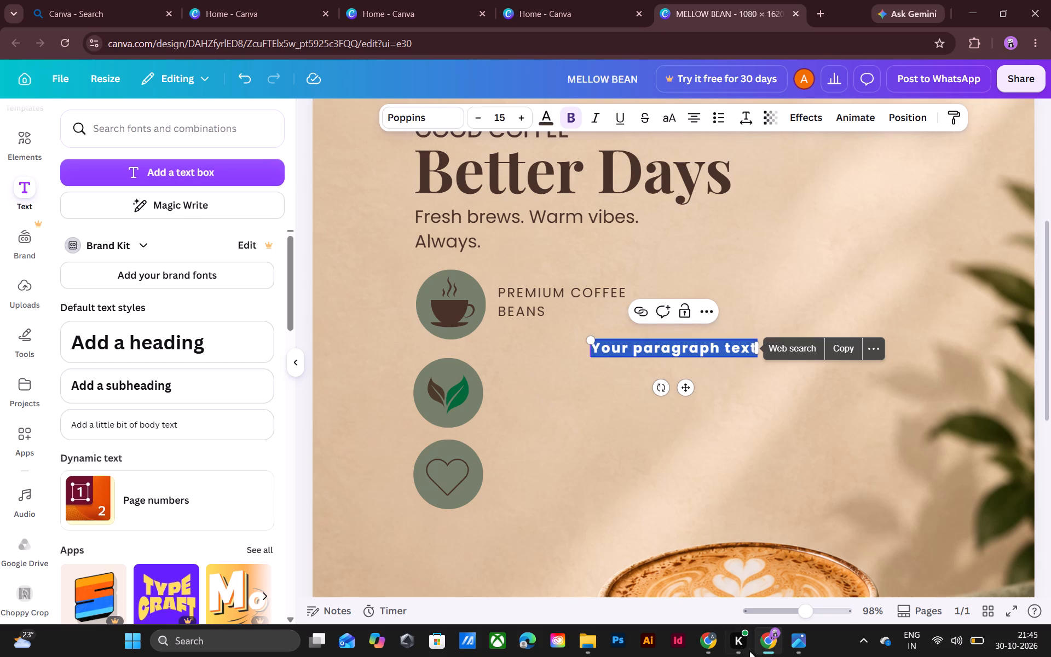
pyautogui.click(803, 641)
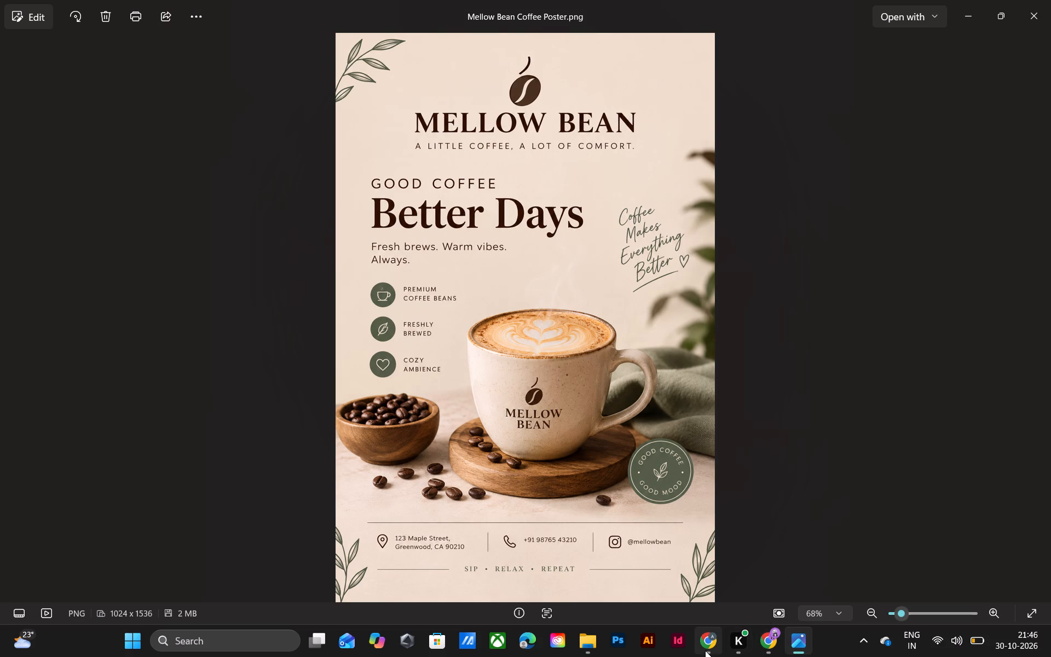
pyautogui.click(705, 650)
pyautogui.click(779, 647)
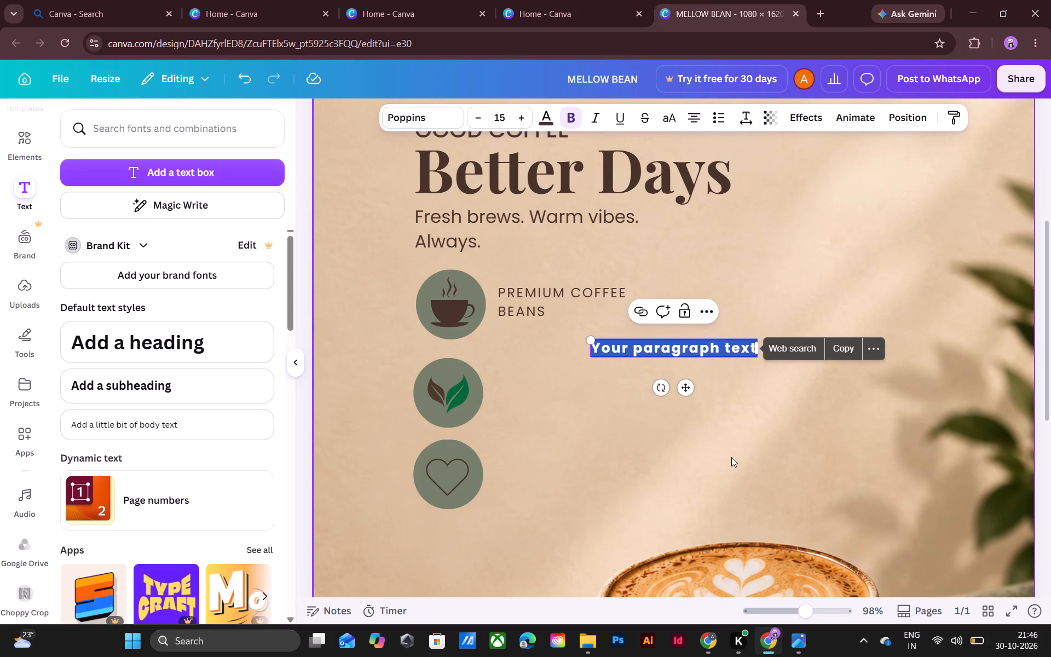
pyautogui.write('FRE')
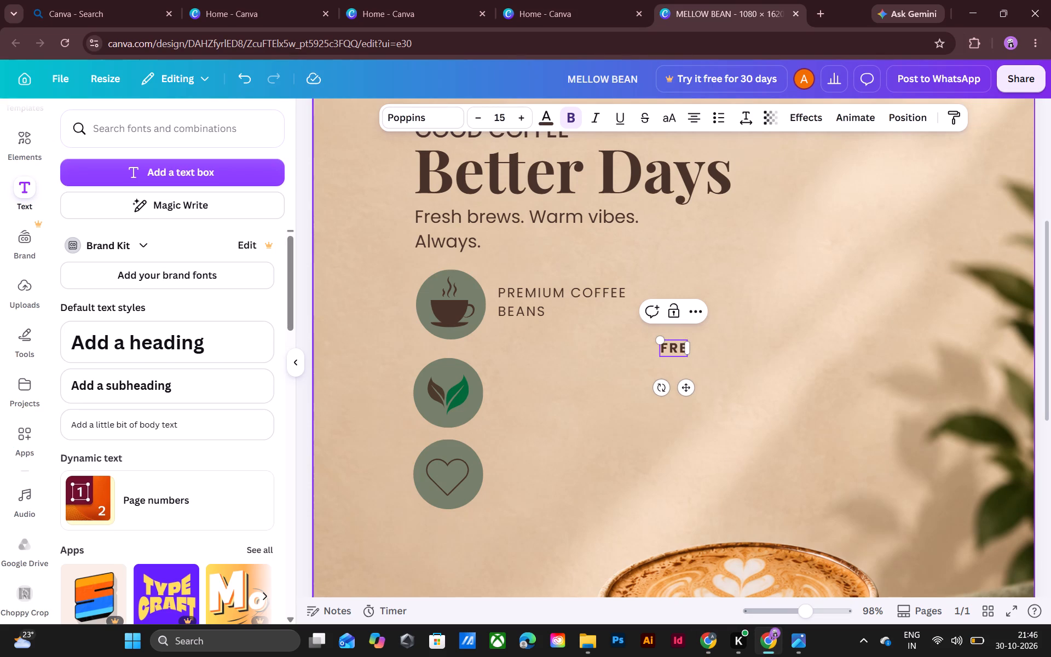
pyautogui.write('SHLY')
pyautogui.press('space')
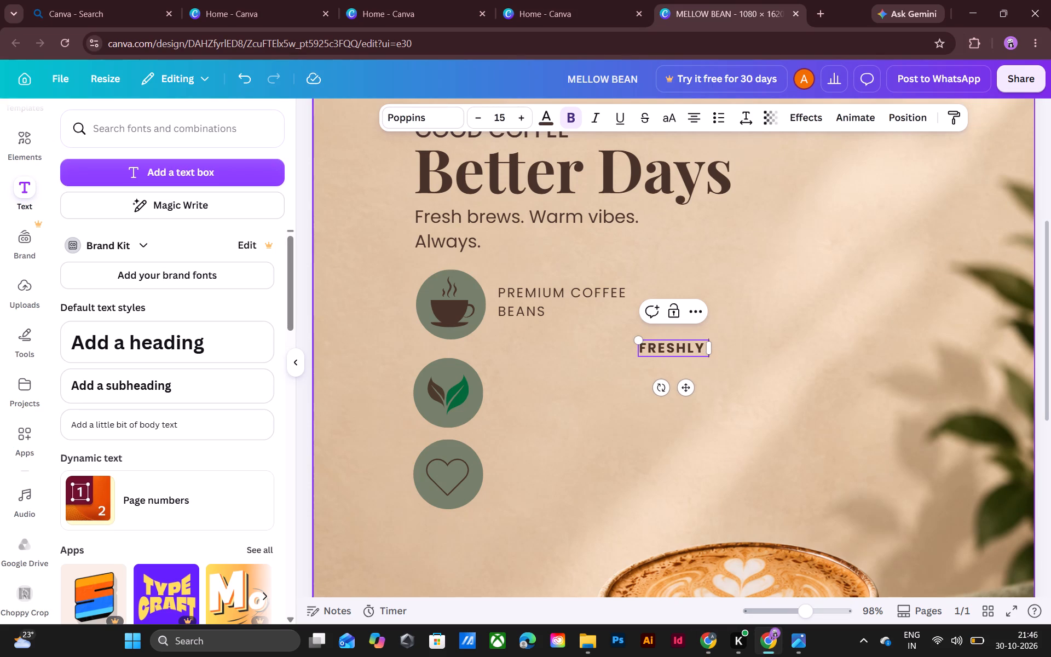
pyautogui.click(796, 652)
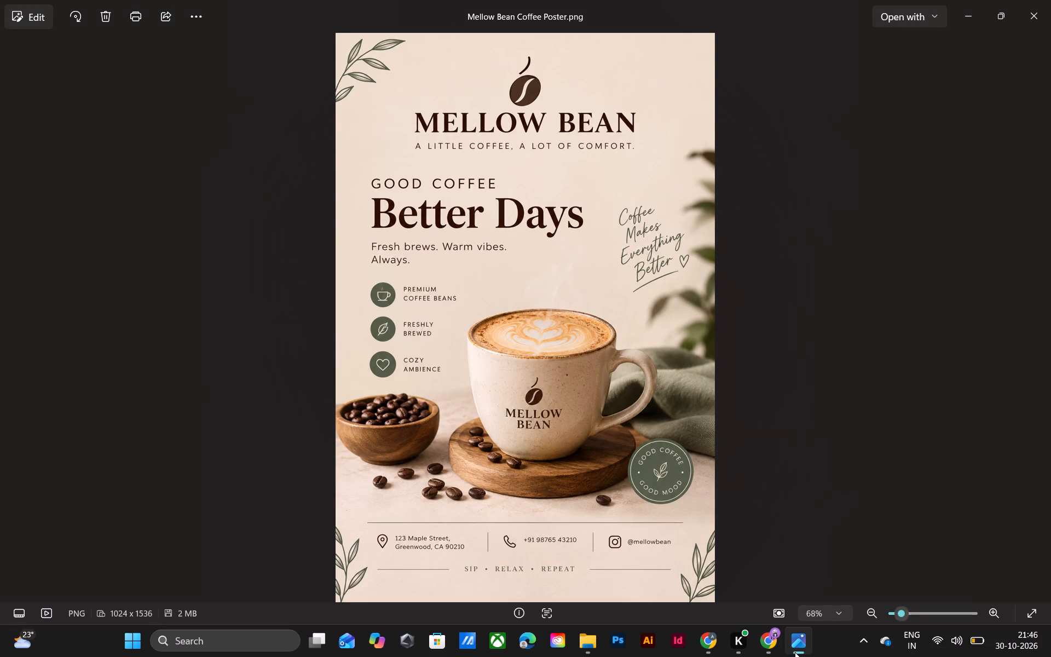
pyautogui.click(700, 648)
pyautogui.click(766, 645)
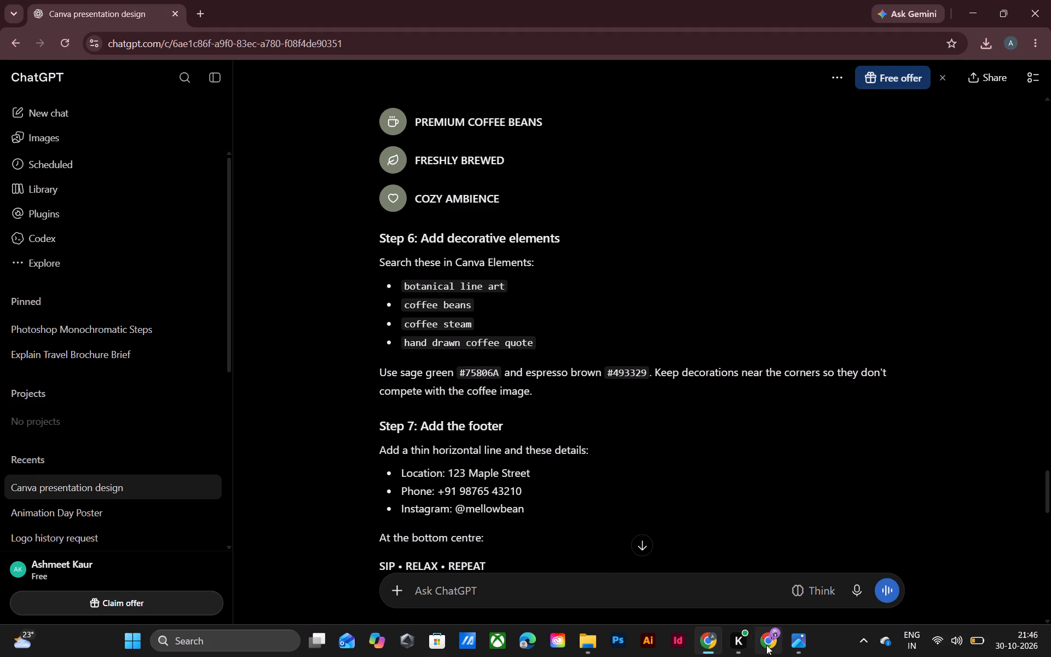
pyautogui.write('BRE')
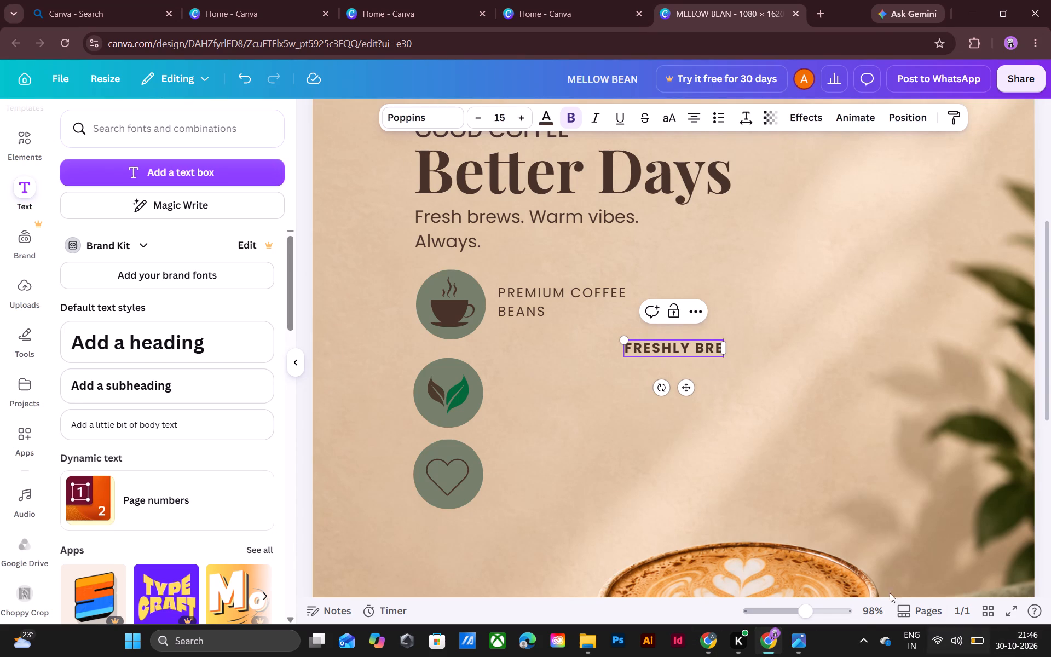
pyautogui.click(799, 646)
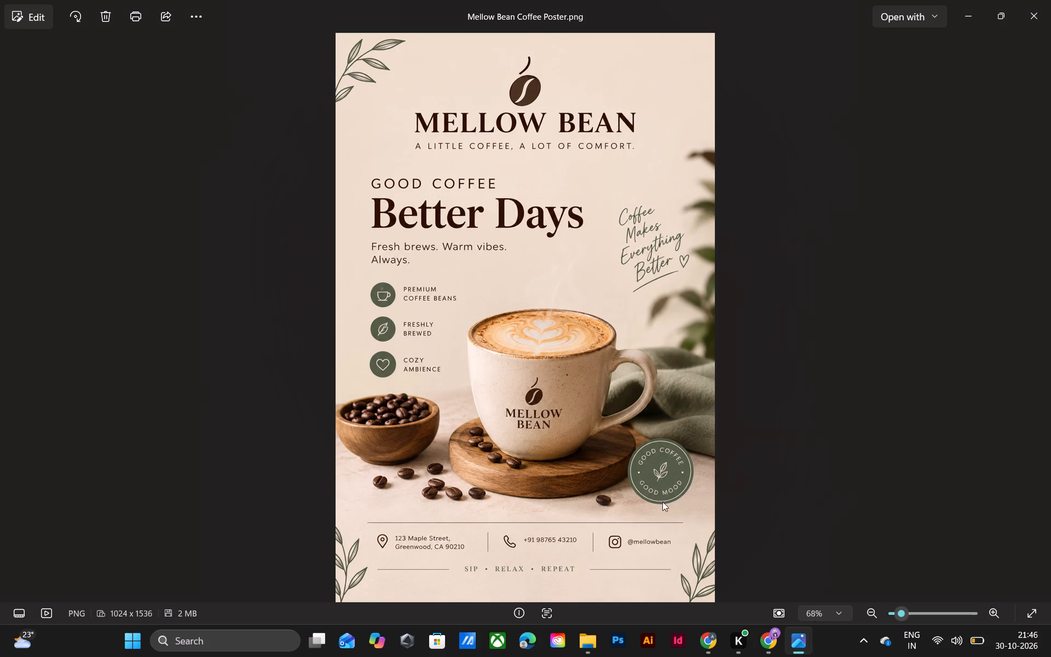
pyautogui.click(765, 642)
pyautogui.write('WED')
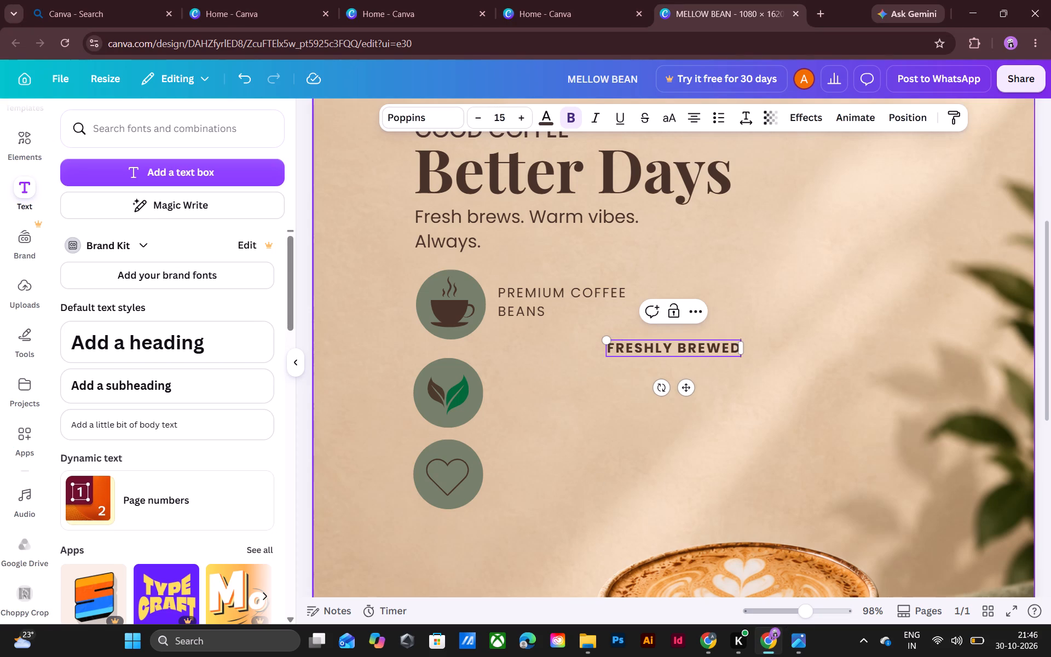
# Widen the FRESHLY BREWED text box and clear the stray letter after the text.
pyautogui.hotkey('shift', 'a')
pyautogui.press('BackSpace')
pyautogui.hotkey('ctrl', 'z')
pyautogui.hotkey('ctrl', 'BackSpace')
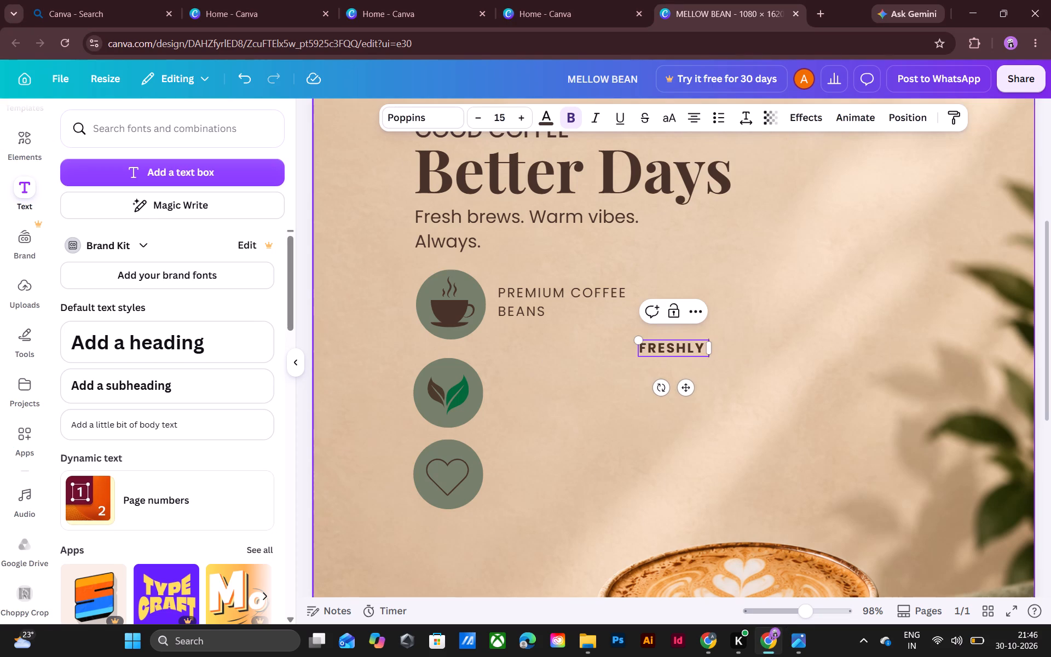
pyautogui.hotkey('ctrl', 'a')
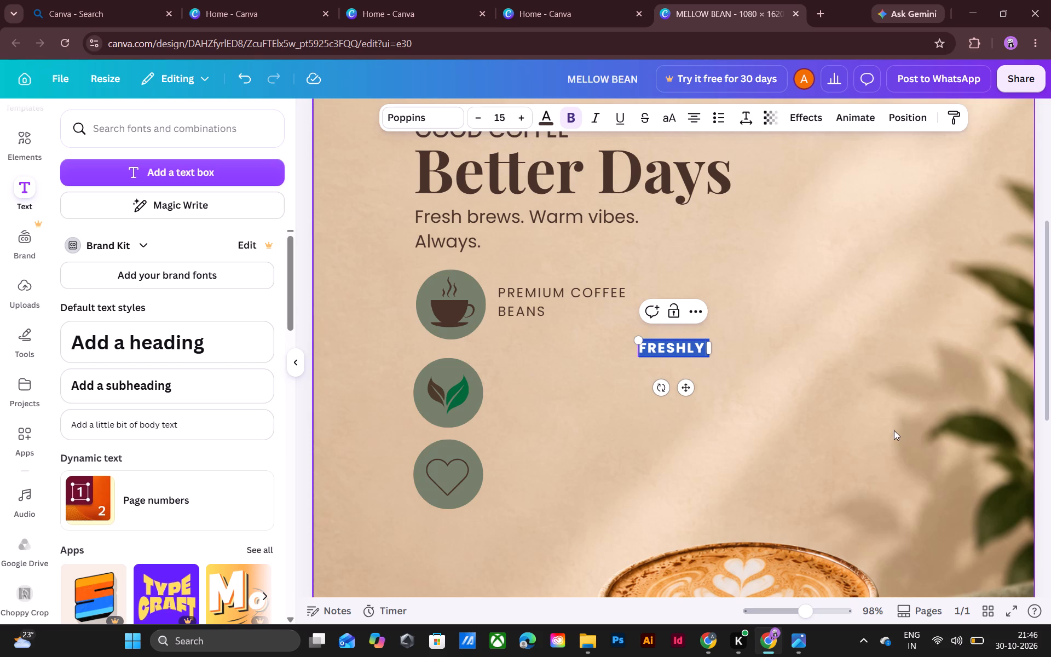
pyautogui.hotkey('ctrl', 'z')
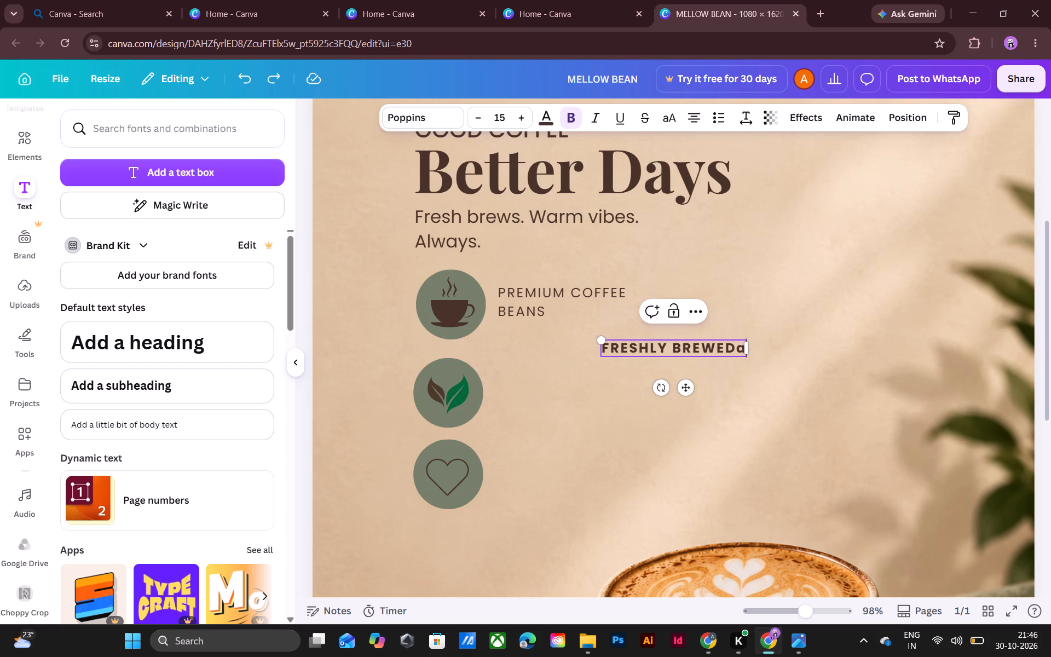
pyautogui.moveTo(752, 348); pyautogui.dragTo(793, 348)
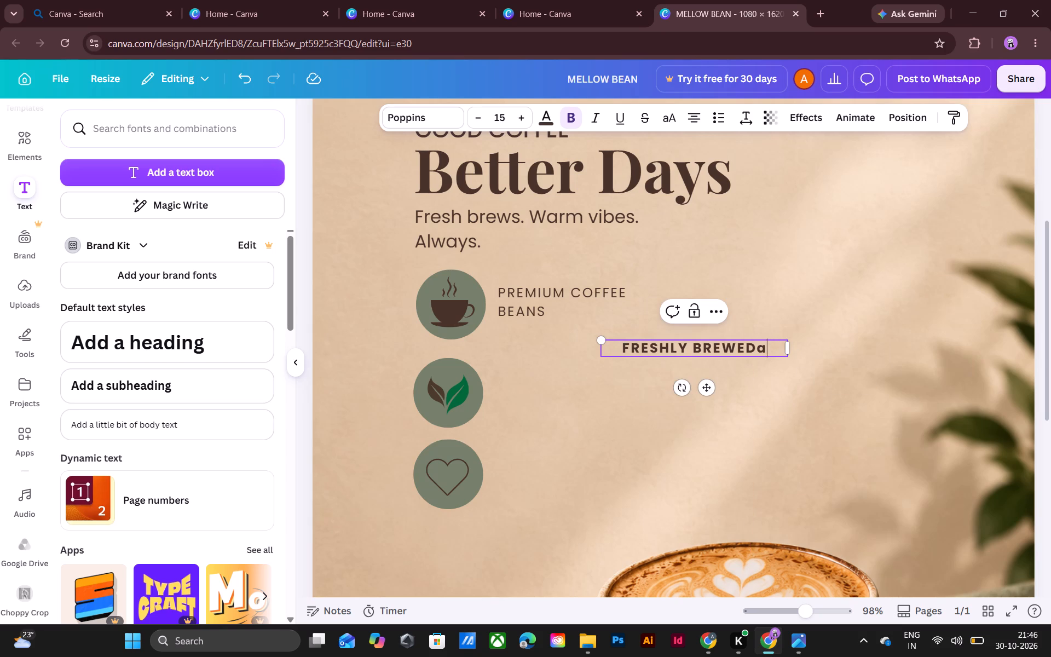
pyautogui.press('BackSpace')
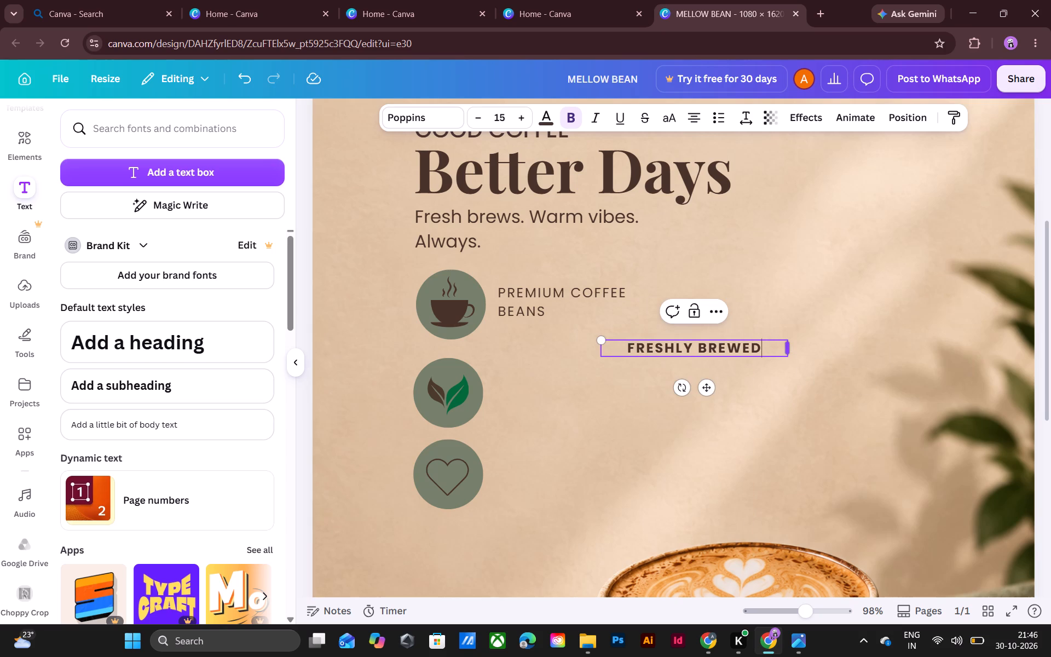
# Remove the bold formatting from the FRESHLY BREWED label.
pyautogui.hotkey('ctrl', 'a')
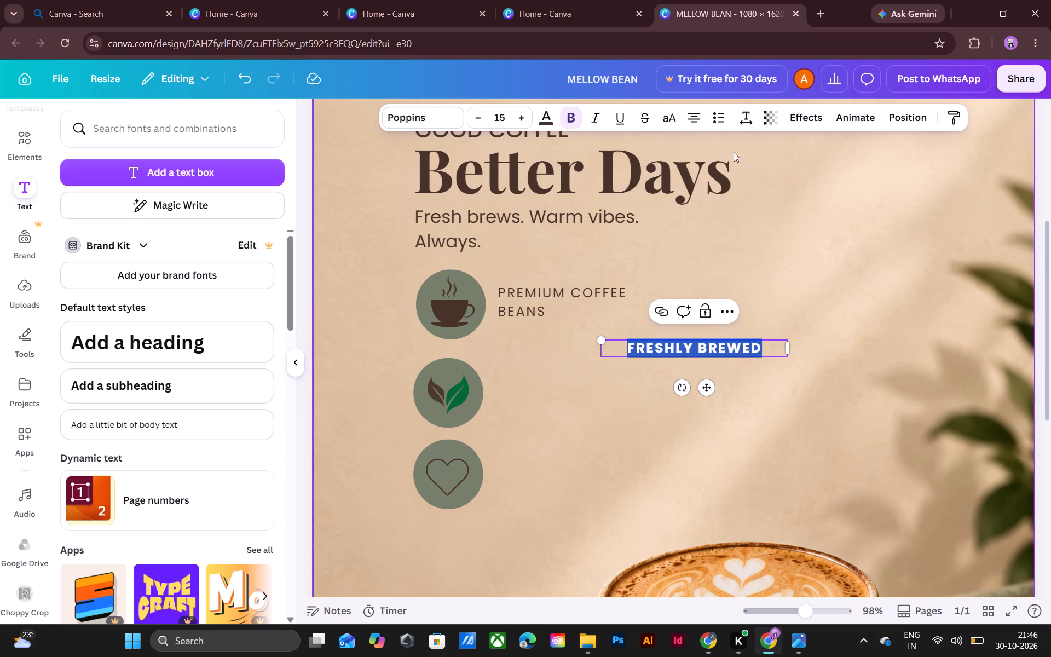
pyautogui.click(568, 116)
pyautogui.click(596, 463)
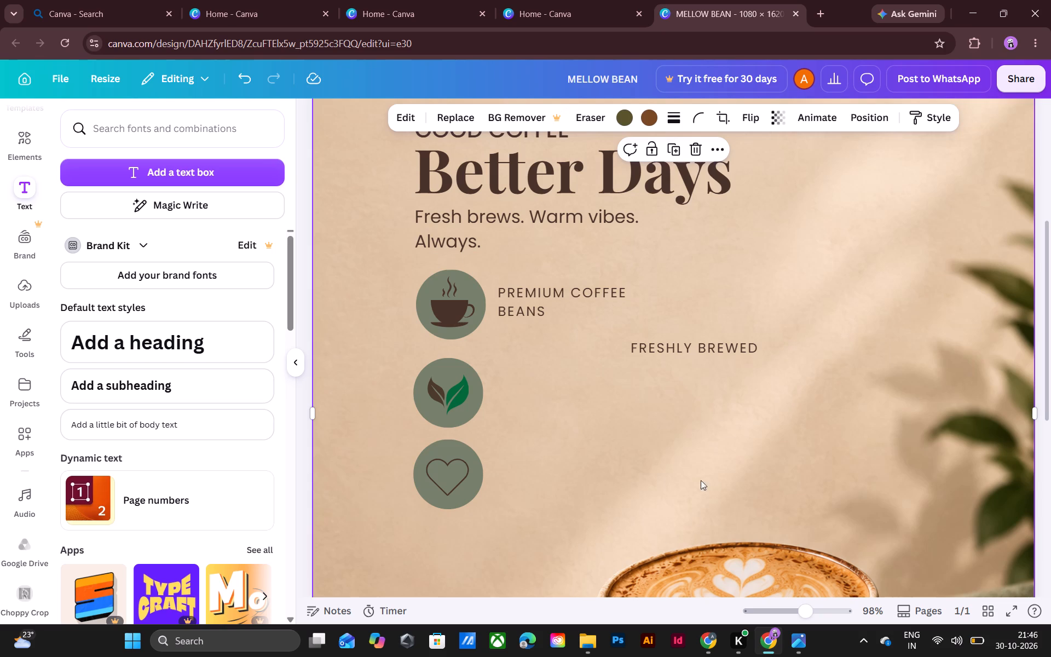
# Place the FRESHLY BREWED label just to the right of the leaf icon.
pyautogui.moveTo(695, 342); pyautogui.dragTo(615, 392)
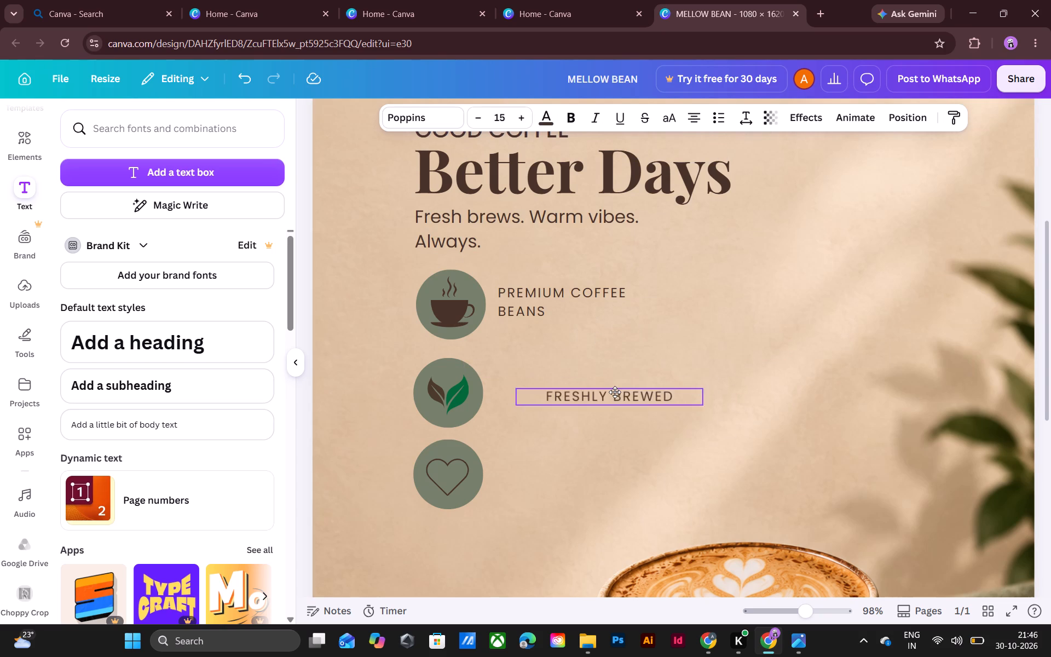
pyautogui.moveTo(615, 392); pyautogui.dragTo(584, 383)
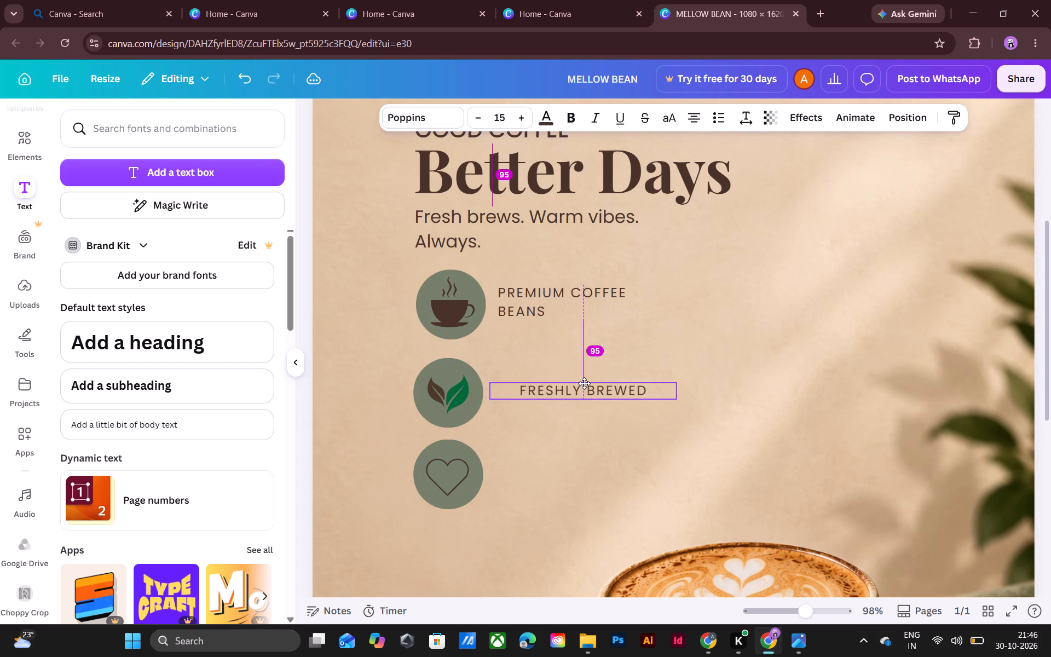
pyautogui.moveTo(584, 383); pyautogui.dragTo(588, 378)
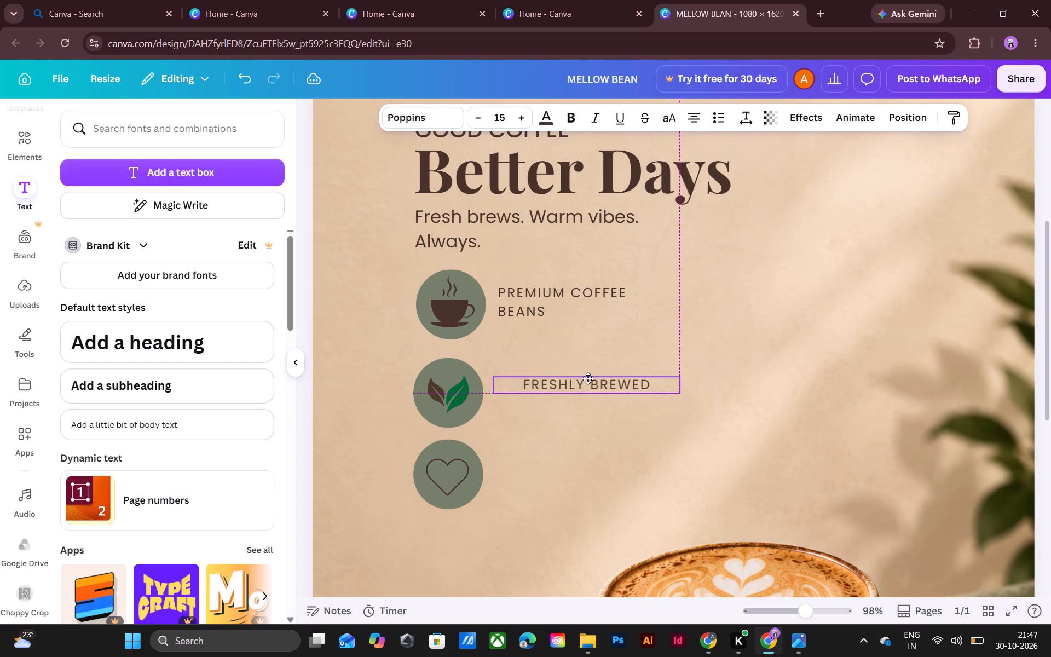
pyautogui.moveTo(588, 378); pyautogui.dragTo(582, 377)
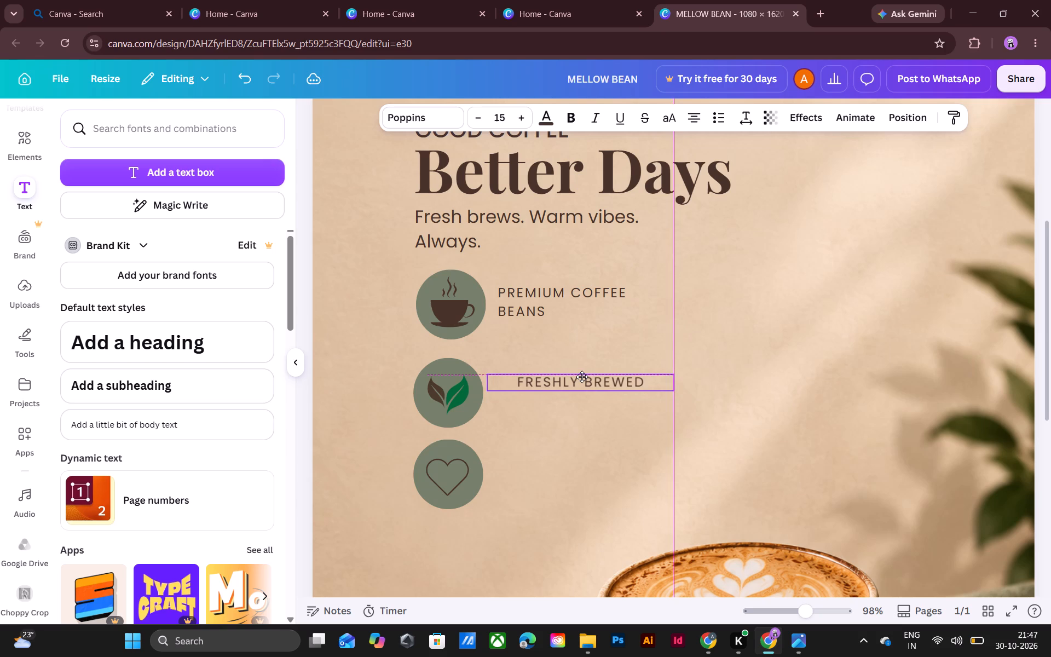
pyautogui.moveTo(582, 377); pyautogui.dragTo(582, 376)
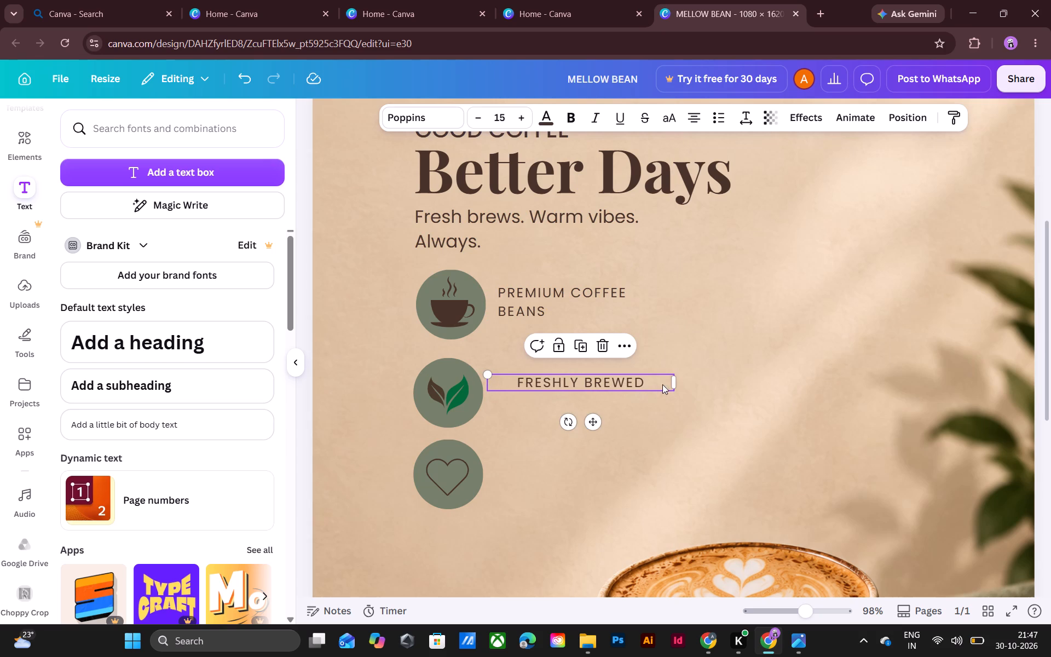
# Narrow the FRESHLY BREWED text box so that it fits closely around its text.
pyautogui.moveTo(675, 381); pyautogui.dragTo(632, 383)
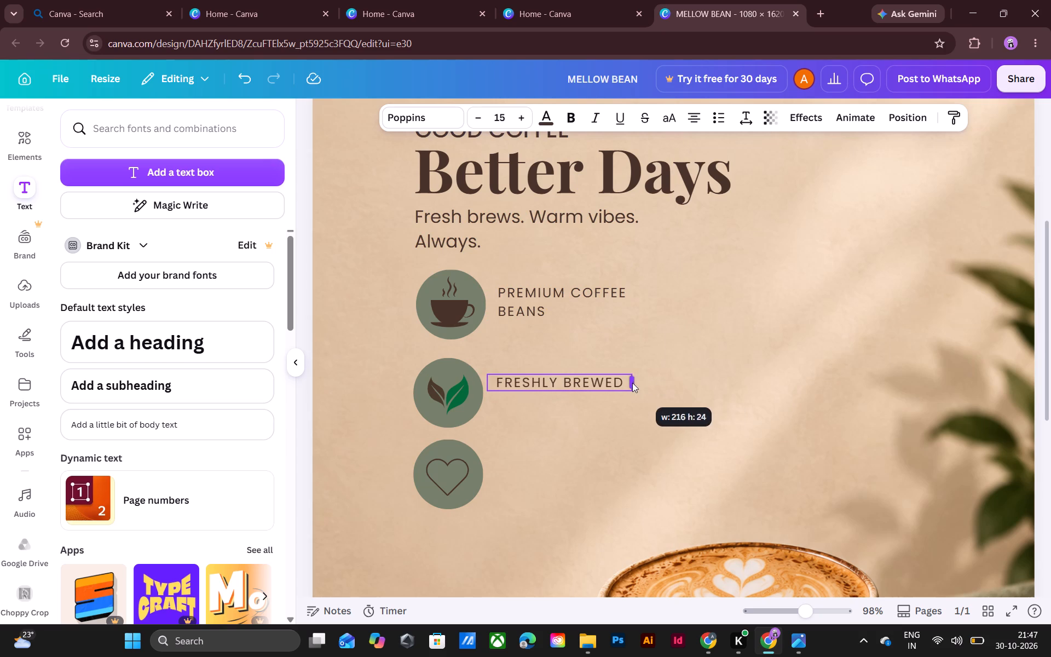
pyautogui.moveTo(632, 383); pyautogui.dragTo(623, 383)
pyautogui.click(716, 427)
# Move the FRESHLY BREWED label under PREMIUM COFFEE BEANS, vertically centred beside the leaf icon.
pyautogui.moveTo(578, 387); pyautogui.dragTo(581, 385)
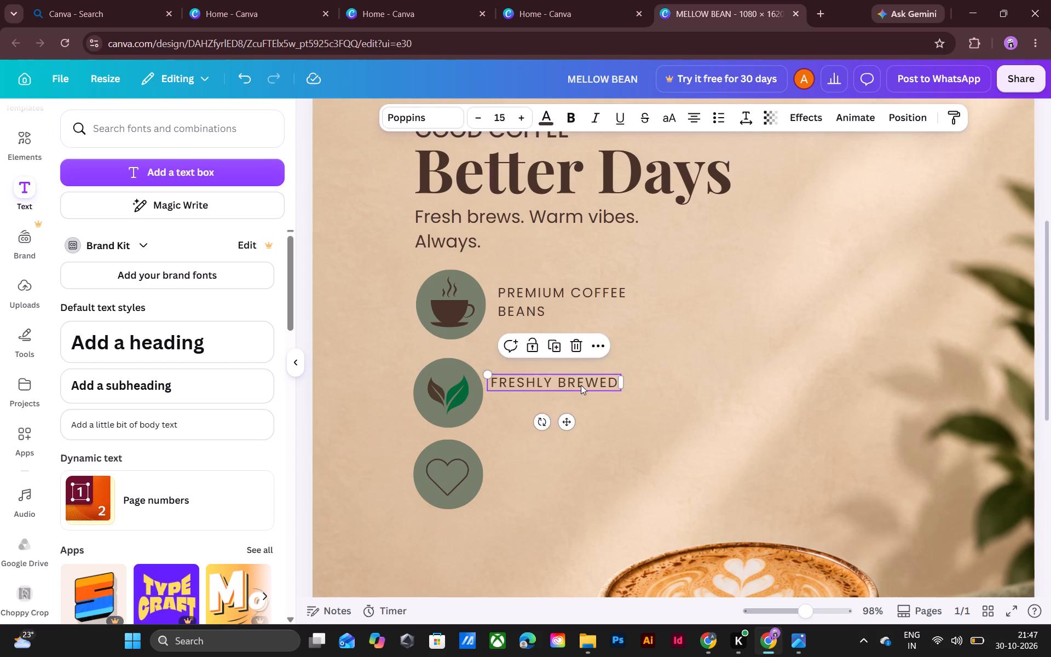
pyautogui.moveTo(581, 385); pyautogui.dragTo(583, 382)
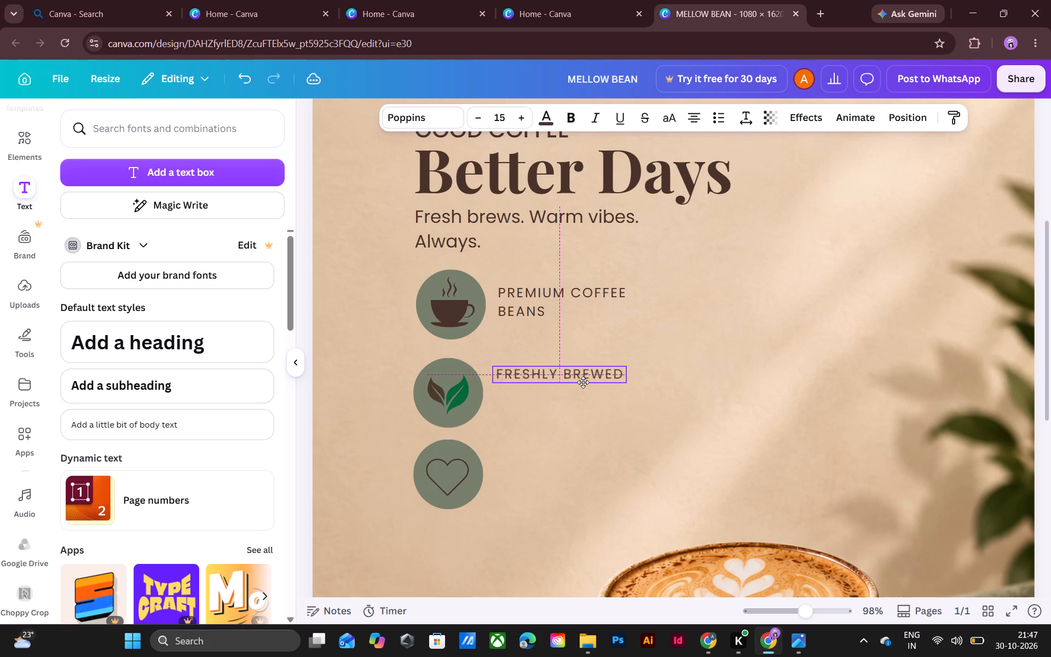
pyautogui.moveTo(583, 382); pyautogui.dragTo(584, 381)
pyautogui.click(686, 382)
pyautogui.moveTo(563, 372); pyautogui.dragTo(568, 390)
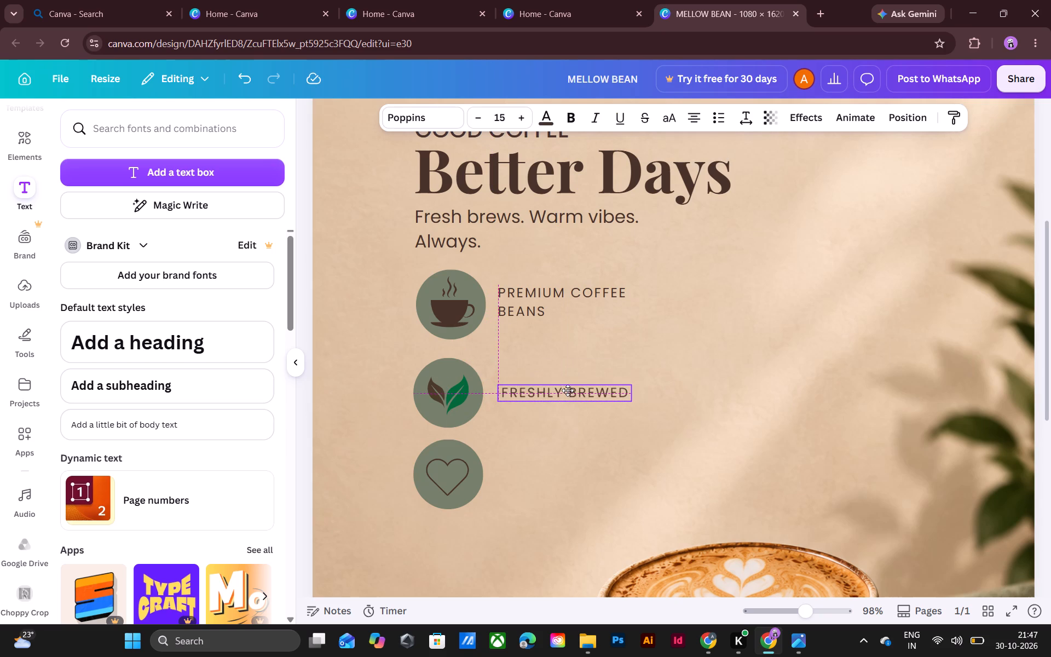
pyautogui.moveTo(568, 390); pyautogui.dragTo(568, 393)
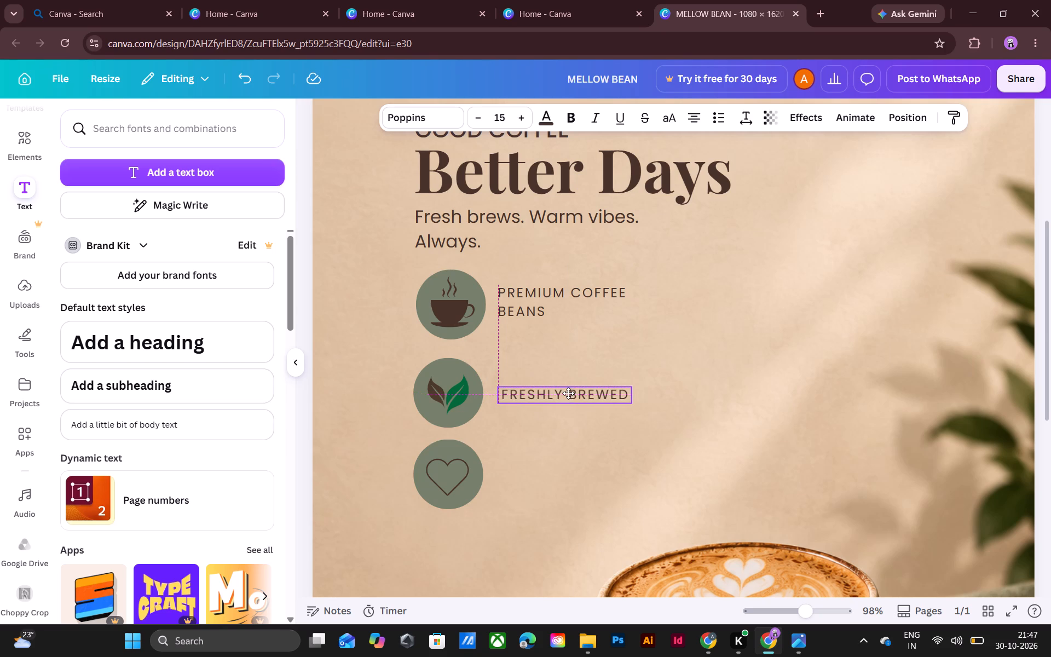
pyautogui.moveTo(568, 393); pyautogui.dragTo(570, 389)
pyautogui.click(732, 396)
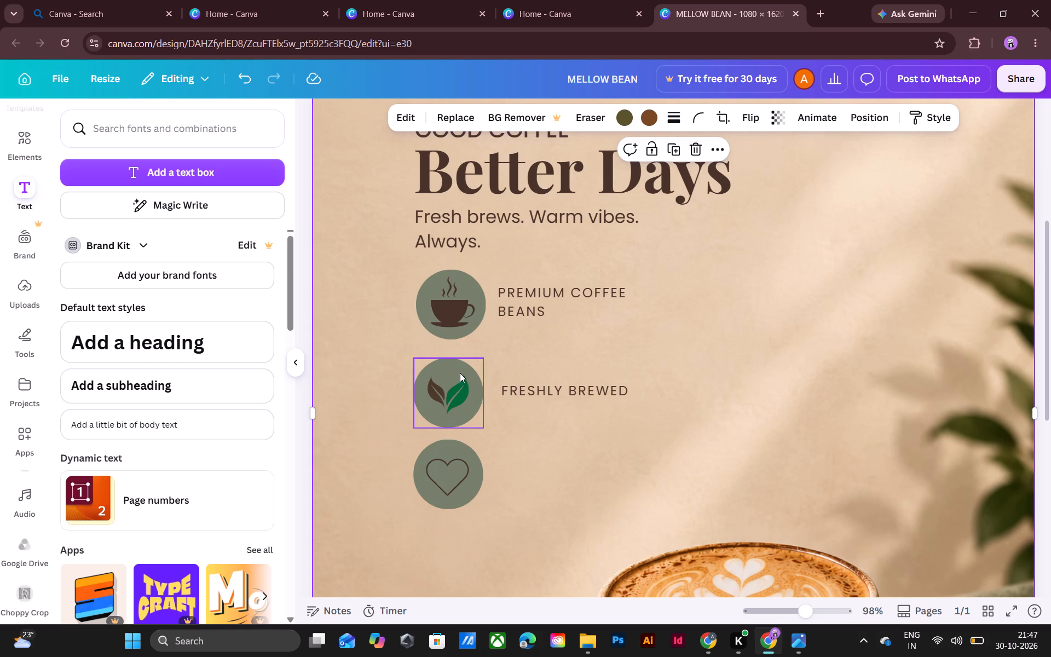
# Nudge the leaf icon together with its green circle slightly upward.
pyautogui.click(460, 372)
pyautogui.keyDown('shift'); pyautogui.click(447, 397); pyautogui.keyUp('shift')
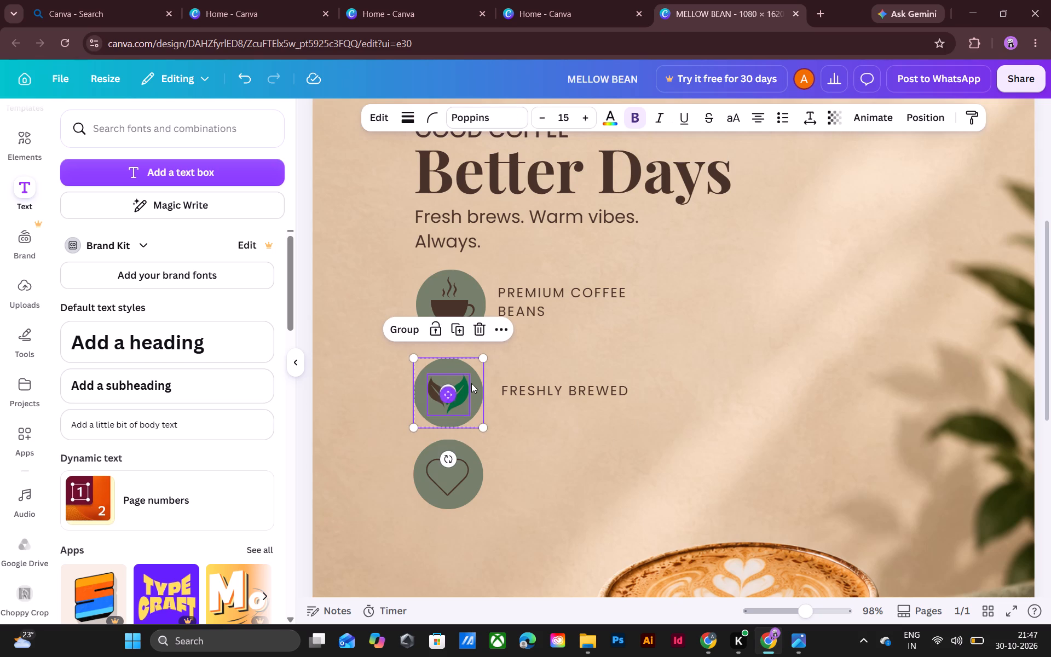
pyautogui.press('Up')
pyautogui.press('Up')
pyautogui.press('Up')
pyautogui.press('Up')
pyautogui.press('Down')
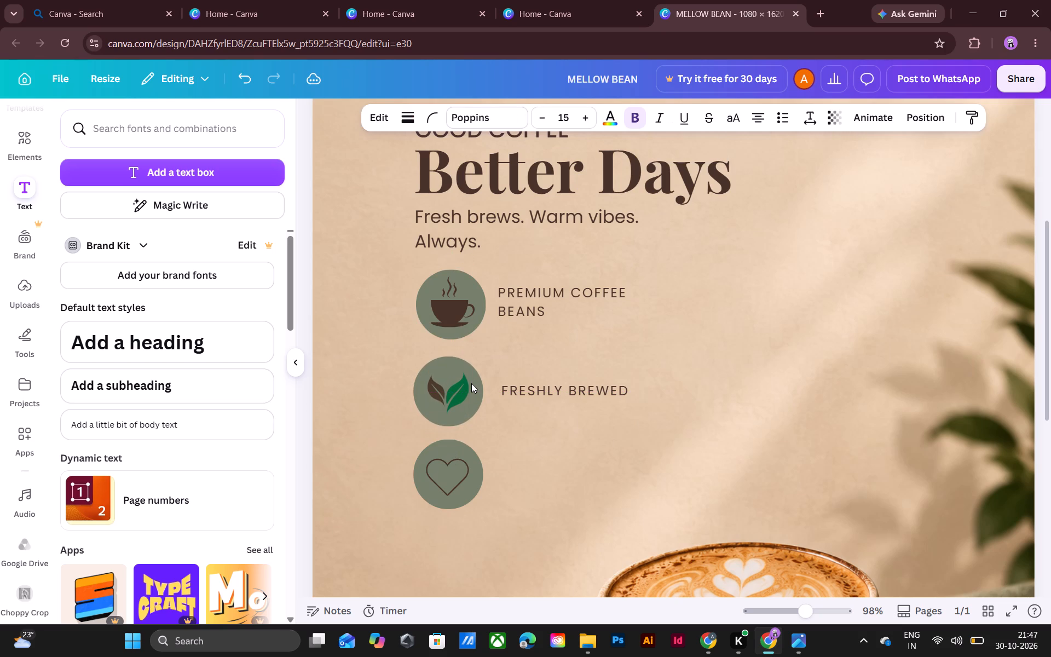
pyautogui.press('Down')
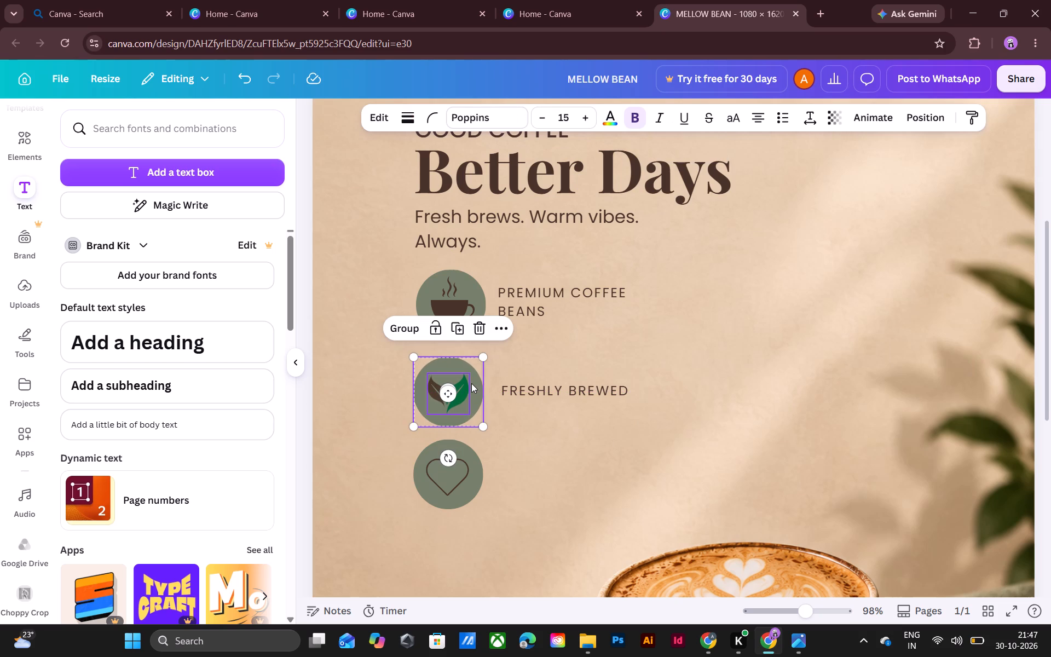
# Nudge the heart icon together with its green circle slightly down to even out the spacing between the feature icons.
pyautogui.click(454, 481)
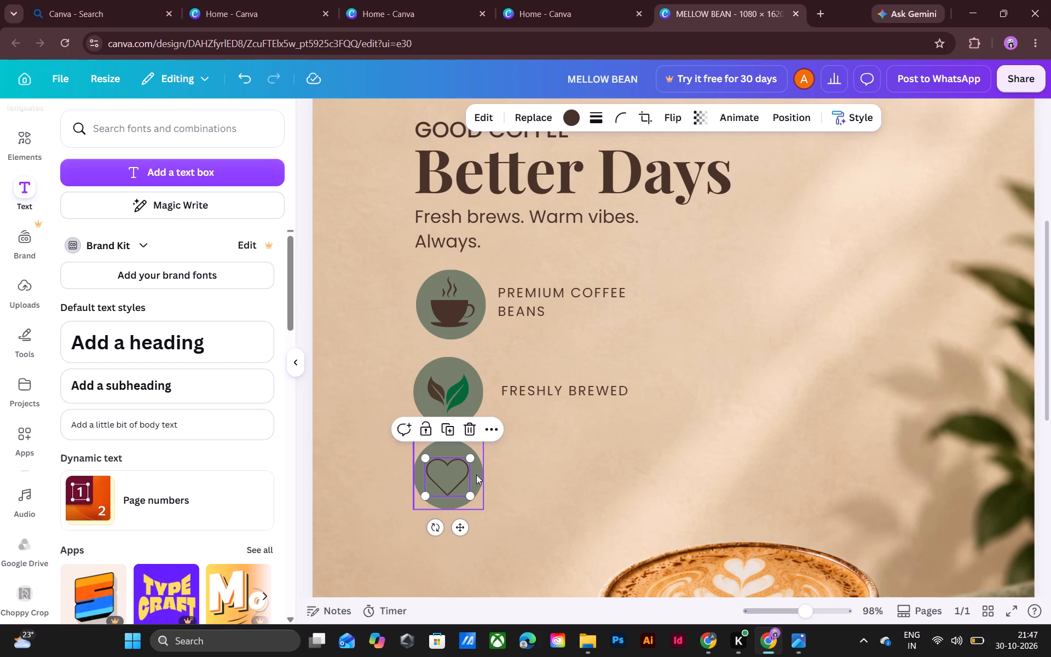
pyautogui.keyDown('shift'); pyautogui.click(476, 475); pyautogui.keyUp('shift')
pyautogui.press('Up')
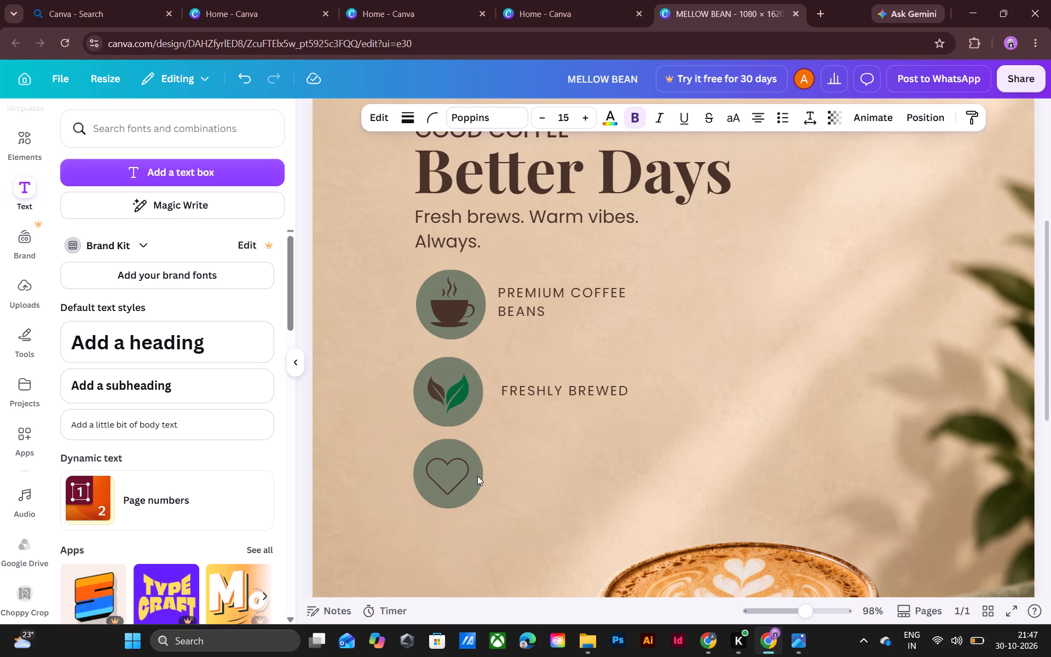
pyautogui.press('Up')
pyautogui.press('Down')
pyautogui.press('Down')
pyautogui.press('Down')
pyautogui.press('Down')
pyautogui.press('Down')
pyautogui.press('Down')
pyautogui.press('Down')
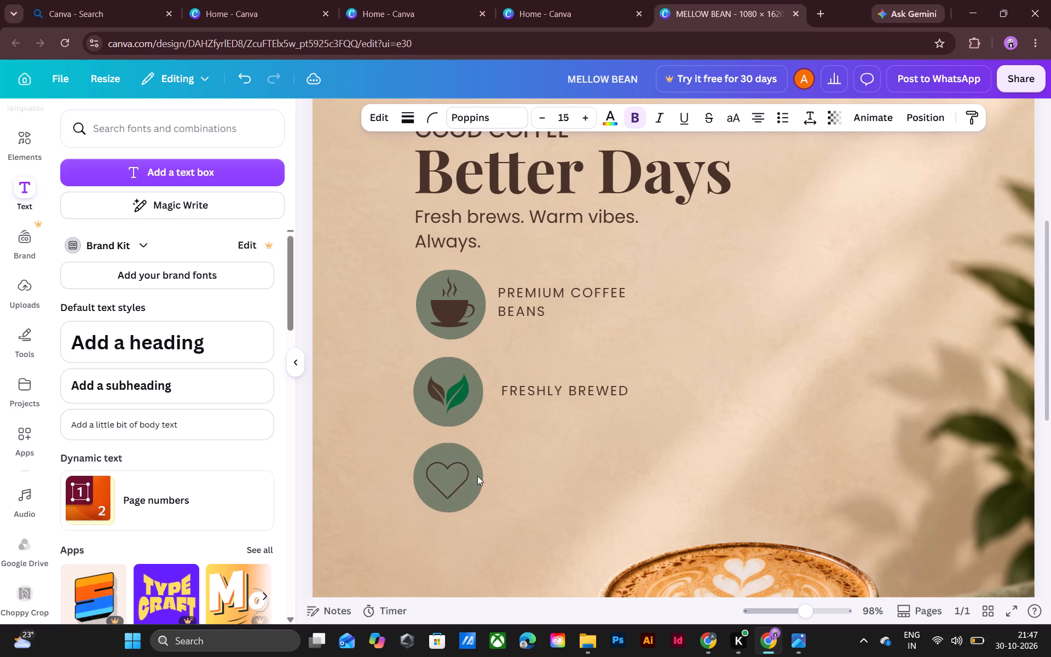
pyautogui.press('Down')
pyautogui.press('Down')
pyautogui.press('Down')
pyautogui.press('Up')
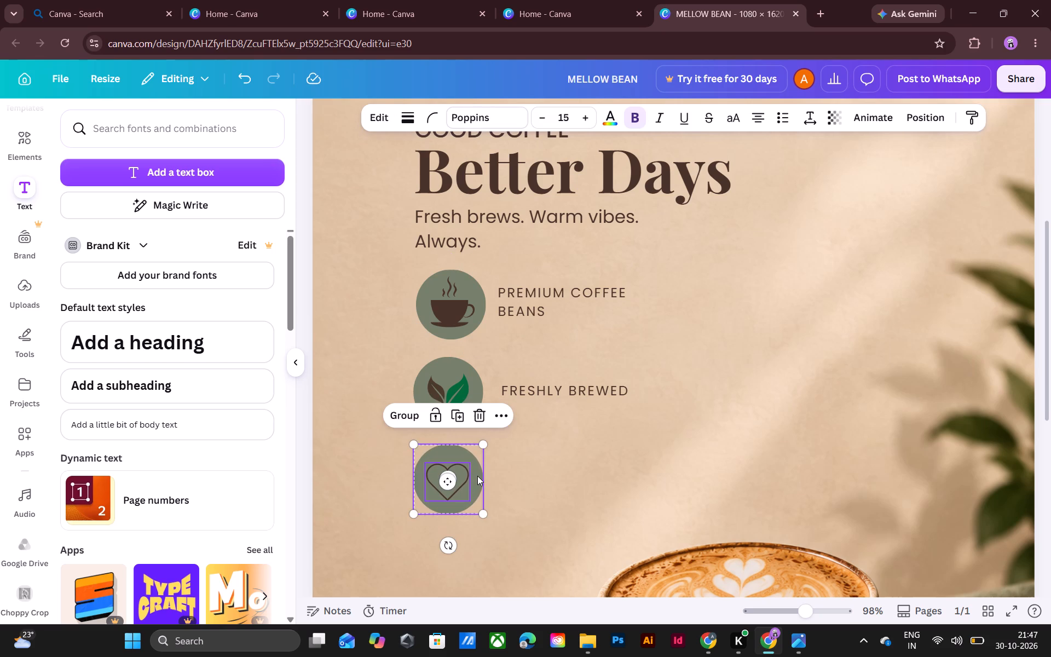
pyautogui.click(561, 469)
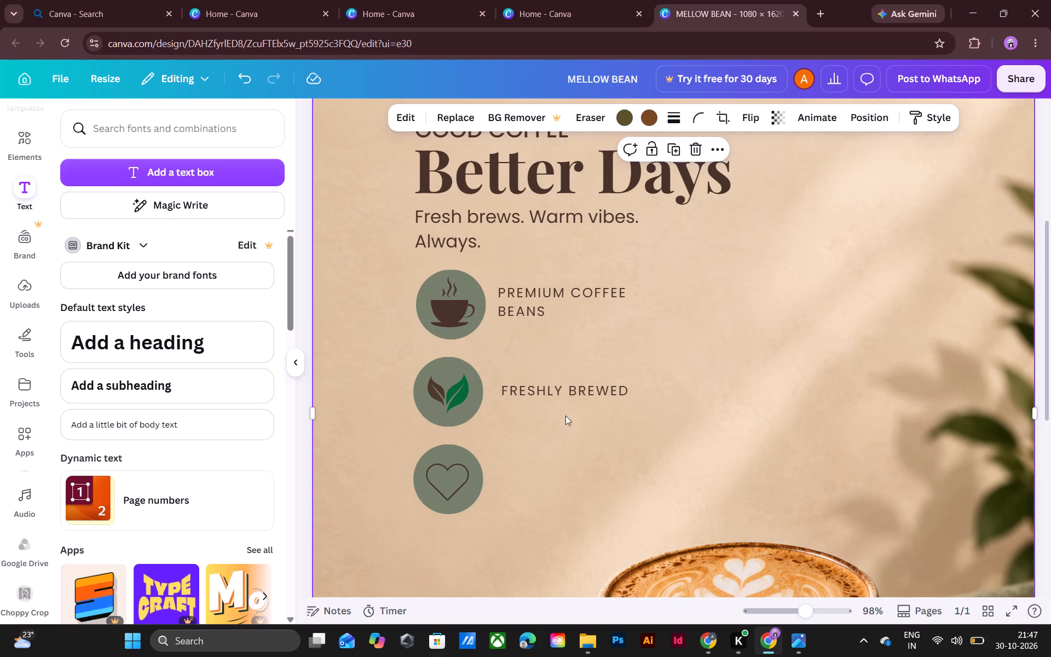
# Fine-tune the FRESHLY BREWED label so its text lines up with the left edge of PREMIUM COFFEE BEANS beside the leaf icon.
pyautogui.moveTo(528, 394); pyautogui.dragTo(523, 391)
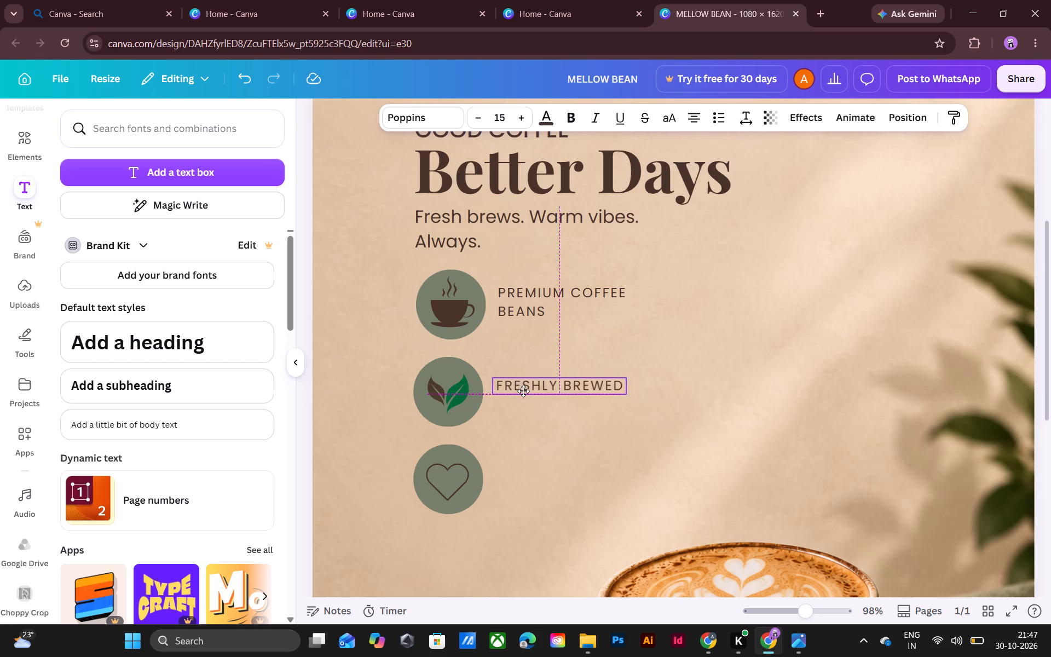
pyautogui.moveTo(523, 391); pyautogui.dragTo(513, 390)
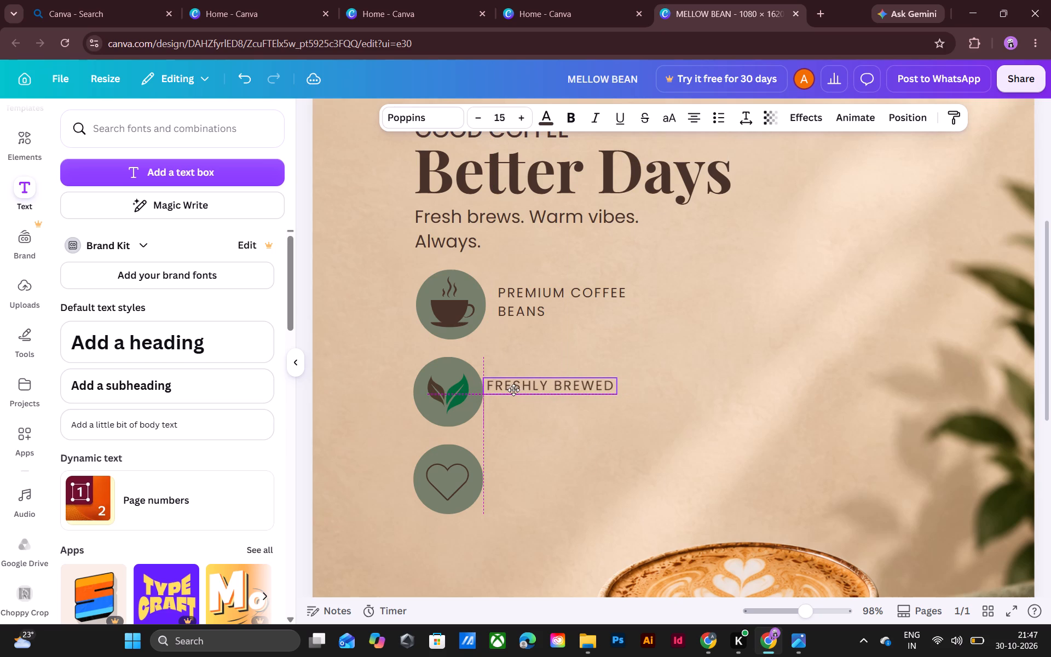
pyautogui.moveTo(513, 390); pyautogui.dragTo(521, 390)
pyautogui.press('Right')
pyautogui.press('Right')
pyautogui.press('Right')
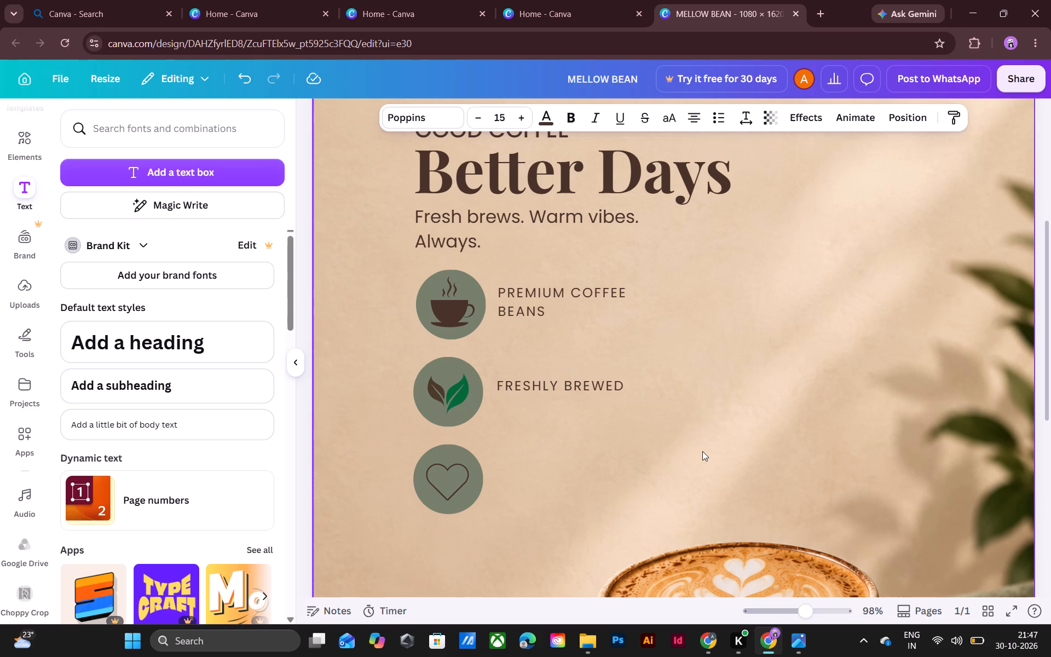
pyautogui.press('Right')
pyautogui.press('Right')
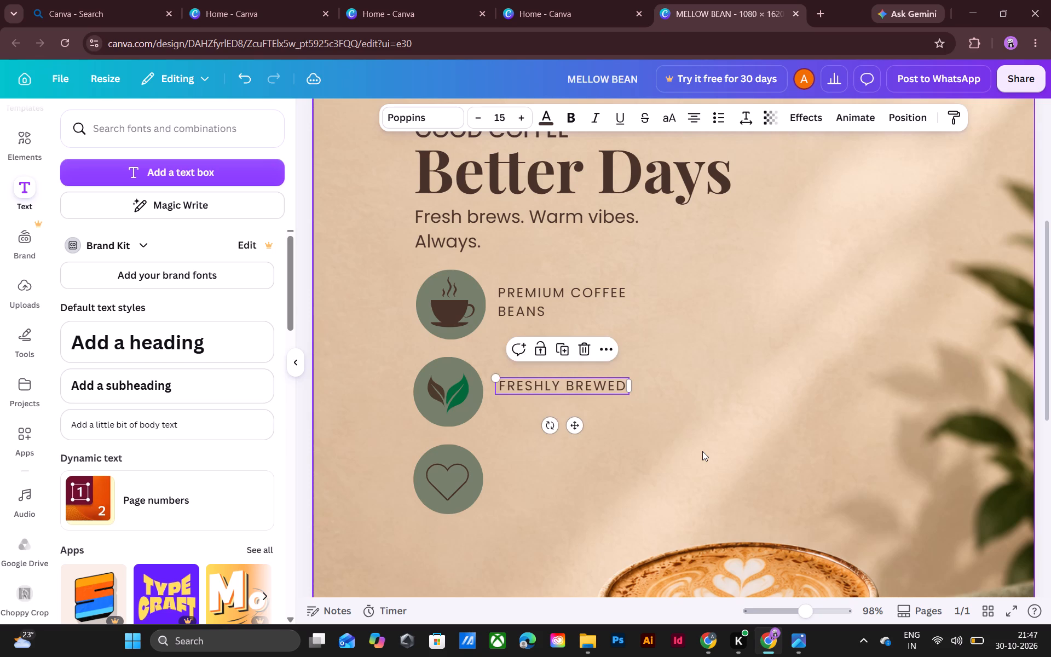
pyautogui.press('Down')
pyautogui.press('Down')
pyautogui.press('Down')
pyautogui.press('Down')
pyautogui.press('Down')
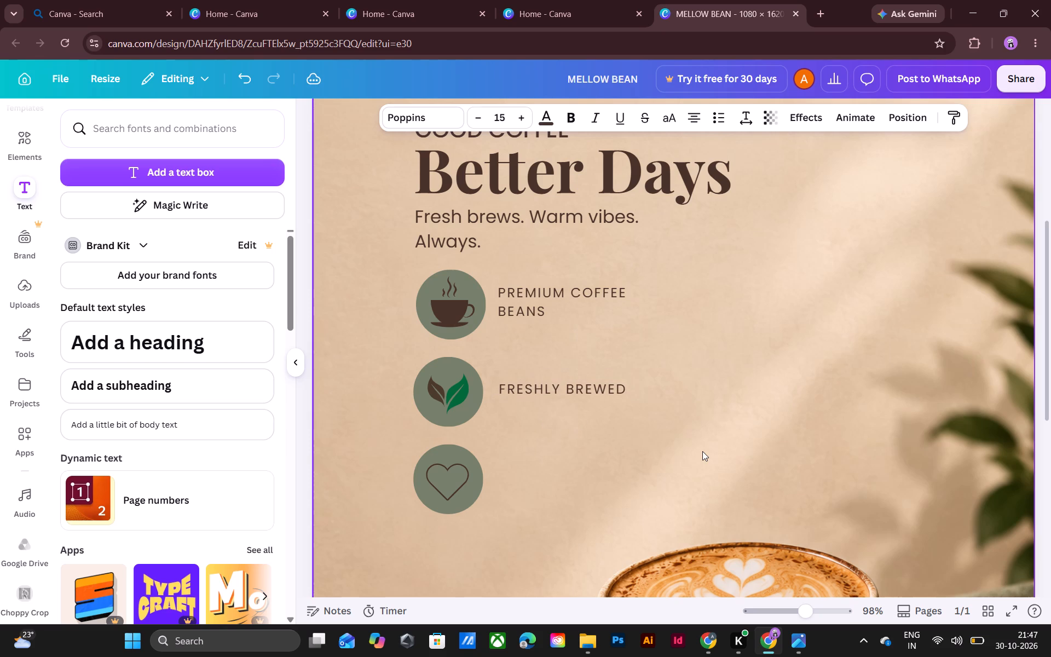
pyautogui.click(652, 437)
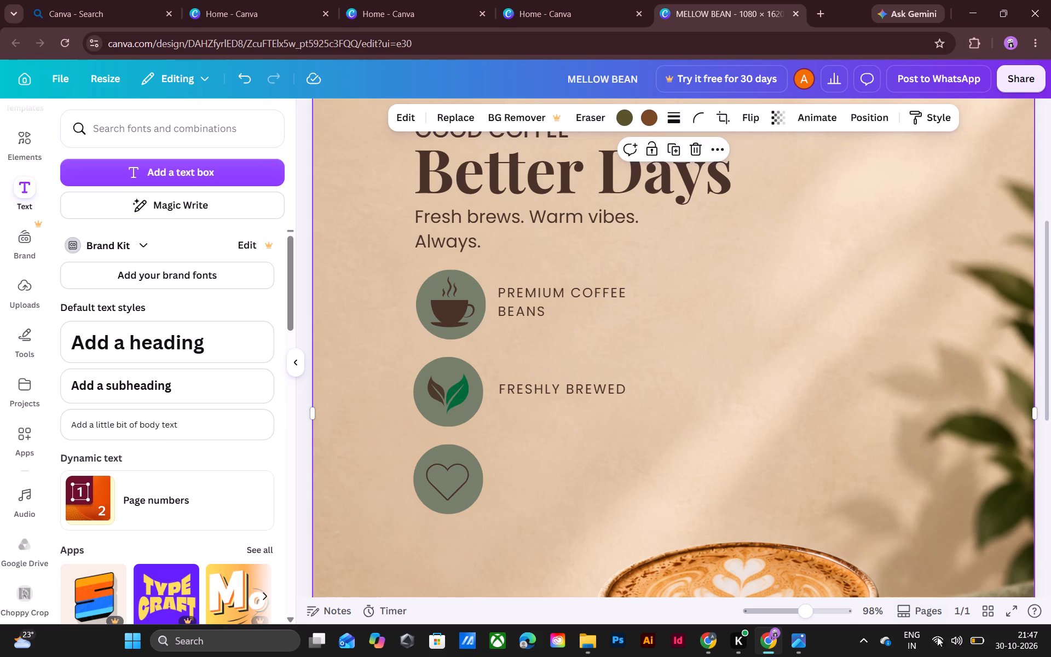
pyautogui.click(705, 639)
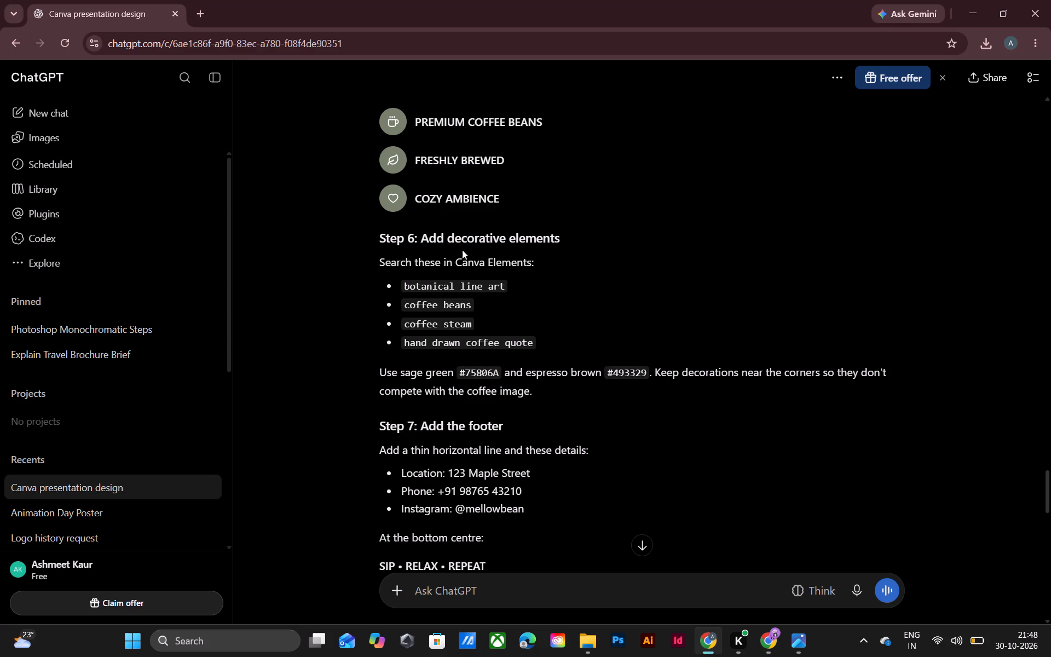
pyautogui.click(783, 640)
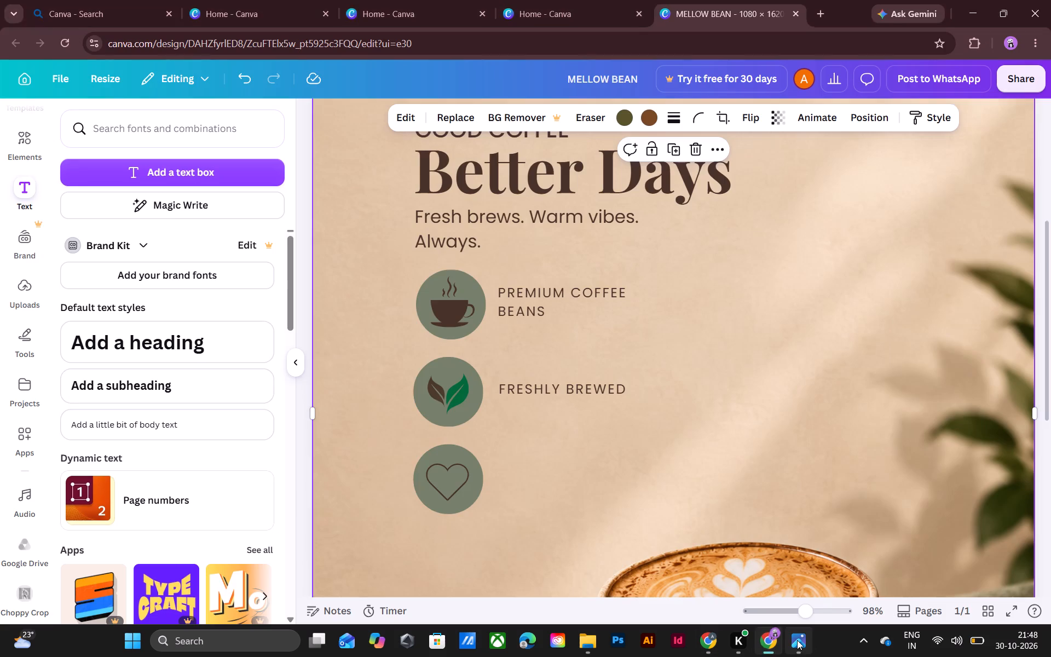
pyautogui.click(798, 640)
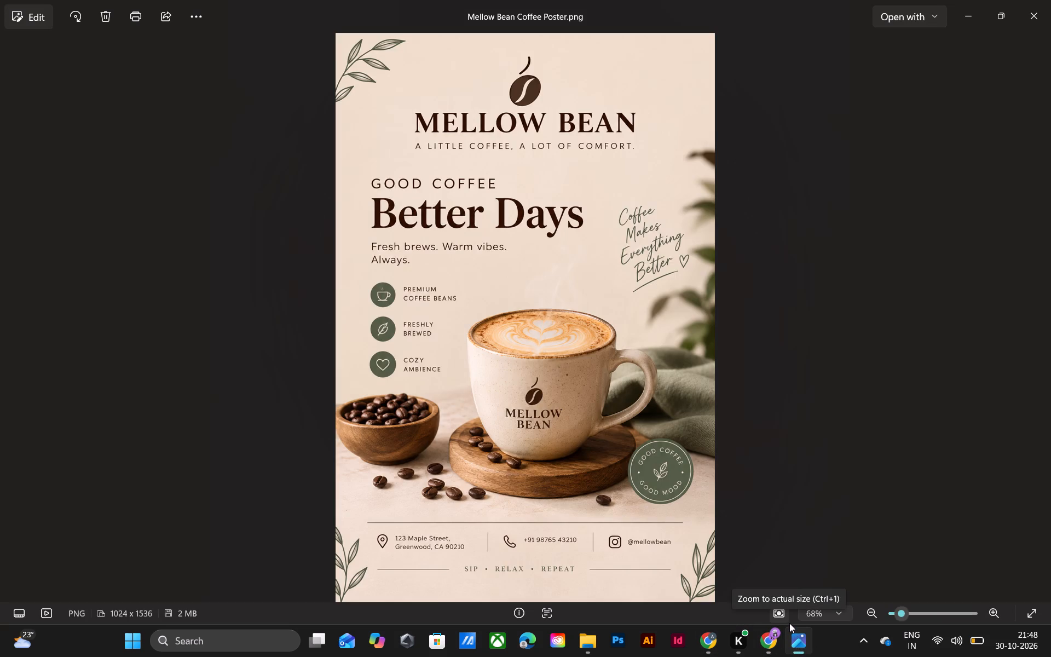
pyautogui.click(707, 653)
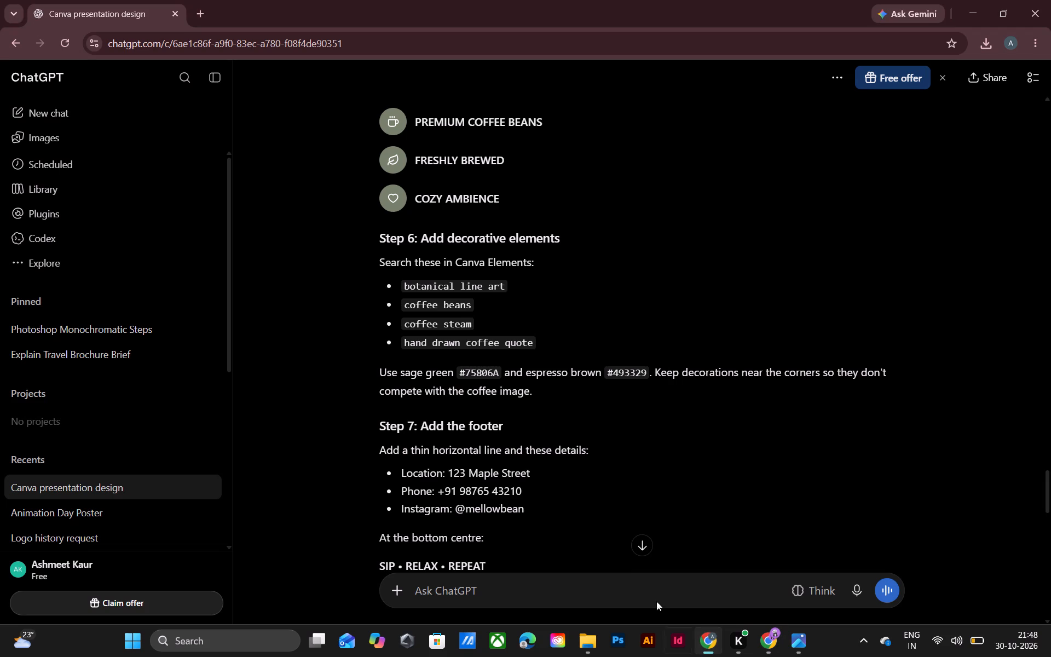
pyautogui.click(767, 640)
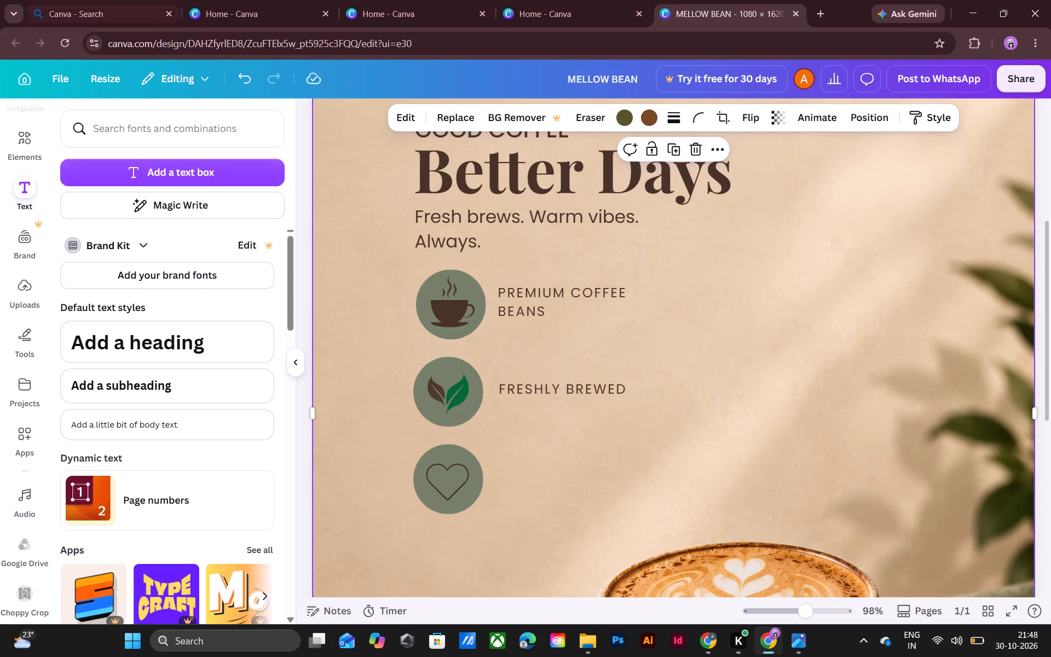
pyautogui.click(138, 171)
pyautogui.write('CO')
pyautogui.write('SY')
pyautogui.press('space')
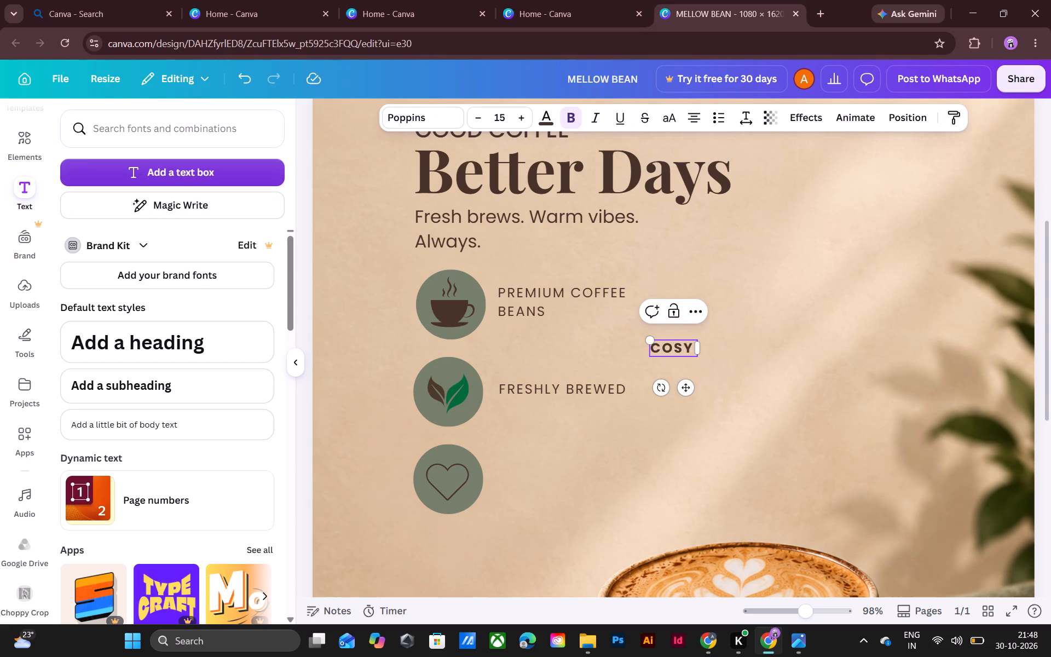
pyautogui.click(798, 644)
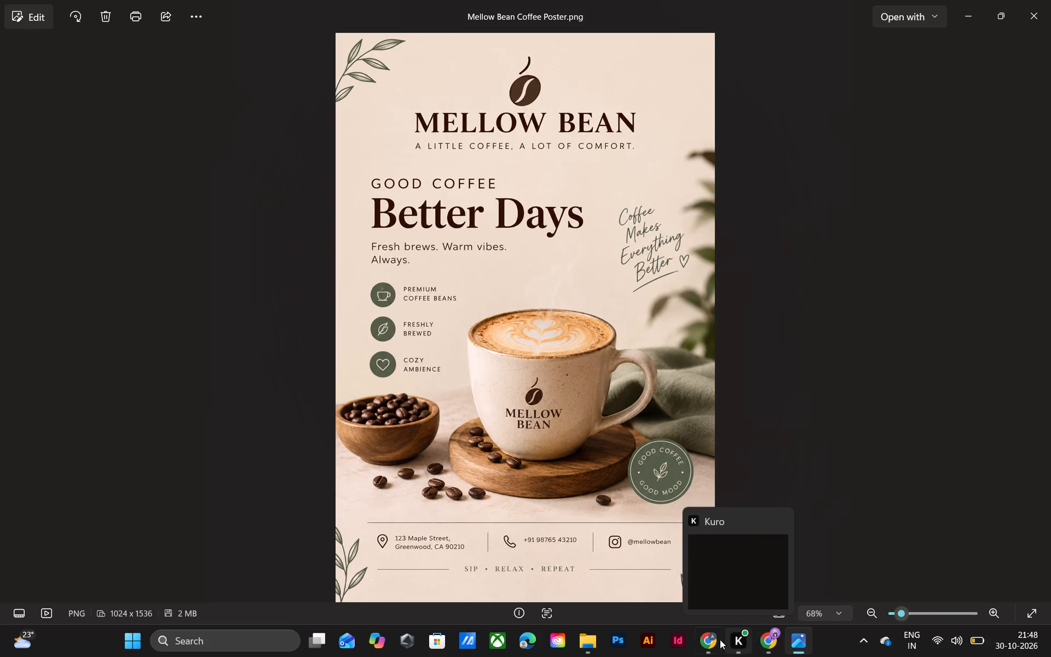
pyautogui.click(769, 646)
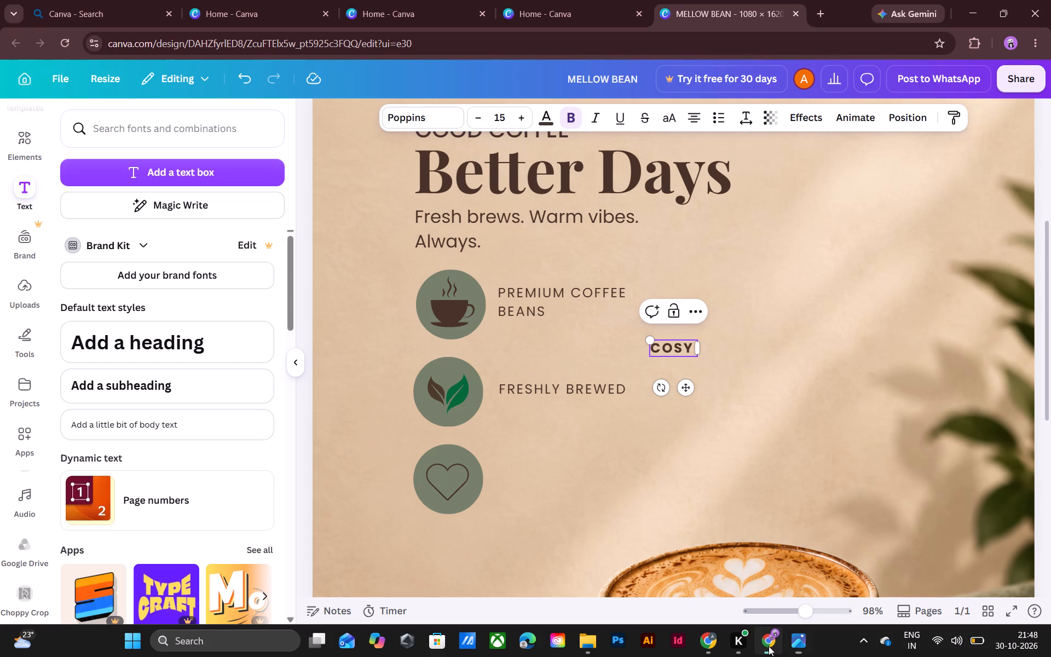
pyautogui.write('AMBI')
pyautogui.write('ENCE')
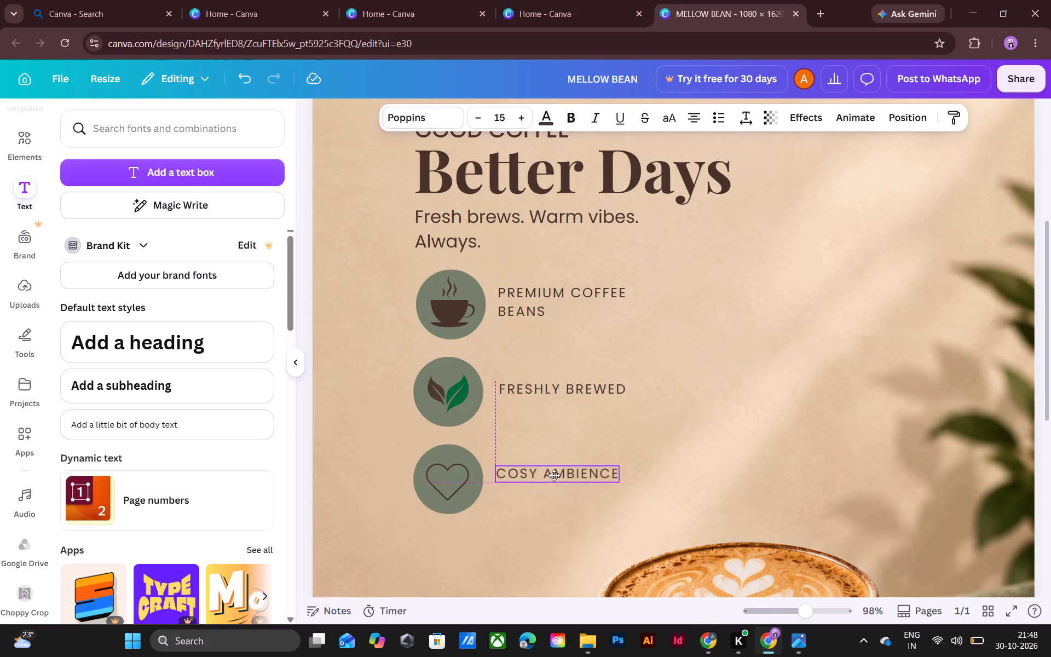
pyautogui.moveTo(554, 475); pyautogui.dragTo(555, 481)
pyautogui.click(710, 481)
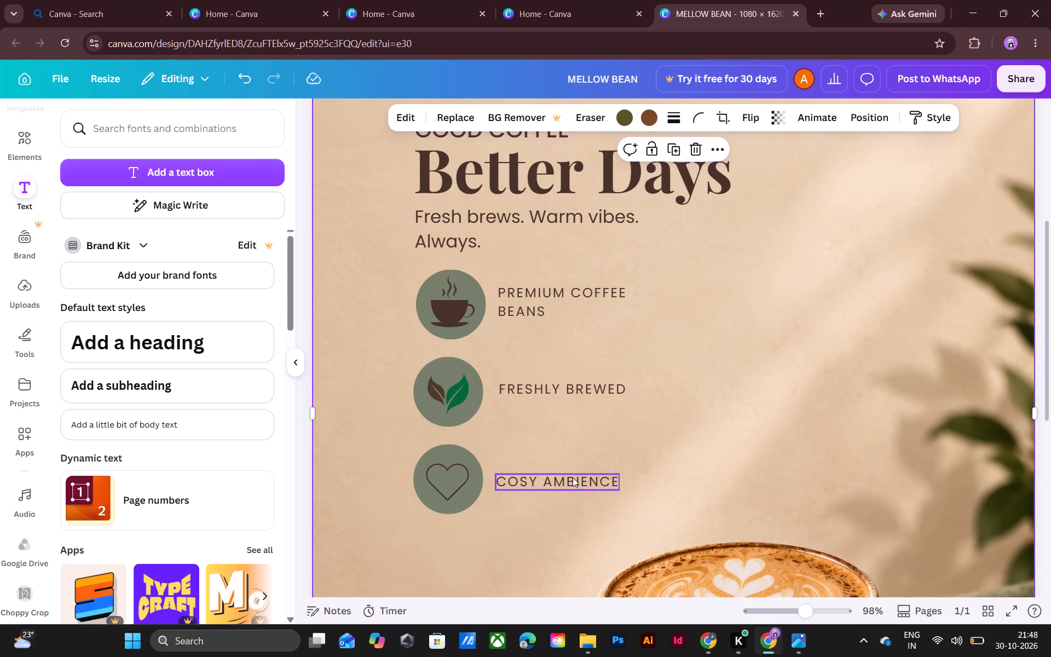
pyautogui.click(663, 462)
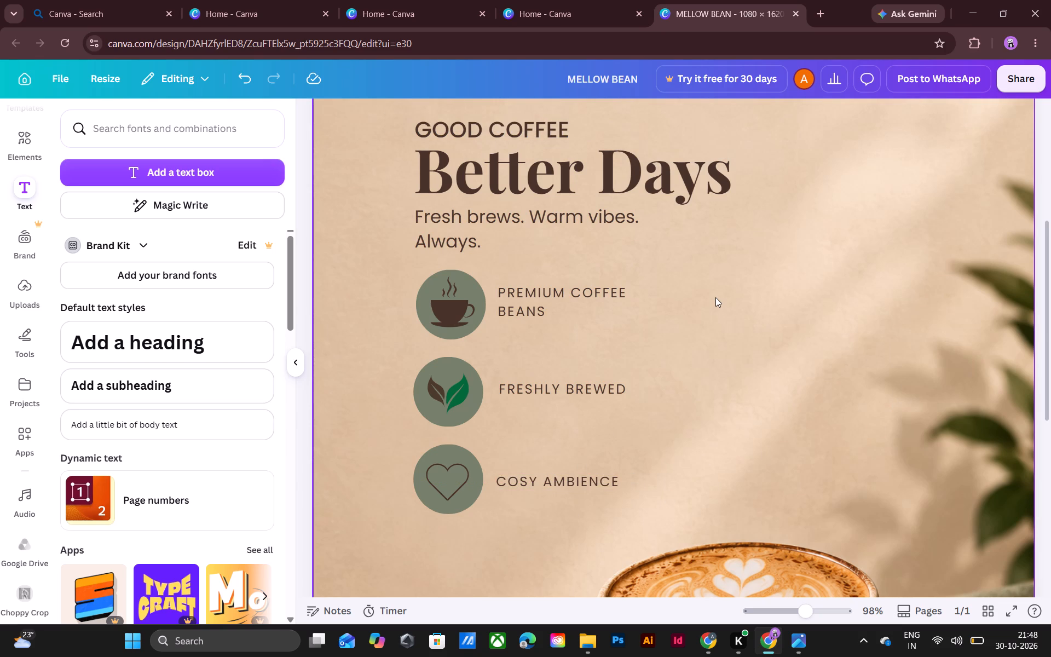
# Scale the coffee cup icon and its green circle down together to about four-fifths size, keeping the circle's lower-right corner in place.
pyautogui.scroll(-3, 715, 297)
pyautogui.scroll(3, 715, 297)
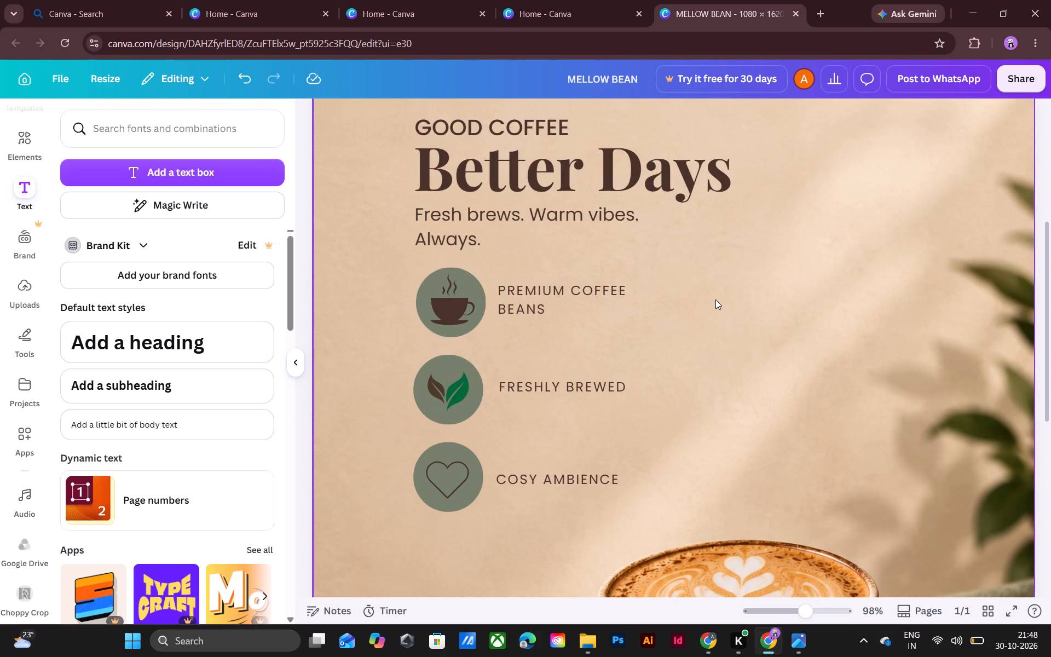
pyautogui.hotkey('ctrl', '-')
pyautogui.hotkey('ctrl', '-')
pyautogui.press('-')
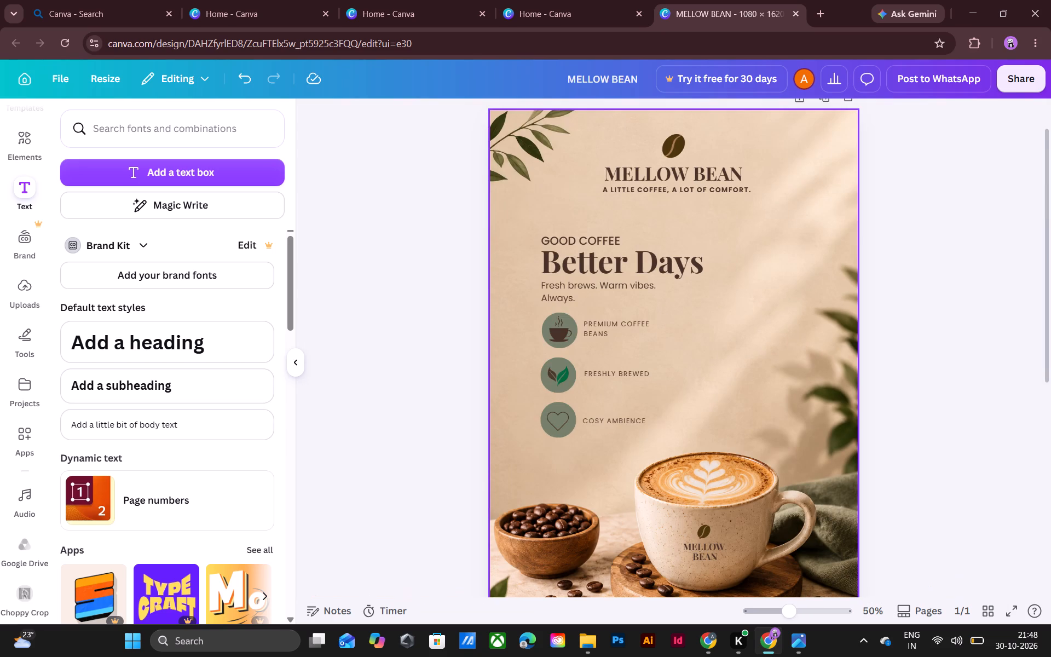
pyautogui.hotkey('ctrl', '-')
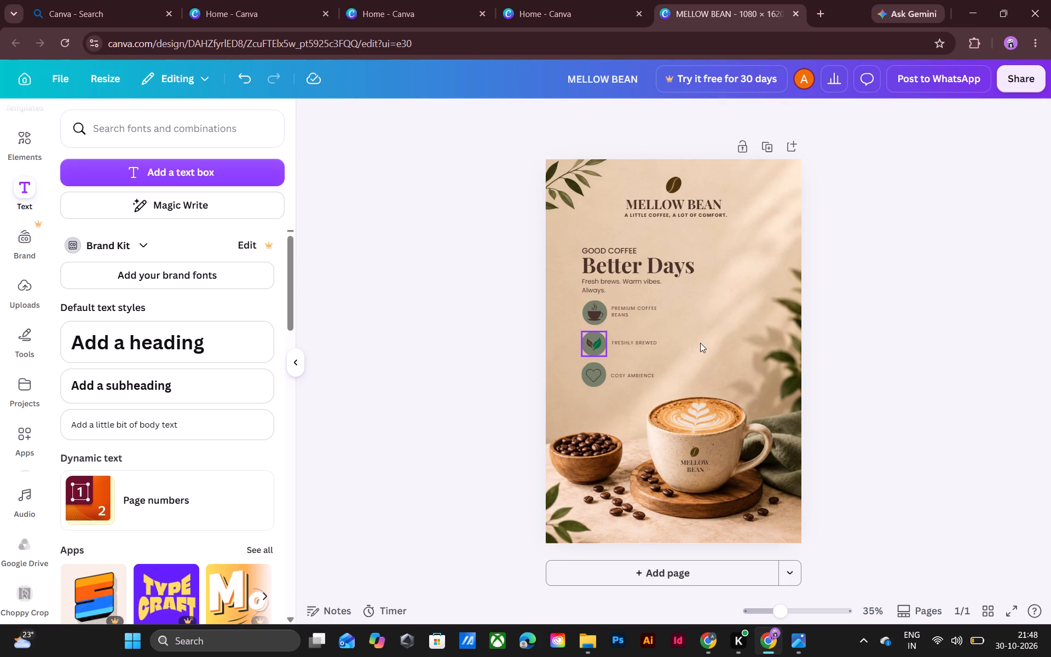
pyautogui.hotkey('ctrl', '=')
pyautogui.hotkey('ctrl', '=')
pyautogui.hotkey('ctrl', '=')
pyautogui.hotkey('ctrl', '=')
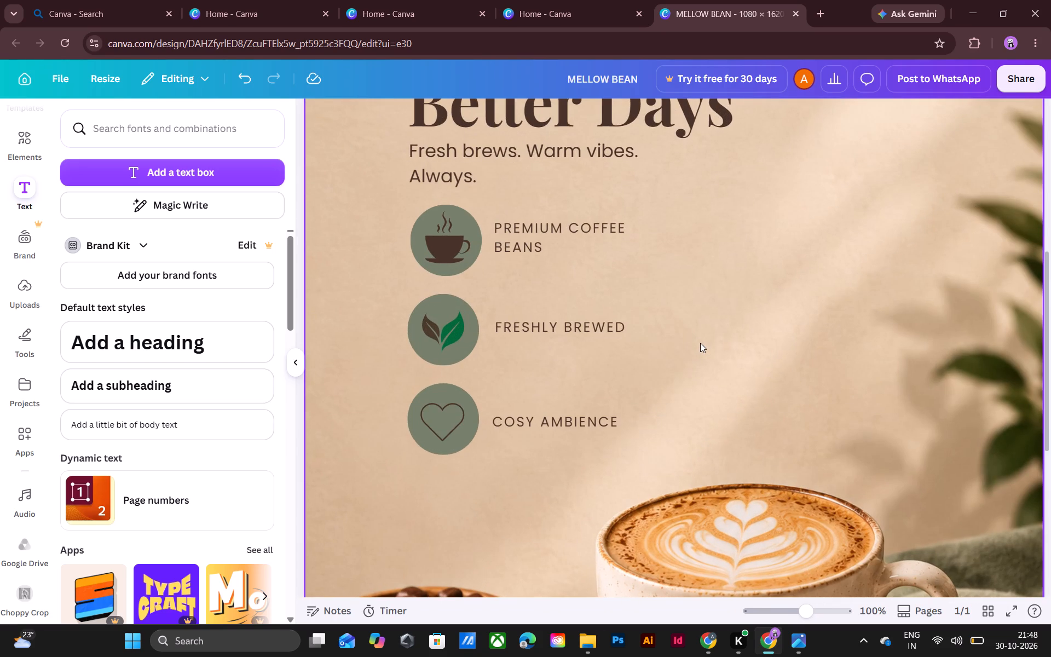
pyautogui.click(424, 231)
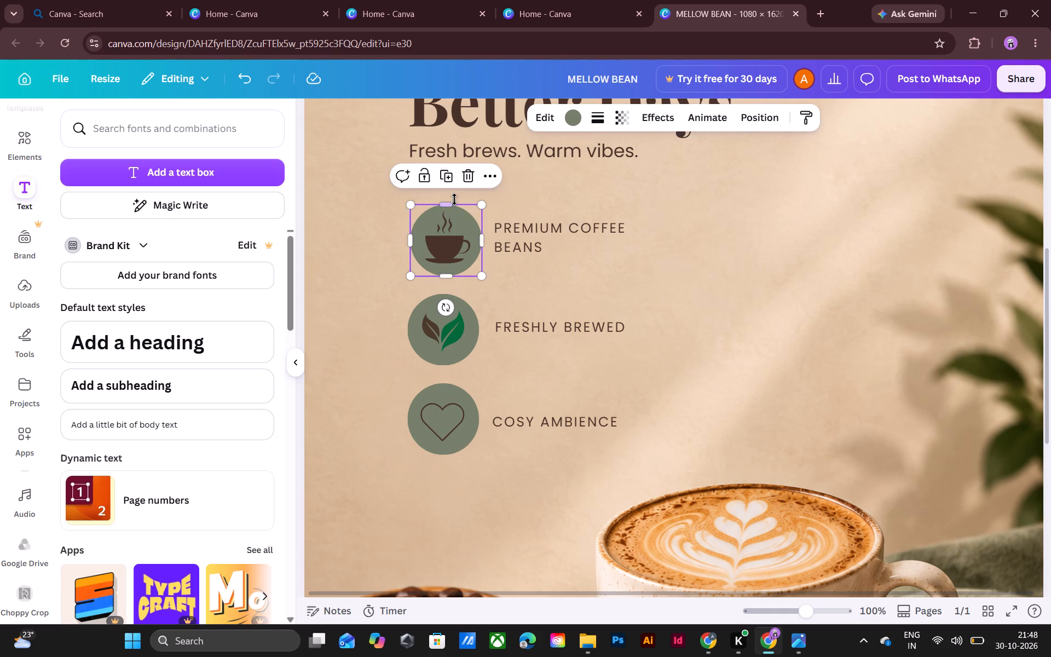
pyautogui.keyDown('shift'); pyautogui.click(419, 240); pyautogui.keyUp('shift')
pyautogui.keyDown('shift'); pyautogui.click(439, 243); pyautogui.keyUp('shift')
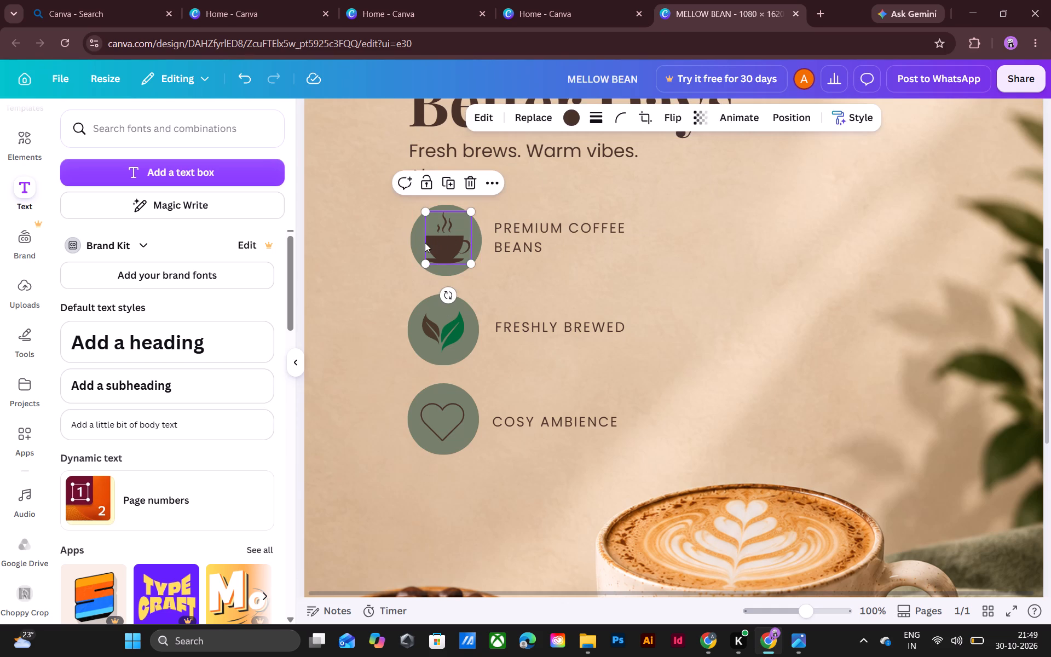
pyautogui.keyDown('shift'); pyautogui.click(417, 244); pyautogui.keyUp('shift')
pyautogui.moveTo(409, 208); pyautogui.dragTo(413, 214)
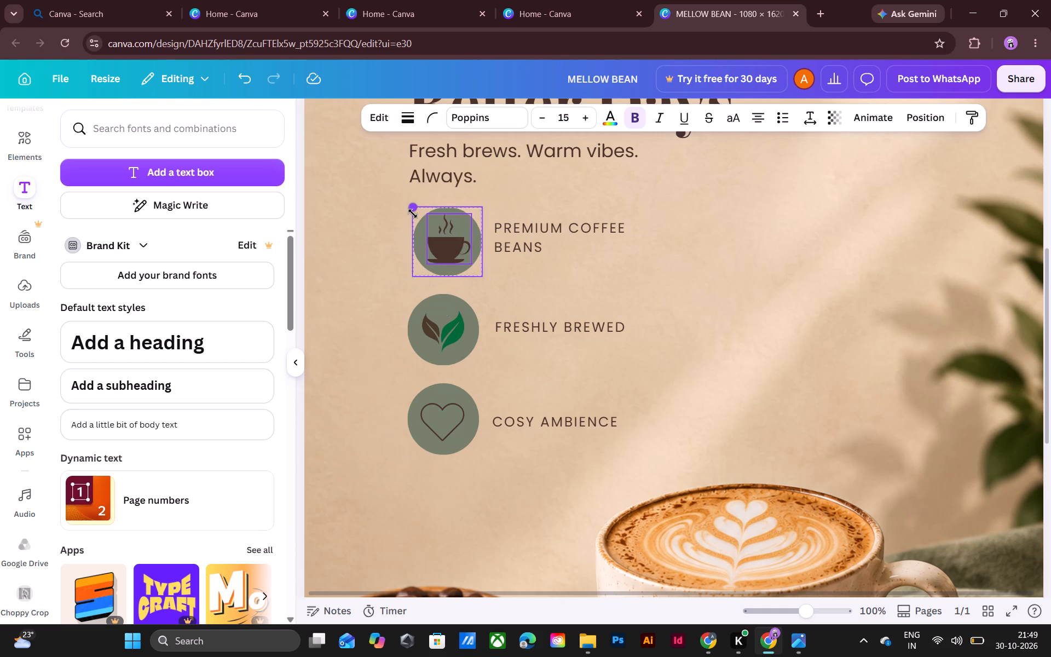
pyautogui.moveTo(413, 214); pyautogui.dragTo(421, 223)
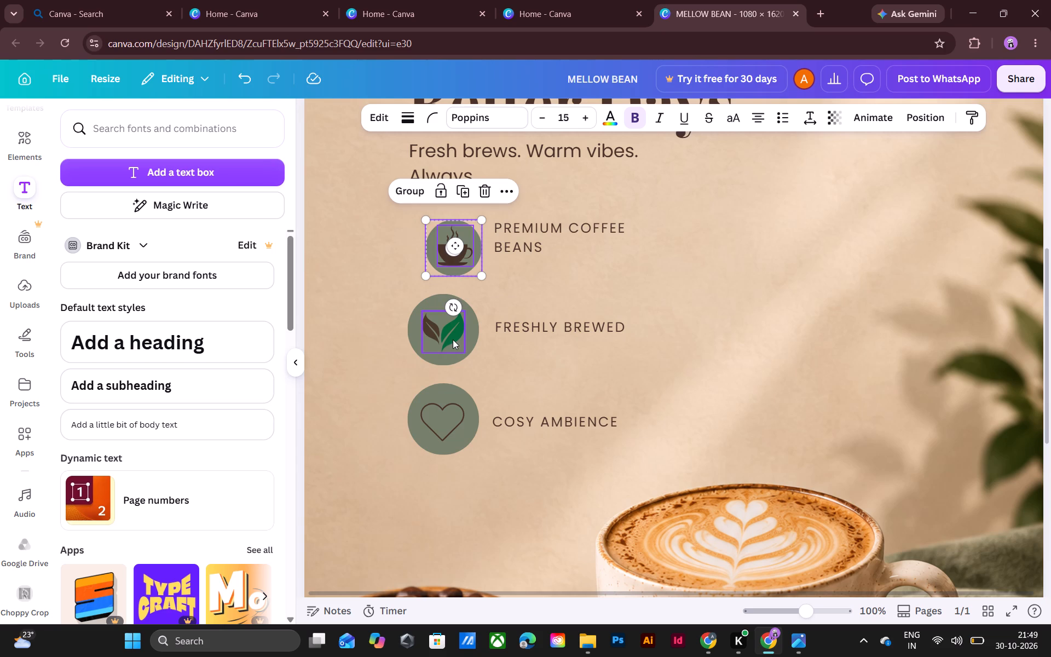
# Scale the leaf icon and its green circle down together to match the smaller coffee cup icon.
pyautogui.click(453, 339)
pyautogui.keyDown('shift'); pyautogui.click(417, 331); pyautogui.keyUp('shift')
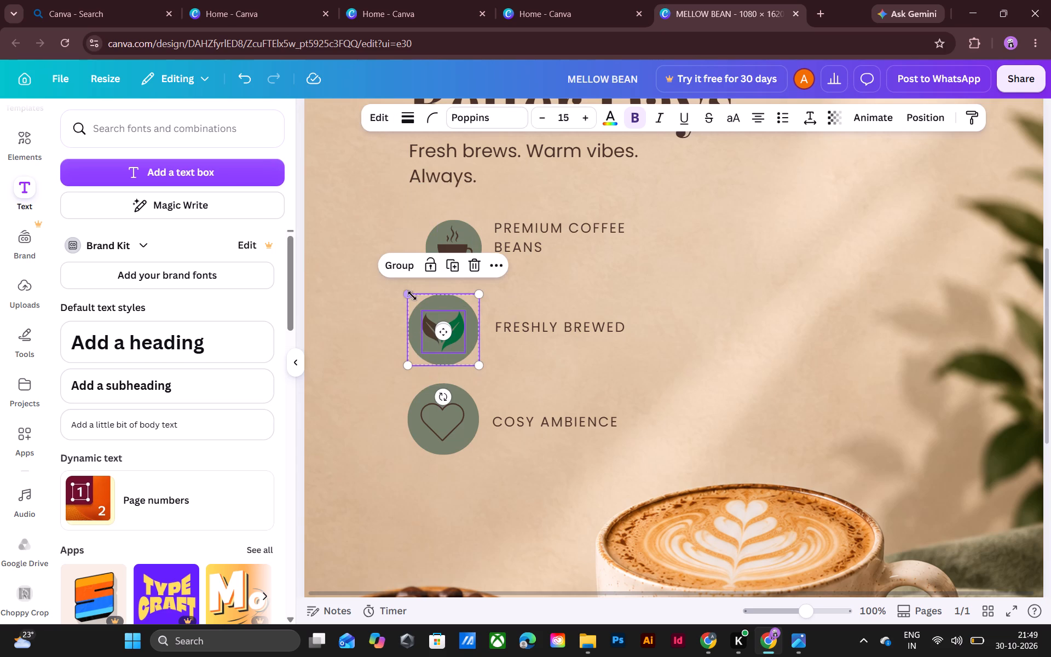
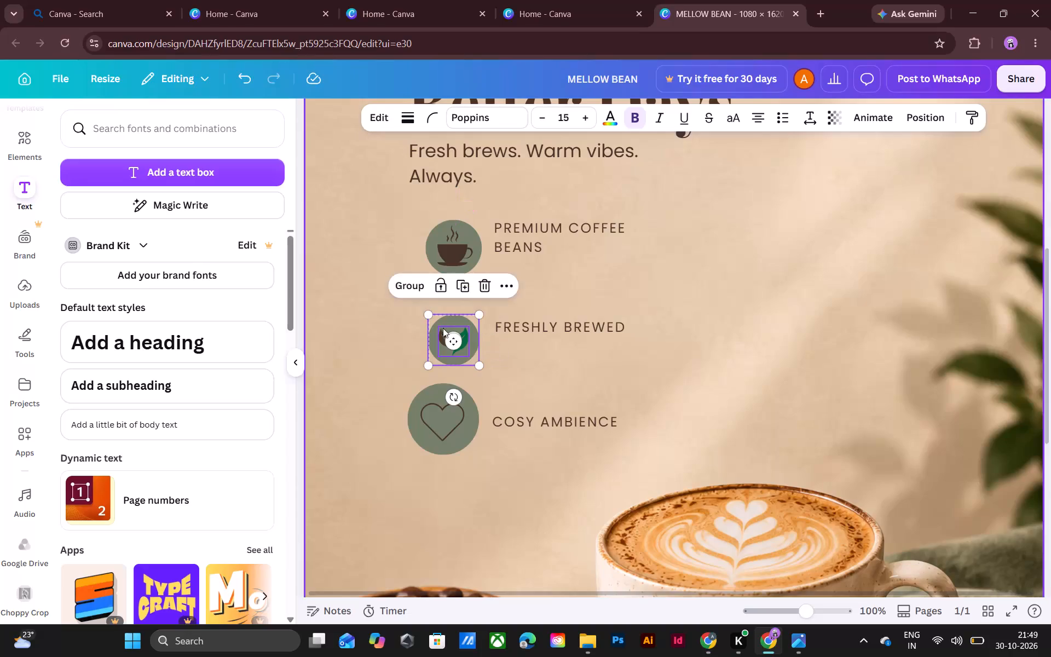
# Scale the heart icon and its green circle down together to match the size of the leaf icon's circle.
pyautogui.click(448, 430)
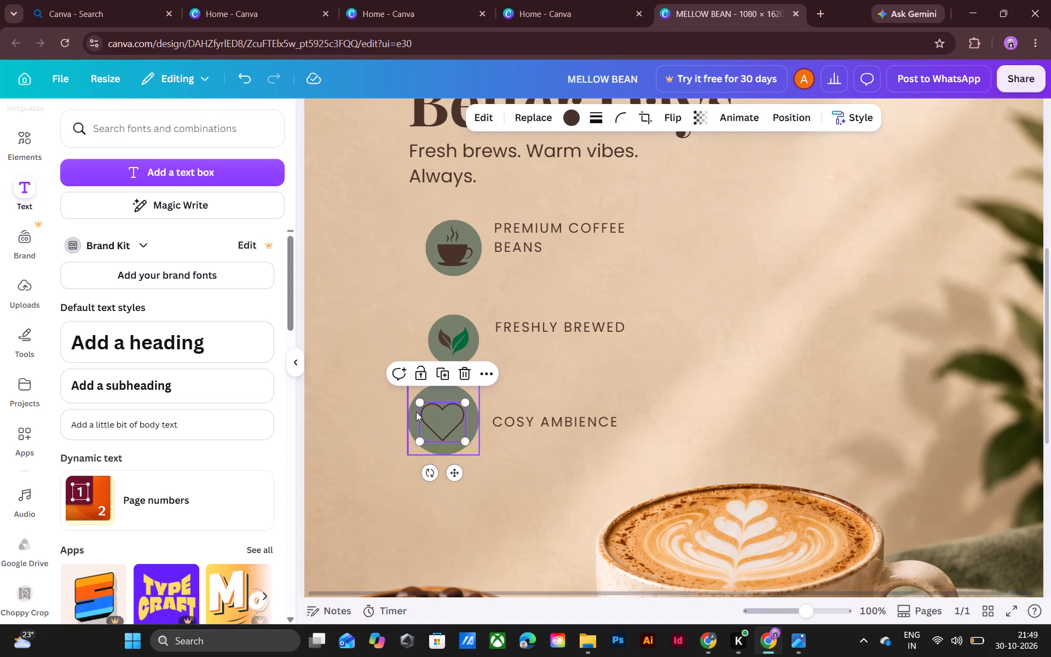
pyautogui.keyDown('shift'); pyautogui.click(416, 412); pyautogui.keyUp('shift')
pyautogui.moveTo(409, 384); pyautogui.dragTo(427, 399)
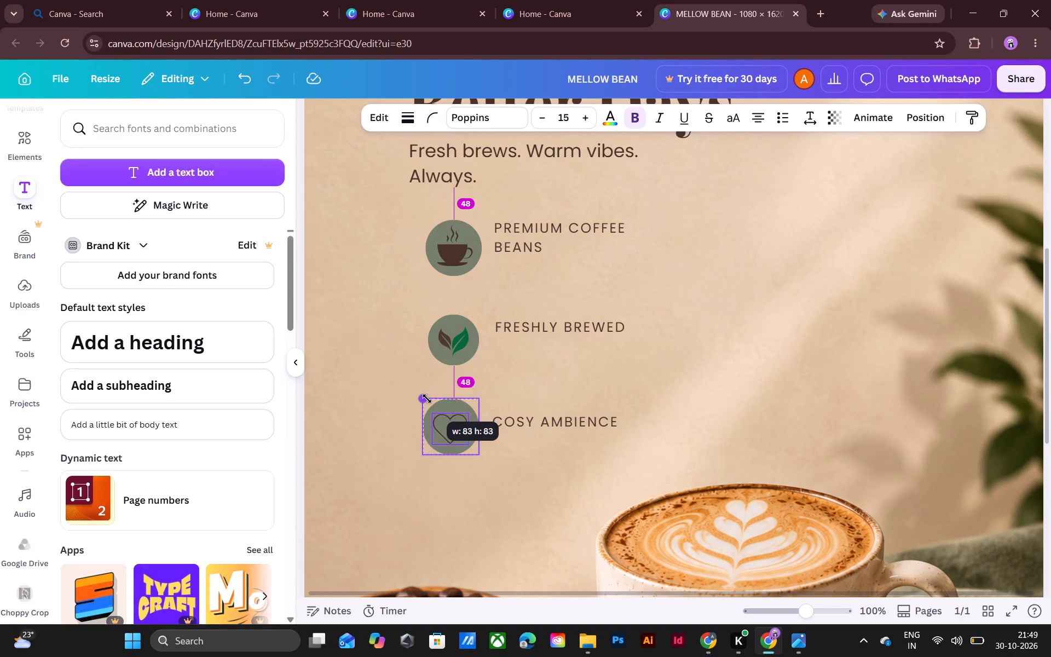
pyautogui.moveTo(427, 399); pyautogui.dragTo(426, 401)
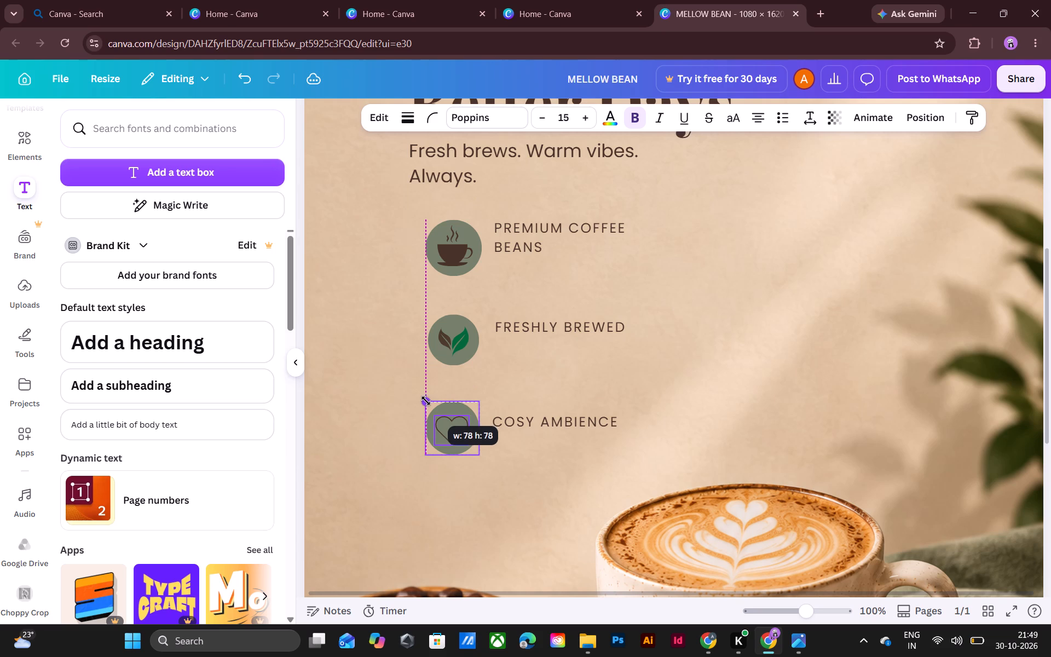
pyautogui.moveTo(426, 401); pyautogui.dragTo(426, 400)
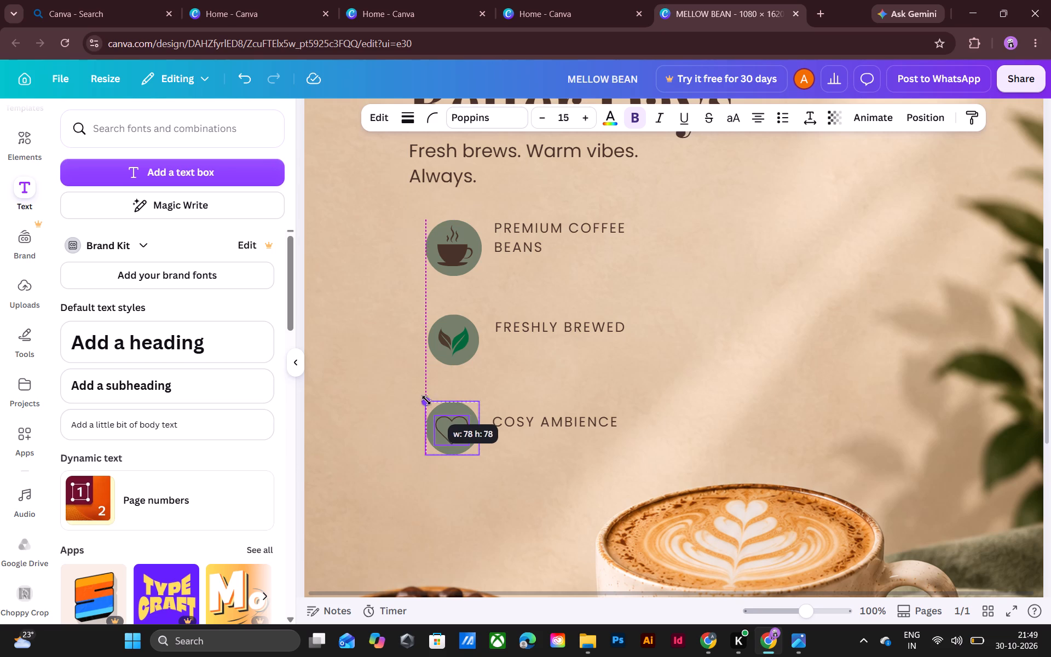
pyautogui.moveTo(426, 400); pyautogui.dragTo(431, 402)
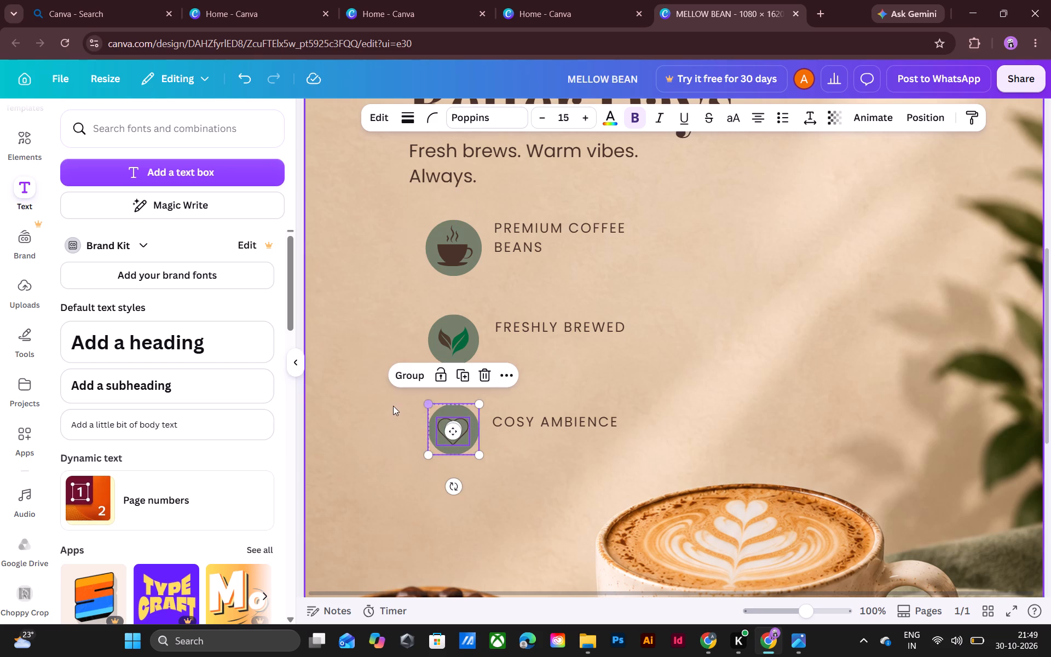
pyautogui.click(394, 406)
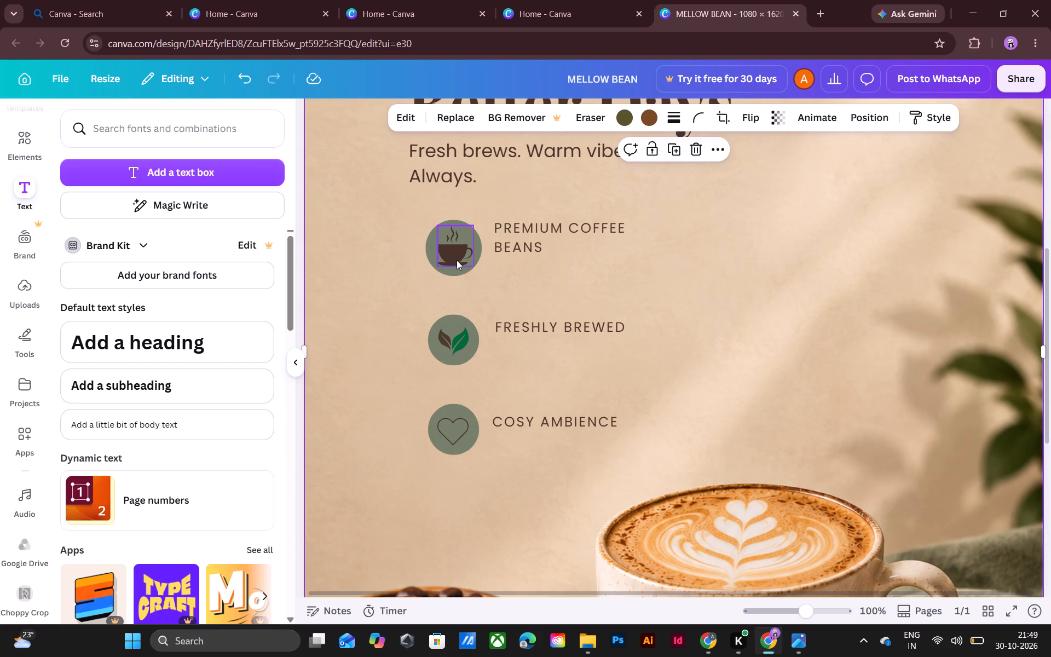
# Scale the coffee cup icon and its green circle down slightly together to match the leaf and heart circles.
pyautogui.click(457, 260)
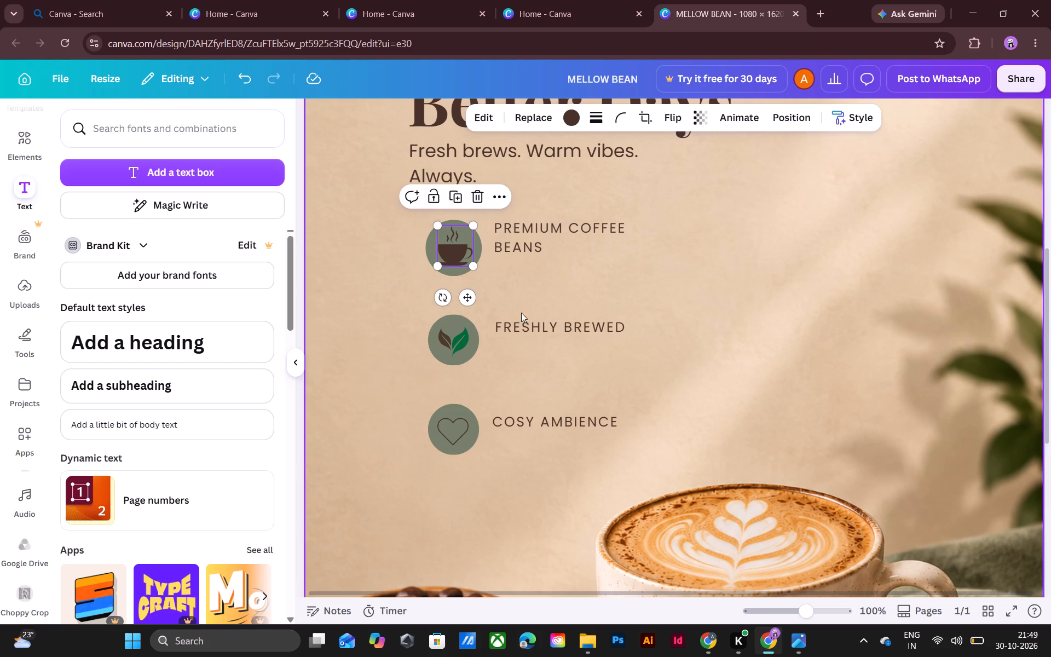
pyautogui.click(617, 310)
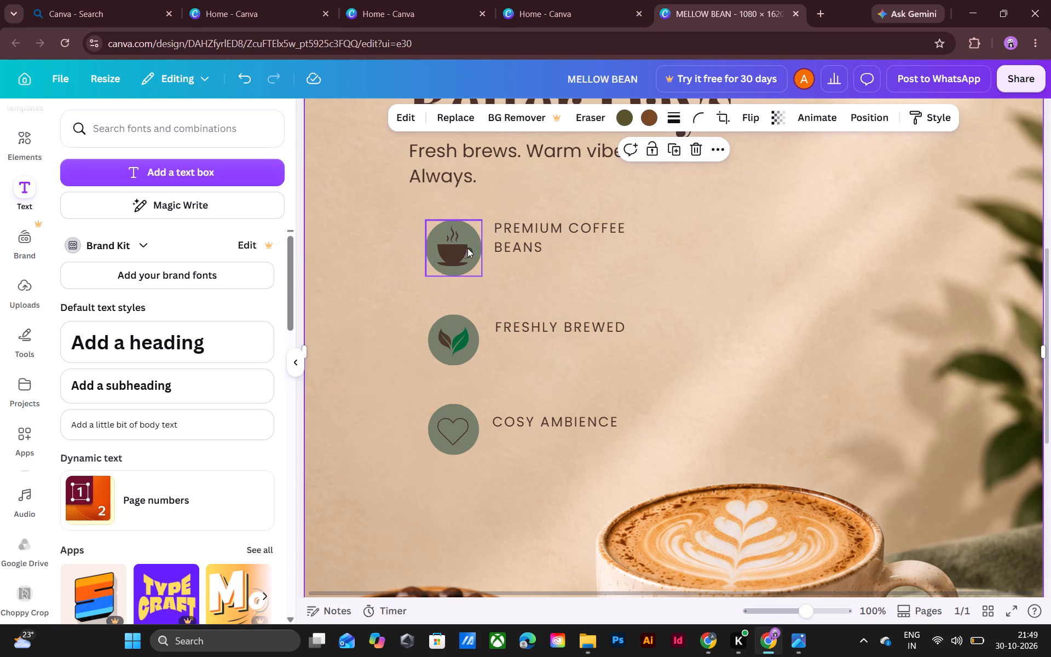
pyautogui.keyDown('shift'); pyautogui.click(459, 251); pyautogui.keyUp('shift')
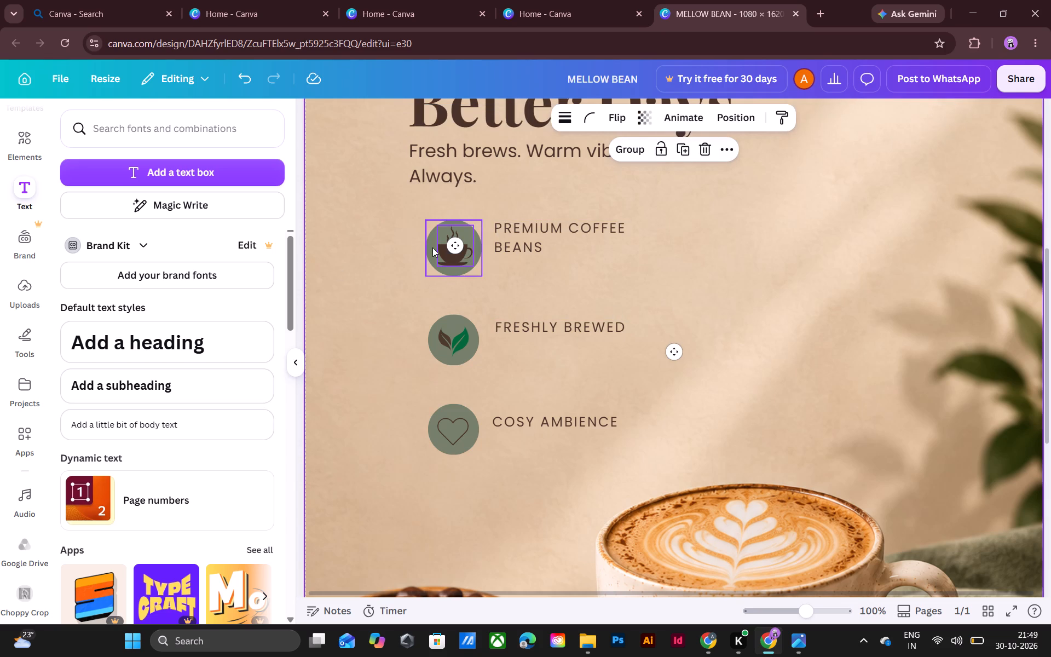
pyautogui.keyDown('shift'); pyautogui.click(432, 247); pyautogui.keyUp('shift')
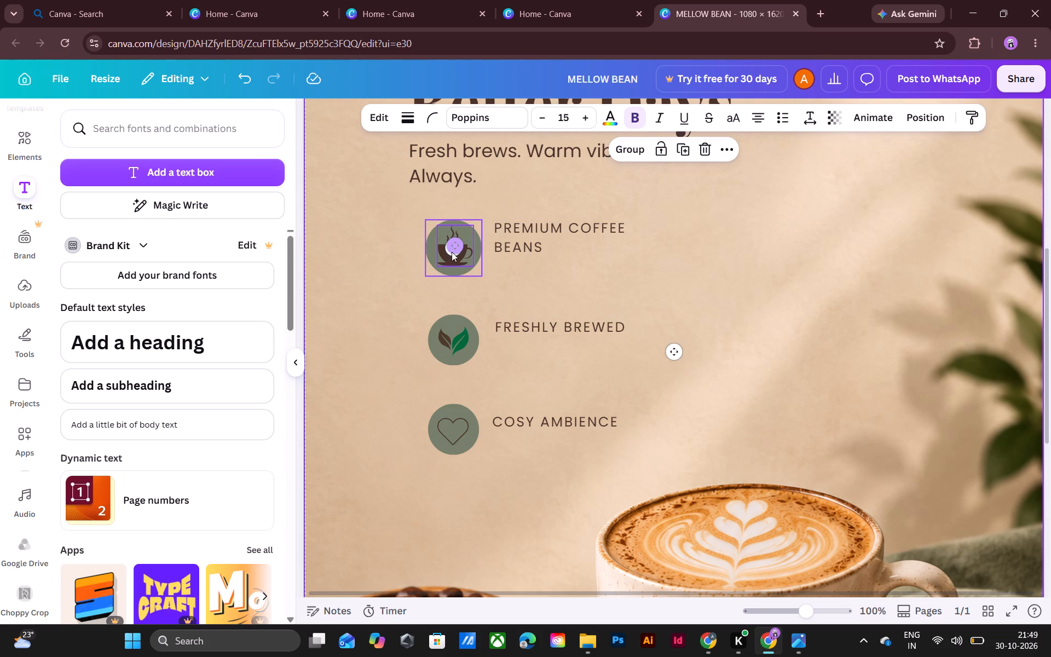
pyautogui.keyDown('shift'); pyautogui.click(454, 255); pyautogui.keyUp('shift')
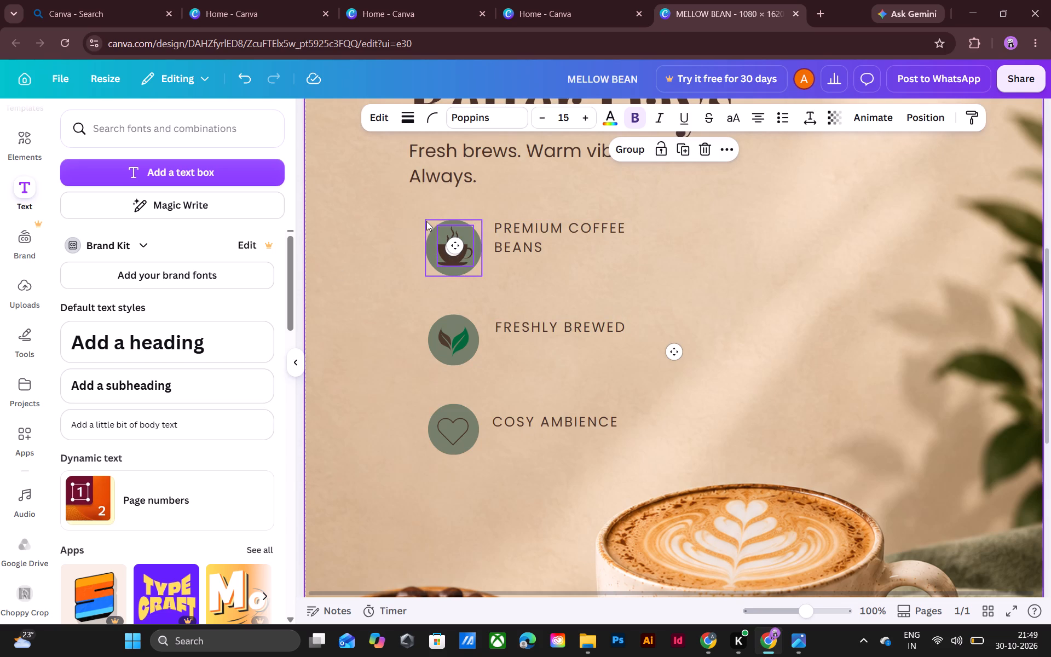
pyautogui.click(406, 248)
pyautogui.click(375, 247)
pyautogui.click(442, 247)
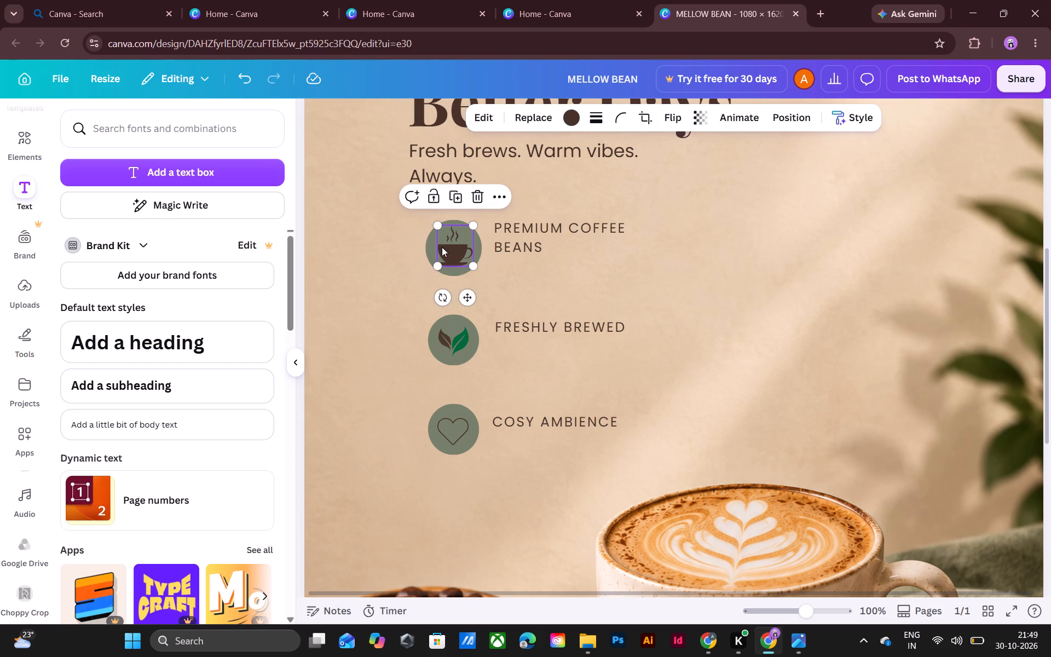
pyautogui.keyDown('shift'); pyautogui.click(426, 245); pyautogui.keyUp('shift')
pyautogui.moveTo(422, 221); pyautogui.dragTo(428, 227)
pyautogui.click(387, 238)
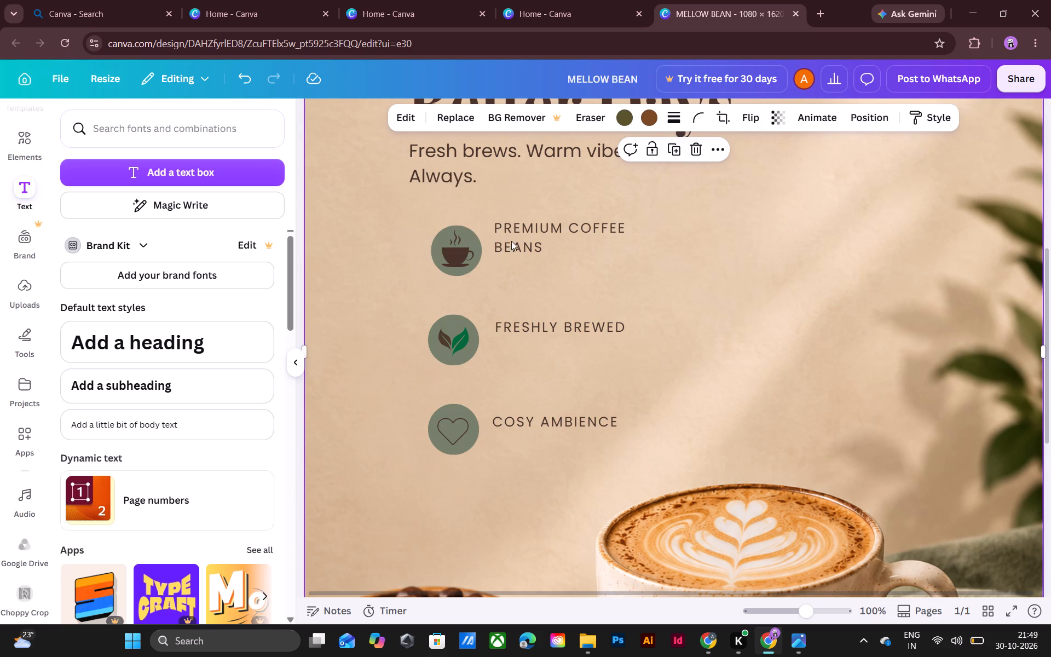
# Move the coffee cup icon and its circle left together until the circle aligns with the tagline text's left edge.
pyautogui.moveTo(458, 261); pyautogui.dragTo(446, 263)
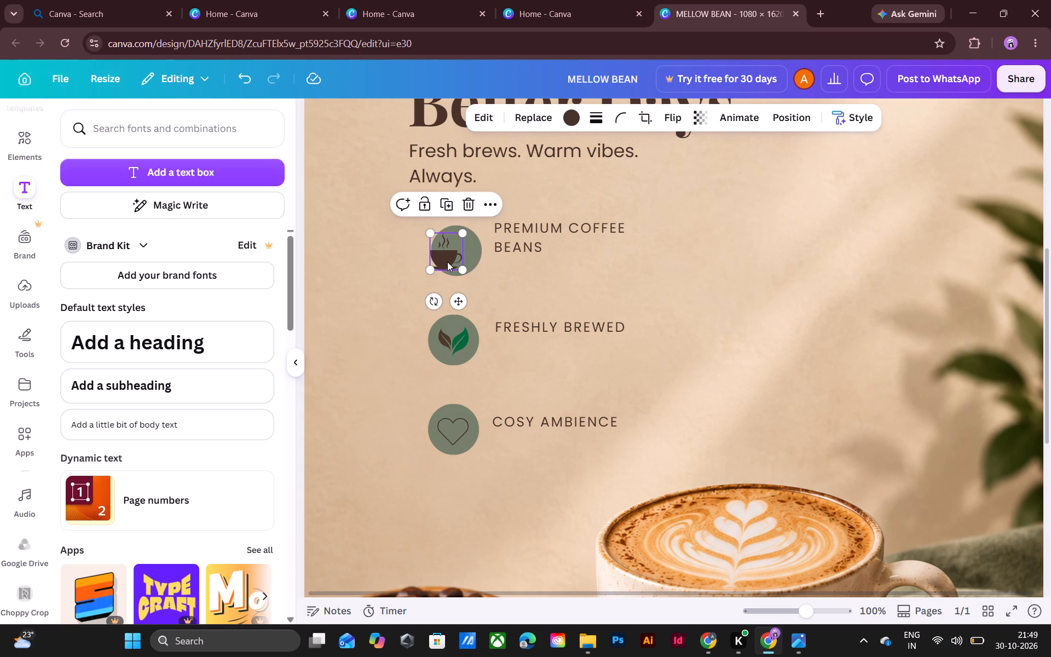
pyautogui.hotkey('ctrl', 'z')
pyautogui.keyDown('shift'); pyautogui.click(459, 247); pyautogui.keyUp('shift')
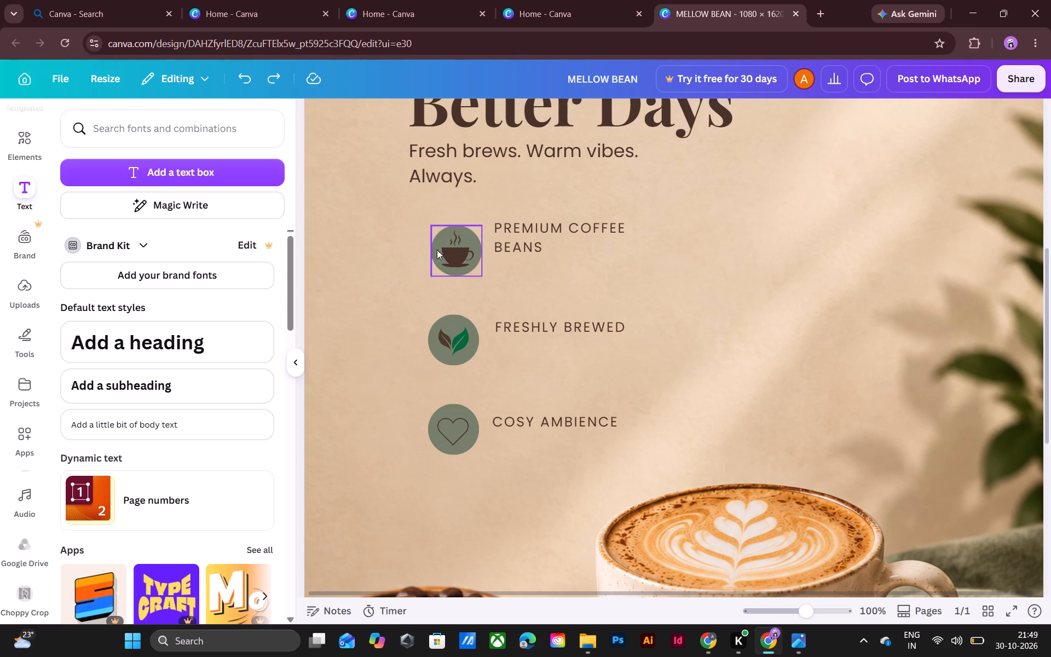
pyautogui.keyDown('shift'); pyautogui.click(432, 250); pyautogui.keyUp('shift')
pyautogui.keyDown('shift'); pyautogui.click(458, 252); pyautogui.keyUp('shift')
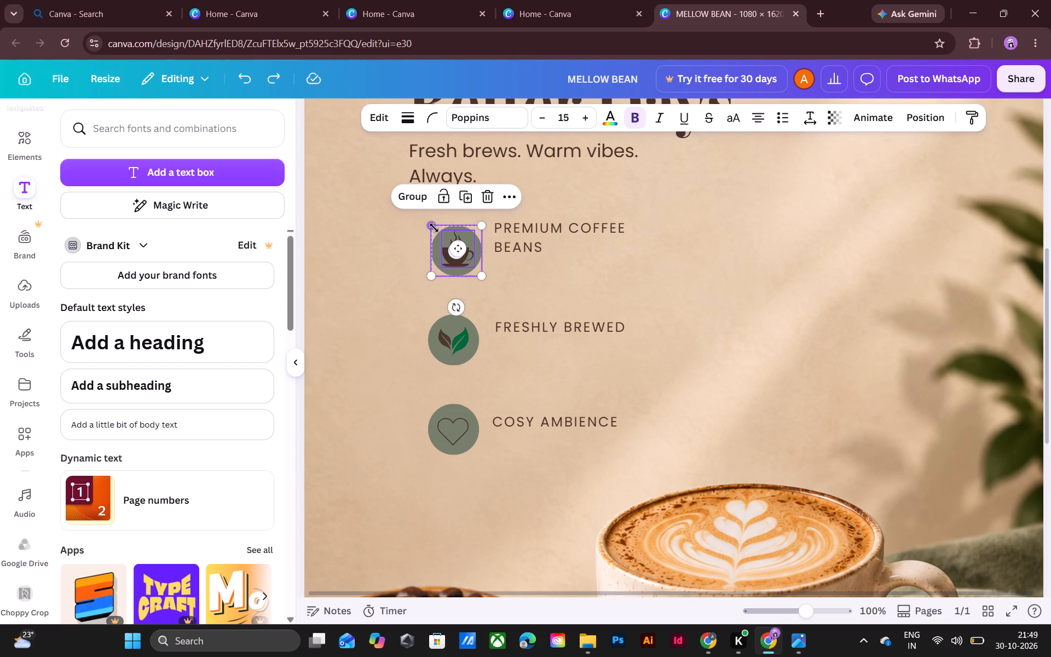
pyautogui.moveTo(459, 259); pyautogui.dragTo(444, 259)
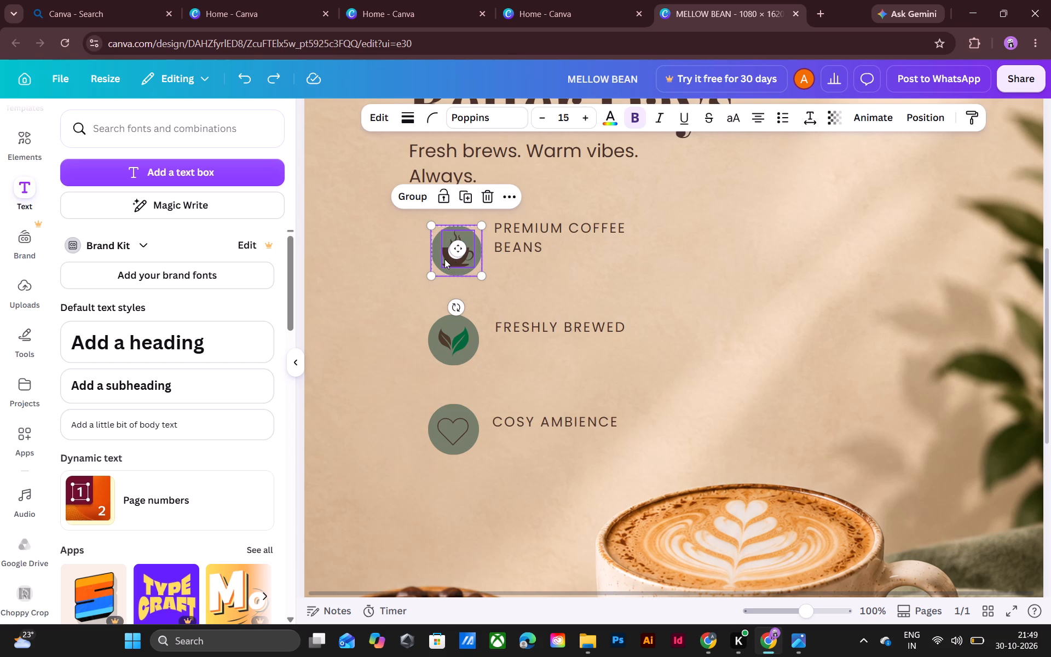
pyautogui.moveTo(444, 259); pyautogui.dragTo(443, 259)
pyautogui.press('Left')
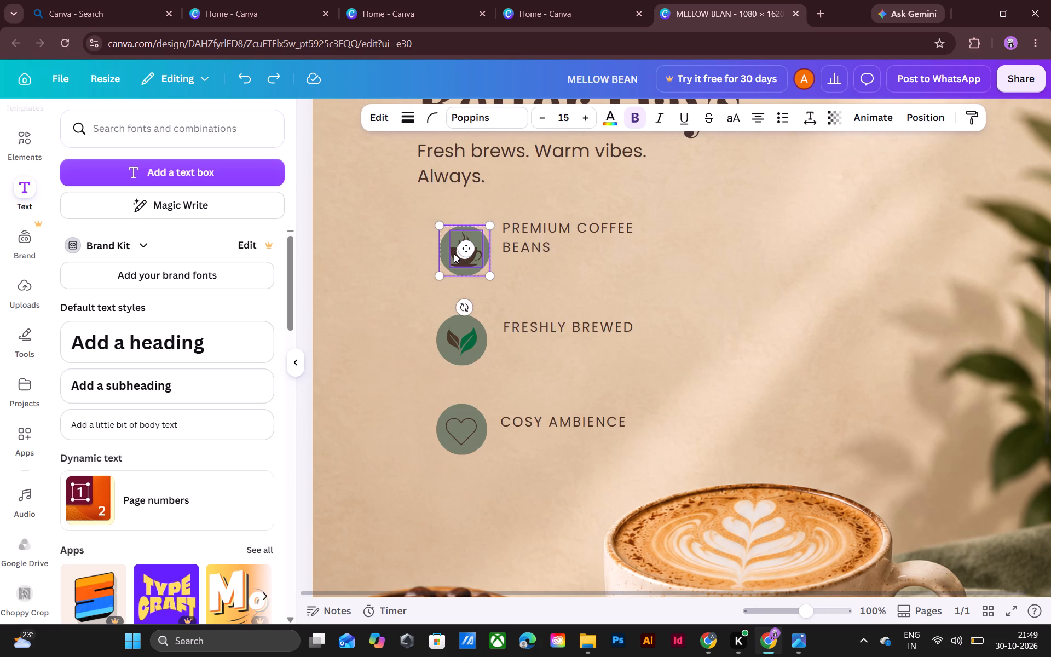
pyautogui.press('Left')
pyautogui.press('Left')
pyautogui.press('Left')
pyautogui.press('Left')
pyautogui.press('Left')
pyautogui.press('Left')
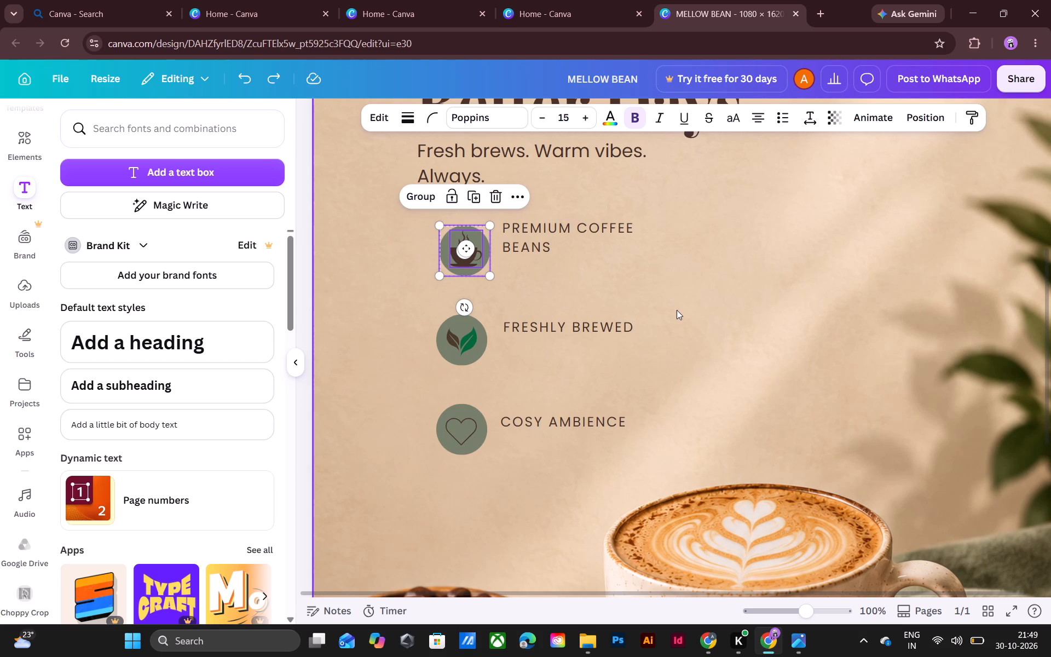
pyautogui.click(678, 310)
pyautogui.click(467, 261)
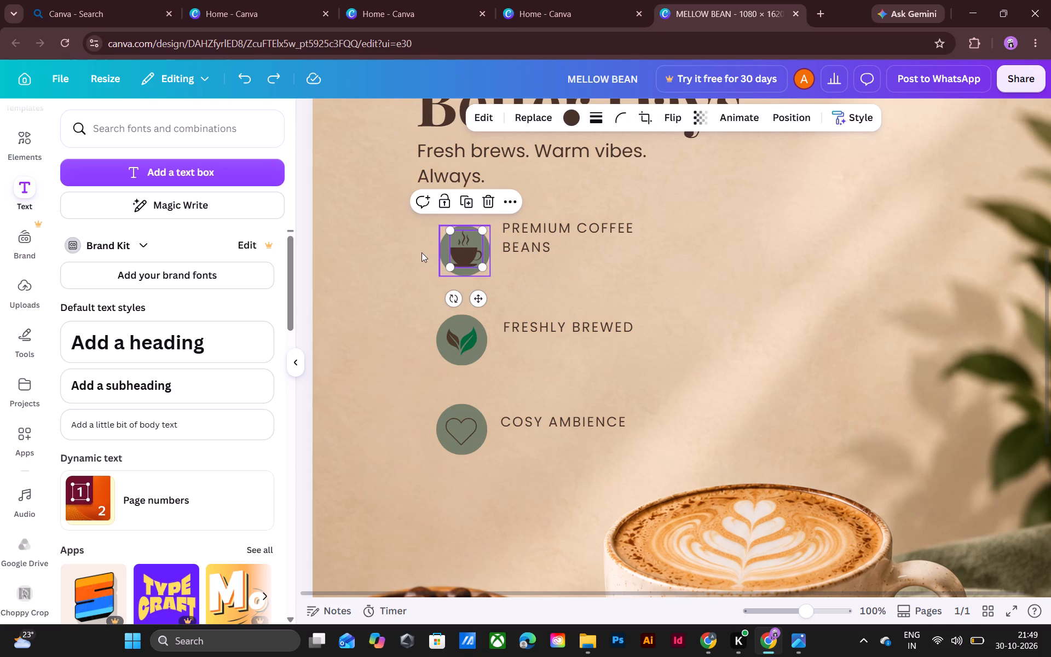
pyautogui.keyDown('shift'); pyautogui.click(444, 251); pyautogui.keyUp('shift')
pyautogui.press('Left')
pyautogui.press('Left')
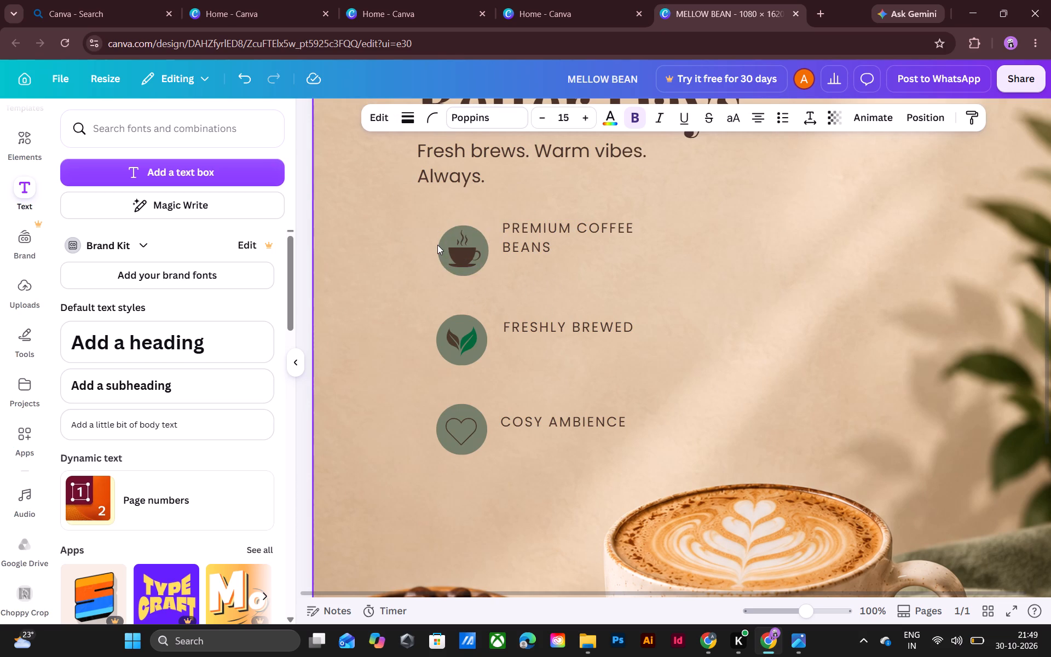
pyautogui.press('Left')
pyautogui.press('Left')
pyautogui.press('Left')
pyautogui.press('Left')
pyautogui.press('Left')
pyautogui.press('Left')
pyautogui.press('Left')
pyautogui.press('Left')
pyautogui.press('Left')
pyautogui.press('Left')
pyautogui.press('Left')
pyautogui.press('Left')
pyautogui.press('Left')
pyautogui.press('Left')
pyautogui.press('Left')
pyautogui.press('Left')
pyautogui.press('Left')
pyautogui.press('Left')
pyautogui.press('Left')
pyautogui.press('Left')
pyautogui.press('Left')
pyautogui.press('Left')
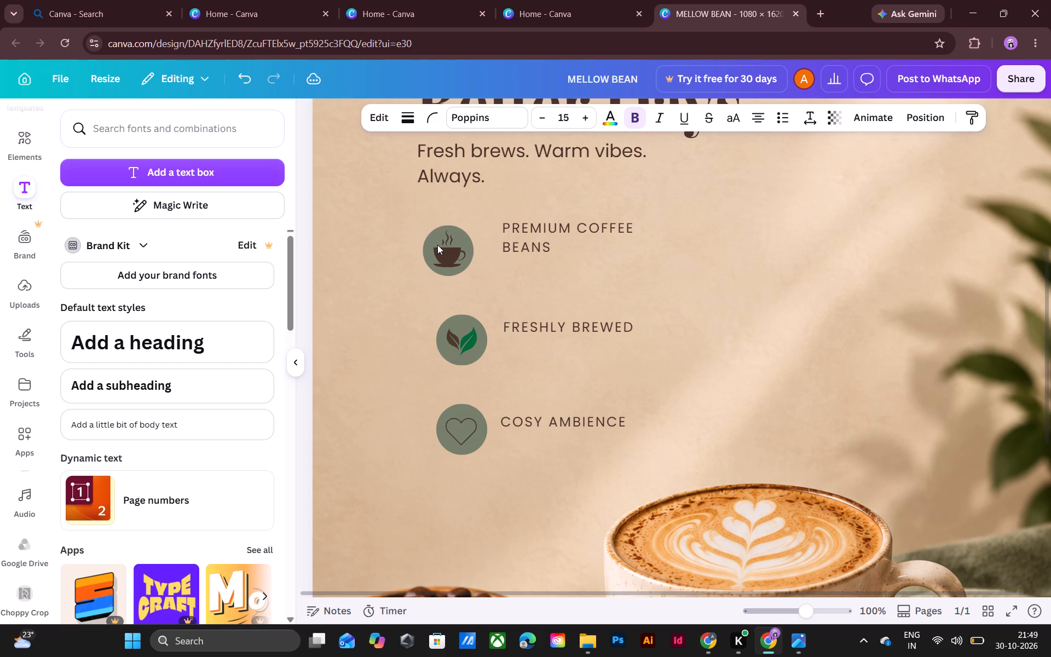
pyautogui.press('Left')
pyautogui.press('Left')
pyautogui.press('Left')
pyautogui.press('Left')
pyautogui.press('Left')
pyautogui.press('Left')
pyautogui.press('Left')
pyautogui.press('Left')
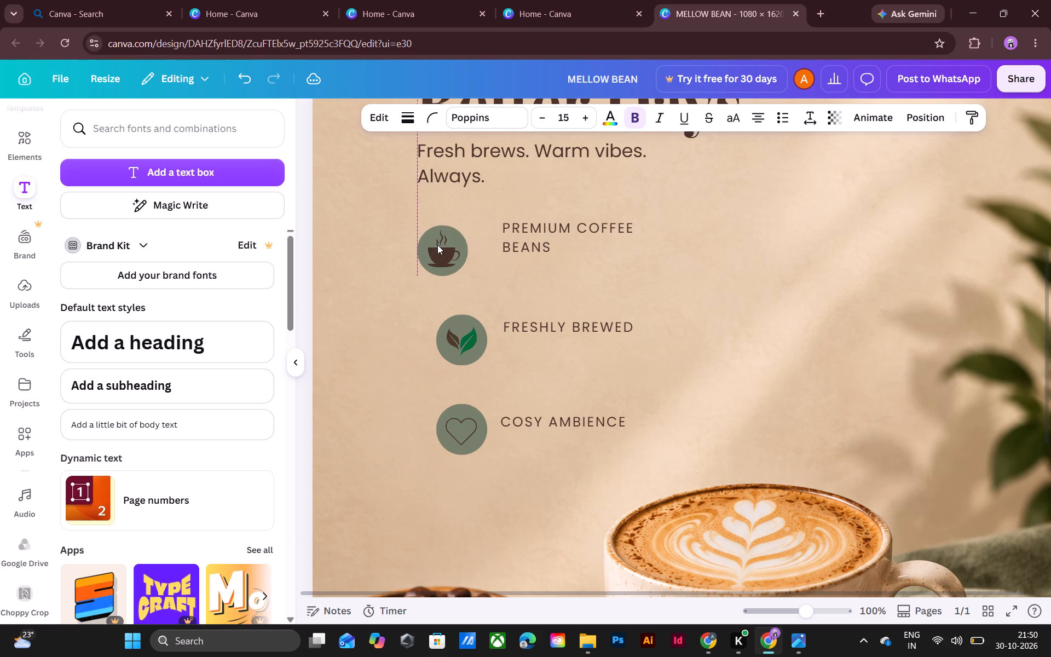
pyautogui.press('Left')
pyautogui.press('Right')
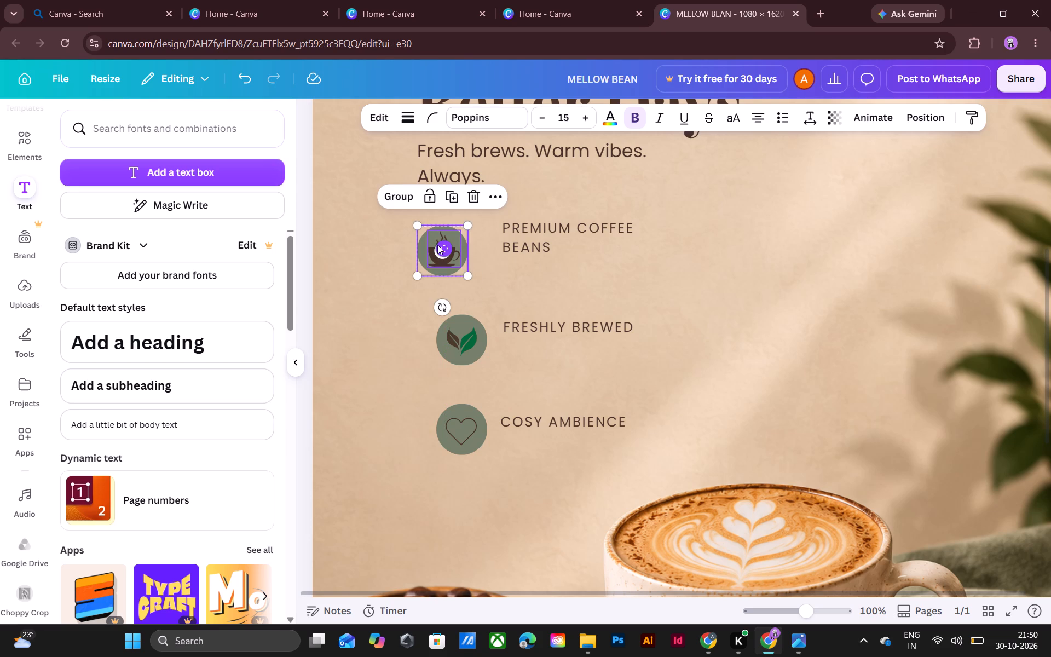
# Move the leaf icon and its circle left together to align with the coffee cup circle above.
pyautogui.click(460, 347)
pyautogui.keyDown('shift'); pyautogui.click(442, 348); pyautogui.keyUp('shift')
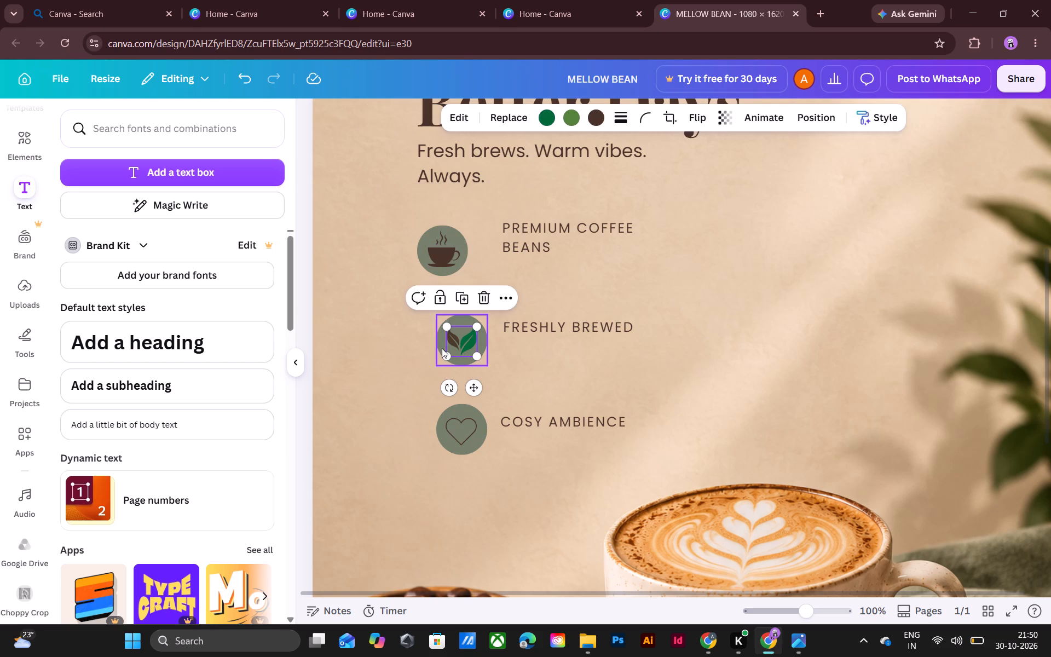
pyautogui.press('Left')
pyautogui.press('Left')
pyautogui.press('Left')
pyautogui.press('Left')
pyautogui.press('Left')
pyautogui.press('Left')
pyautogui.press('Left')
pyautogui.press('Left')
pyautogui.press('Left')
pyautogui.press('Left')
pyautogui.press('Left')
pyautogui.press('Left')
pyautogui.press('Left')
pyautogui.press('Left')
pyautogui.press('Left')
pyautogui.press('Left')
pyautogui.press('Left')
pyautogui.press('Left')
pyautogui.press('Left')
pyautogui.press('Left')
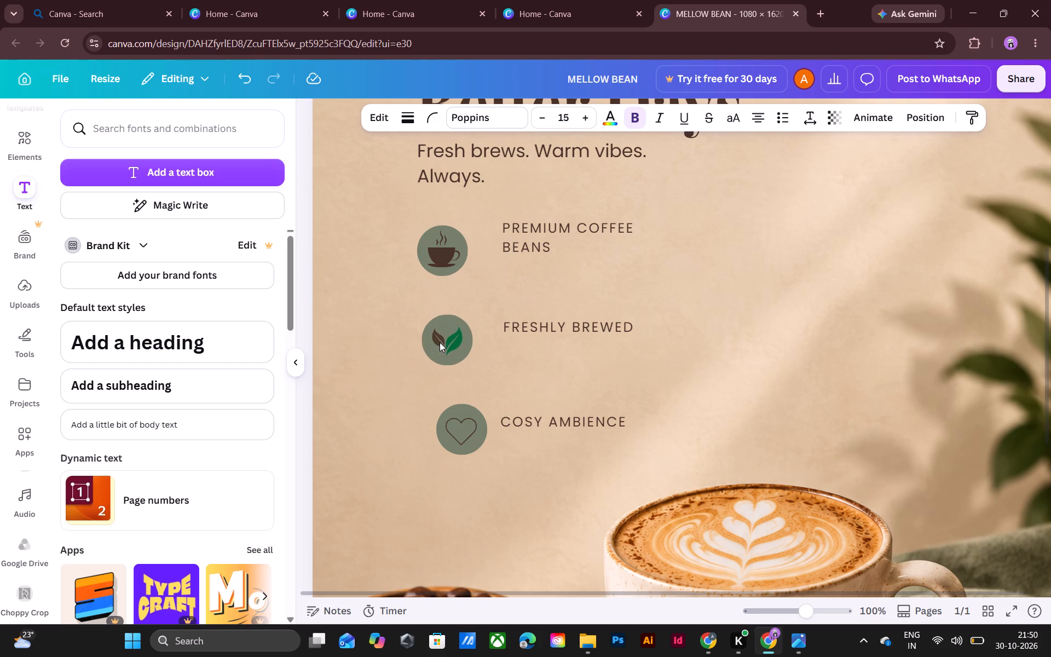
pyautogui.press('Left')
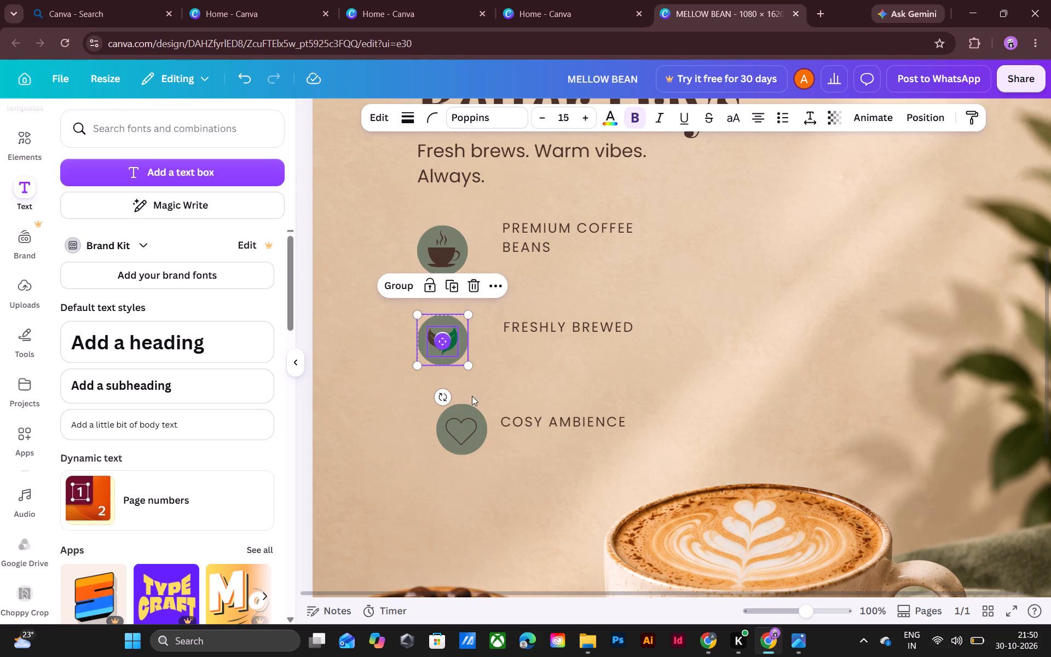
# Move the heart icon and its circle left together to align with the two circles above.
pyautogui.click(465, 438)
pyautogui.keyDown('shift'); pyautogui.click(441, 428); pyautogui.keyUp('shift')
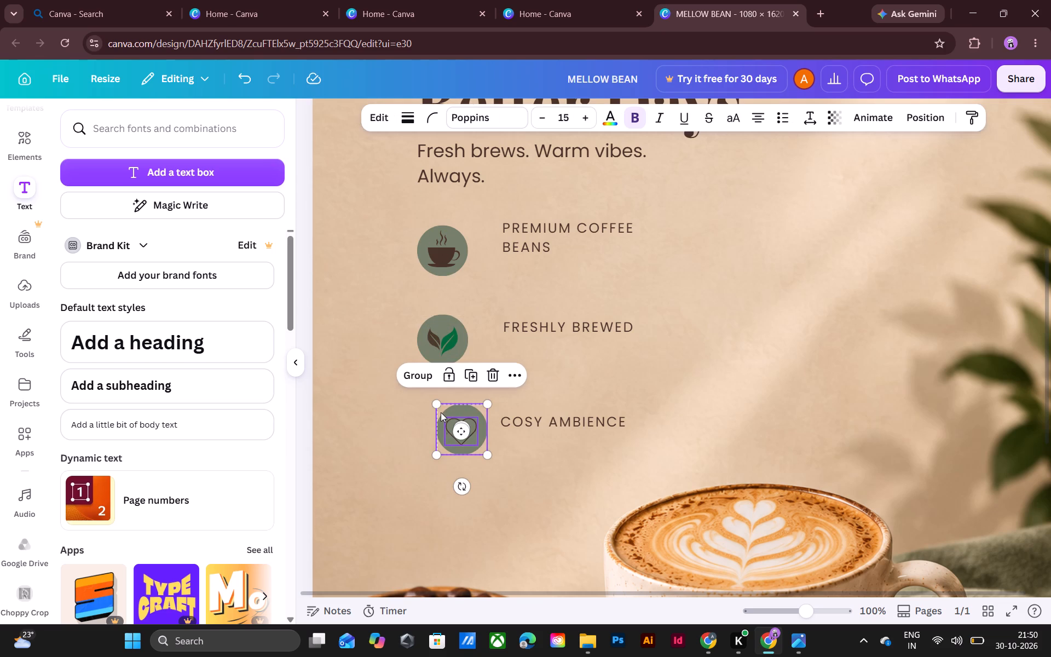
pyautogui.press('Left')
pyautogui.press('Left')
pyautogui.press('Left')
pyautogui.press('Left')
pyautogui.press('Left')
pyautogui.press('Left')
pyautogui.press('Left')
pyautogui.press('Left')
pyautogui.press('Left')
pyautogui.press('Left')
pyautogui.press('Left')
pyautogui.press('Left')
pyautogui.press('Left')
pyautogui.press('Left')
pyautogui.press('Left')
pyautogui.press('Left')
pyautogui.press('Left')
pyautogui.press('Left')
pyautogui.press('Left')
pyautogui.press('Left')
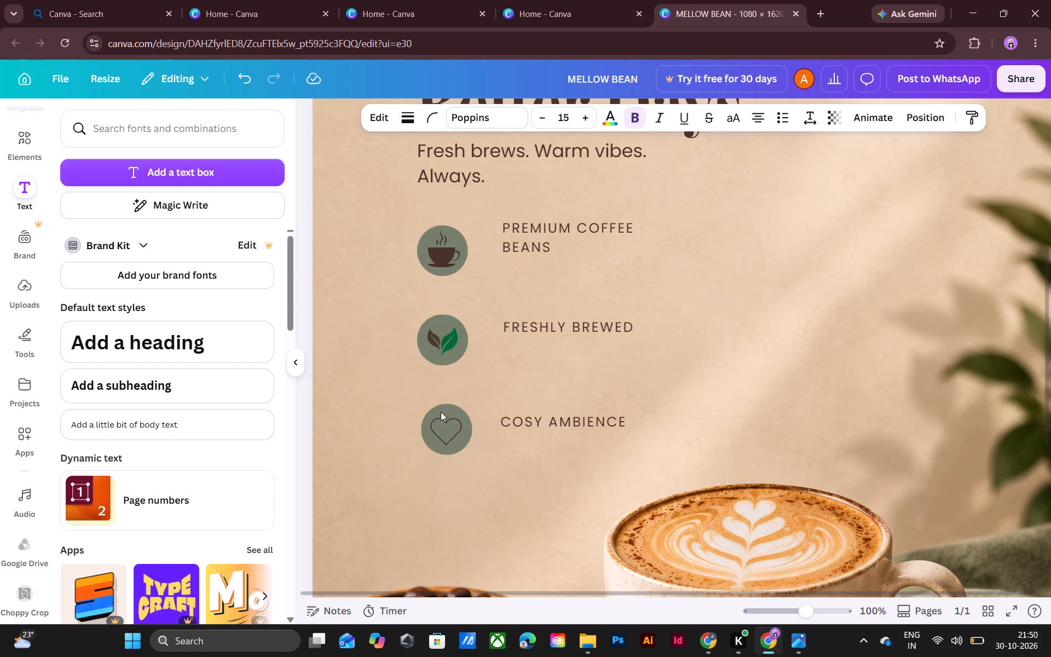
pyautogui.press('Left')
pyautogui.press('Left')
pyautogui.press('Left')
pyautogui.press('Left')
pyautogui.press('Left')
pyautogui.press('Left')
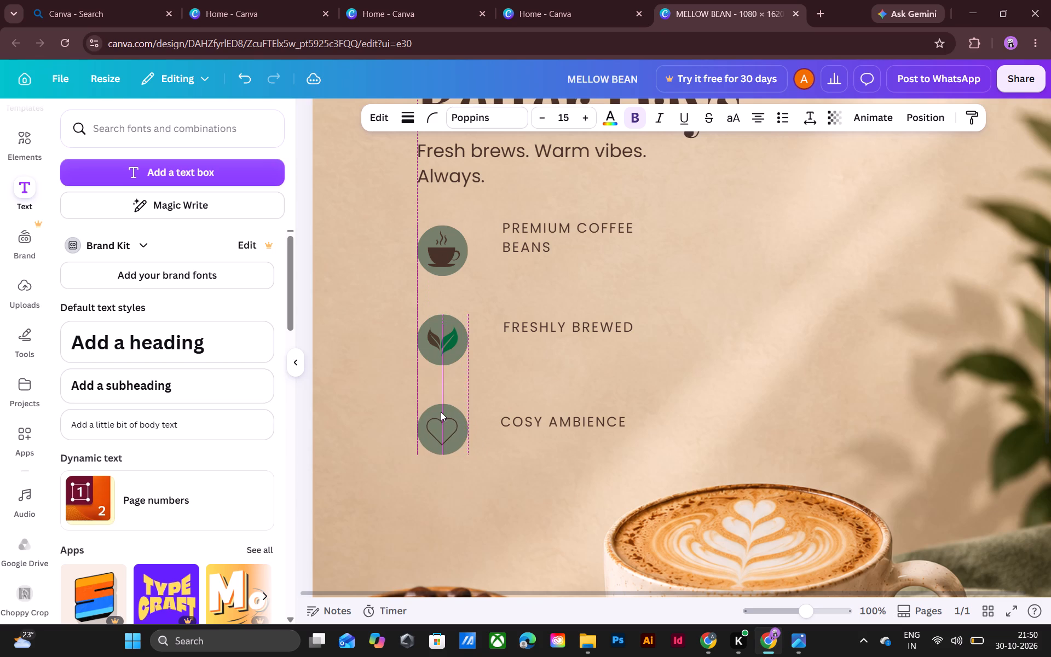
pyautogui.click(523, 501)
# Move the PREMIUM COFFEE BEANS, FRESHLY BREWED and COSY AMBIENCE labels left together, closer to their icons.
pyautogui.click(535, 239)
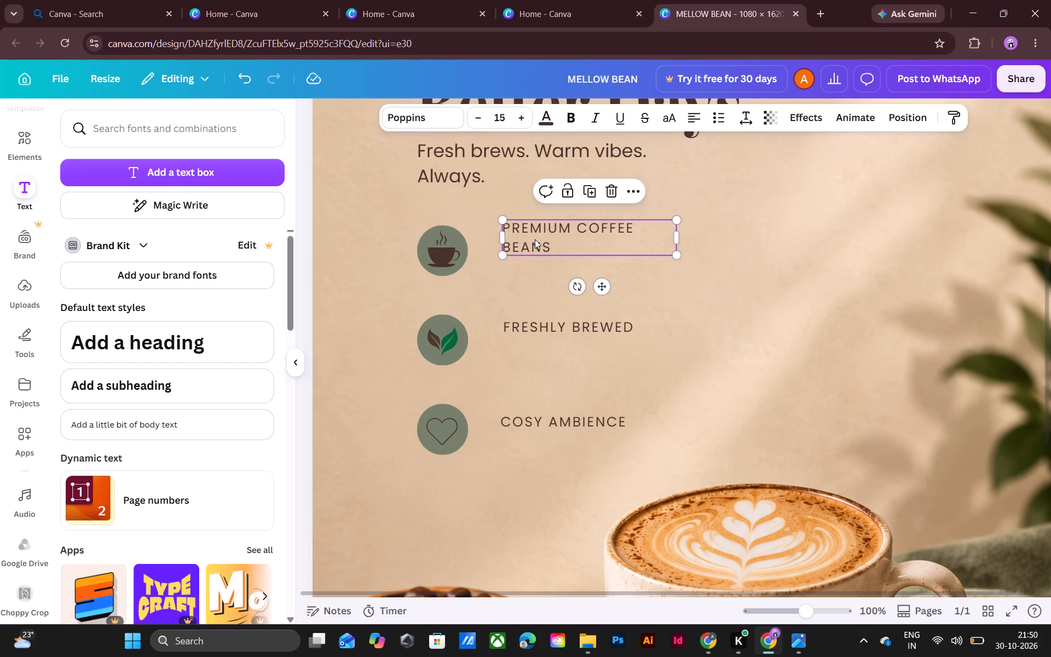
pyautogui.keyDown('shift'); pyautogui.click(556, 321); pyautogui.keyUp('shift')
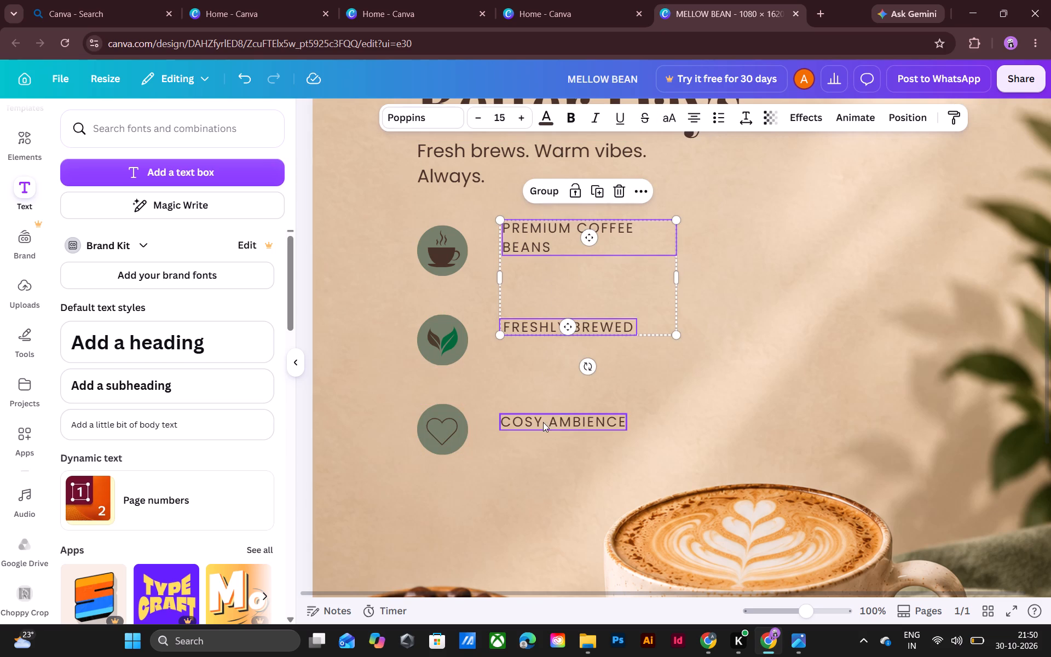
pyautogui.keyDown('shift'); pyautogui.click(543, 425); pyautogui.keyUp('shift')
pyautogui.press('Left')
pyautogui.press('Left')
pyautogui.press('Left')
pyautogui.press('Left')
pyautogui.press('Left')
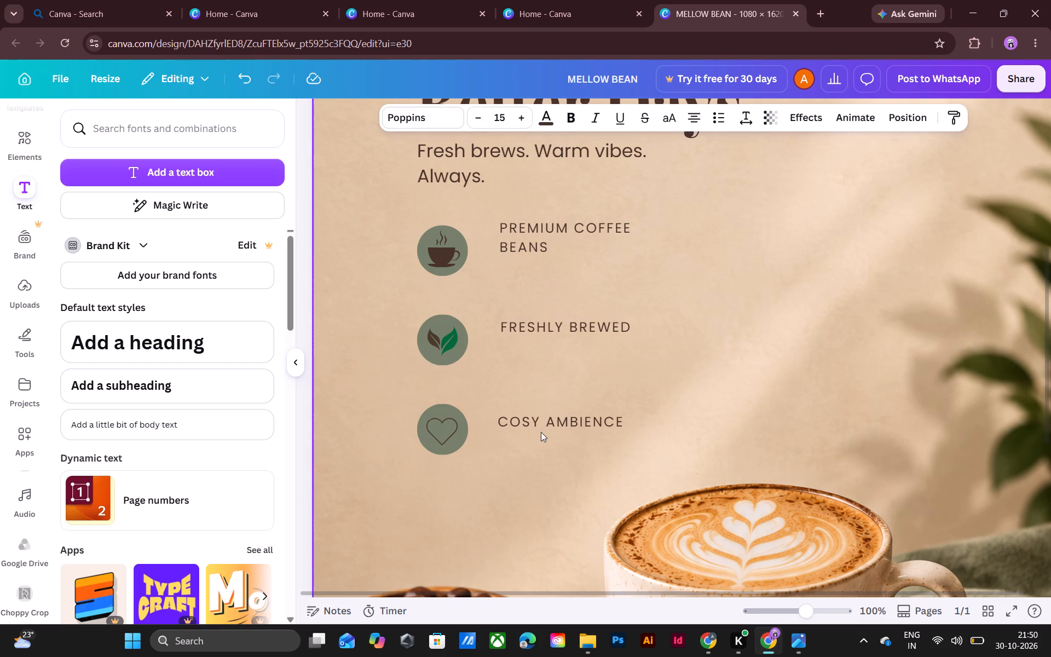
pyautogui.press('Left')
pyautogui.press('Left')
pyautogui.press('Left')
pyautogui.press('Left')
pyautogui.press('Left')
pyautogui.press('Left')
pyautogui.press('Left')
pyautogui.press('Left')
pyautogui.press('Left')
pyautogui.press('Left')
pyautogui.press('Left')
pyautogui.press('Left')
pyautogui.press('Left')
pyautogui.press('Left')
pyautogui.press('Left')
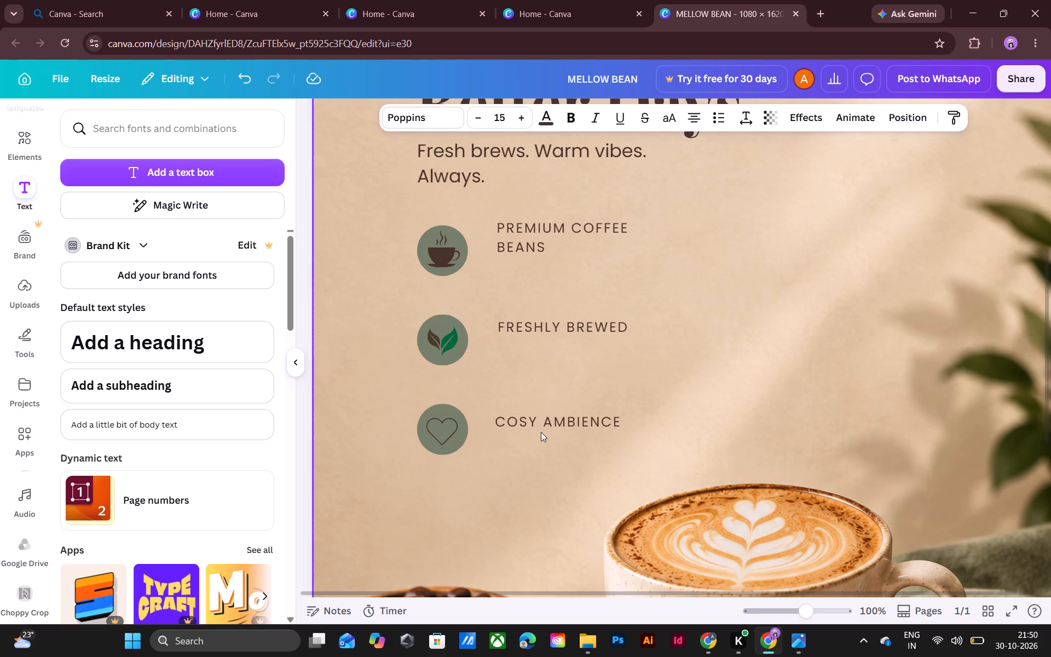
pyautogui.press('Left')
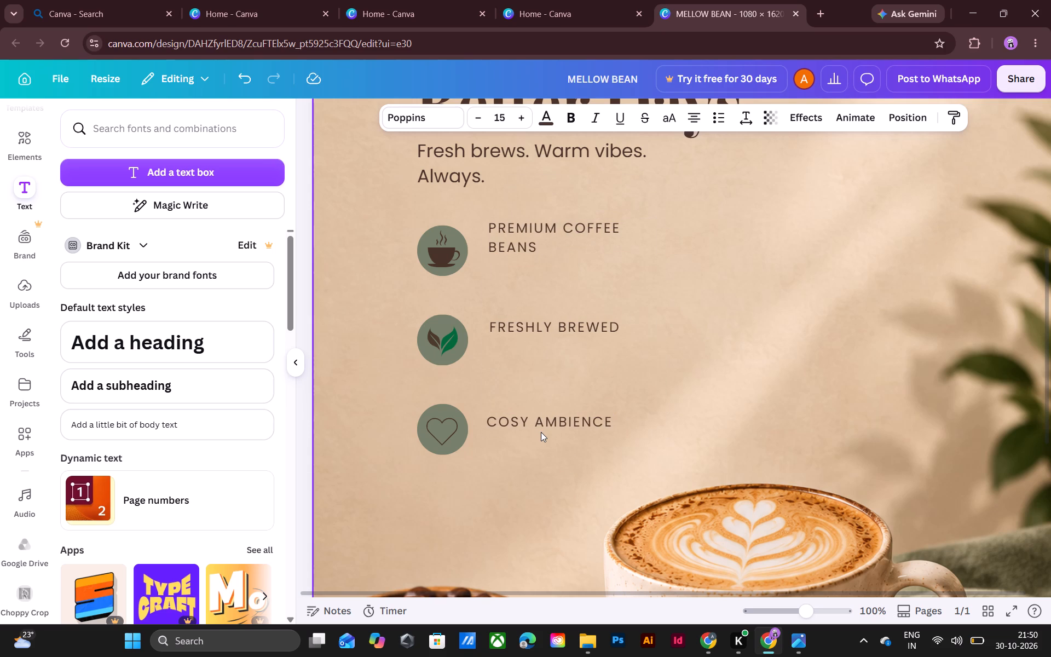
# Nudge the three feature labels together slightly left and down so they sit beside the middle of their icons.
pyautogui.press('Left')
pyautogui.press('Left')
pyautogui.press('Left')
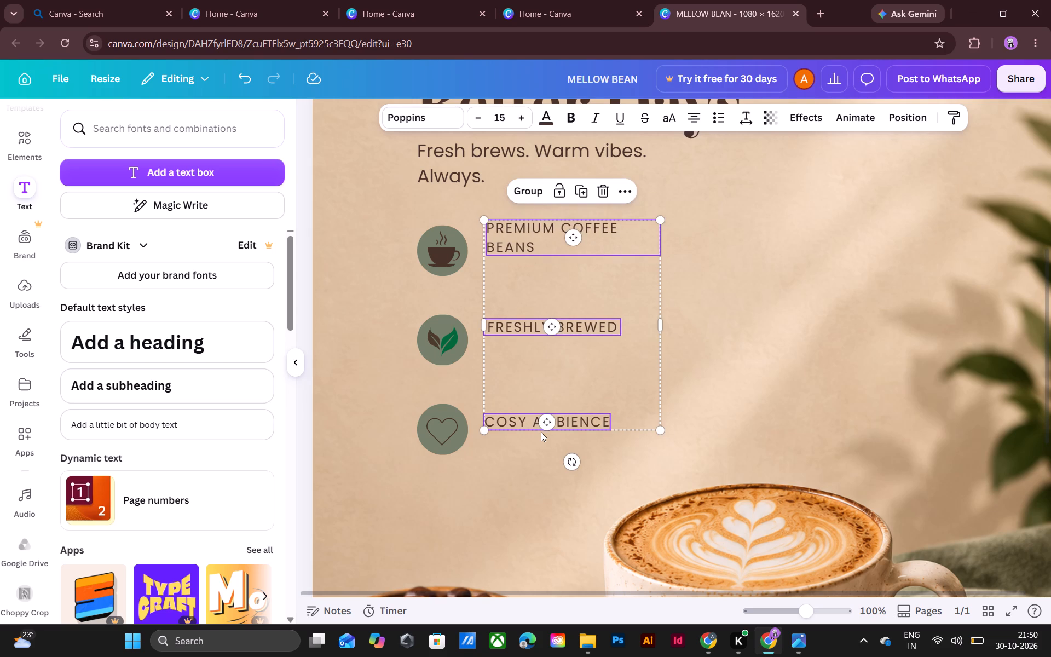
pyautogui.press('Down')
pyautogui.press('Down')
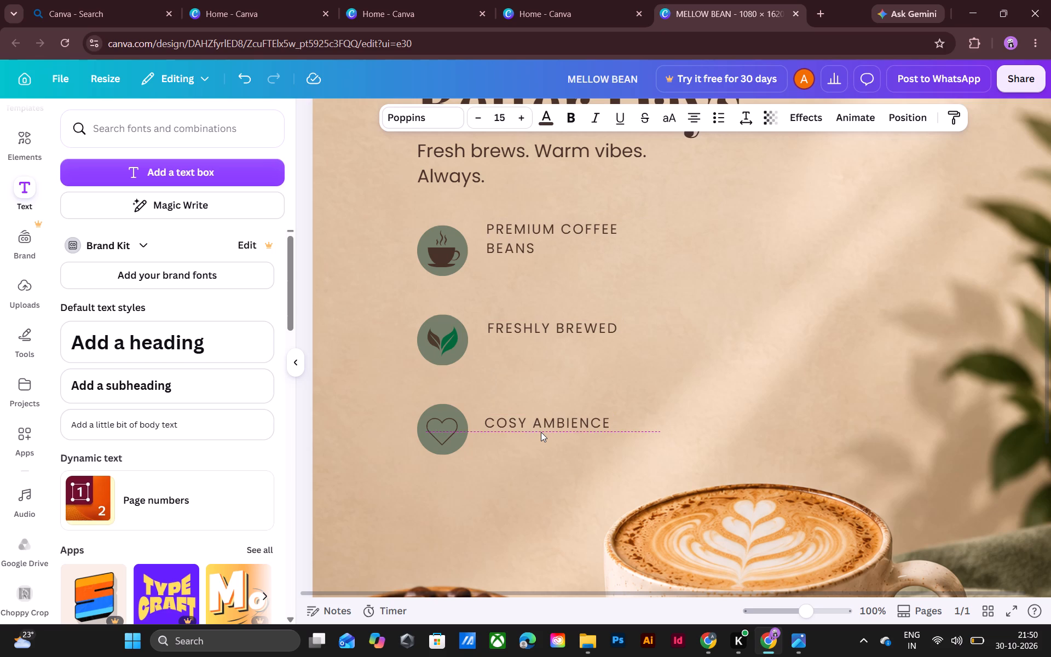
pyautogui.press('Down')
pyautogui.press('Down')
pyautogui.press('Down')
pyautogui.press('Down')
pyautogui.press('Down')
pyautogui.press('Down')
pyautogui.press('Down')
pyautogui.press('Down')
pyautogui.press('Down')
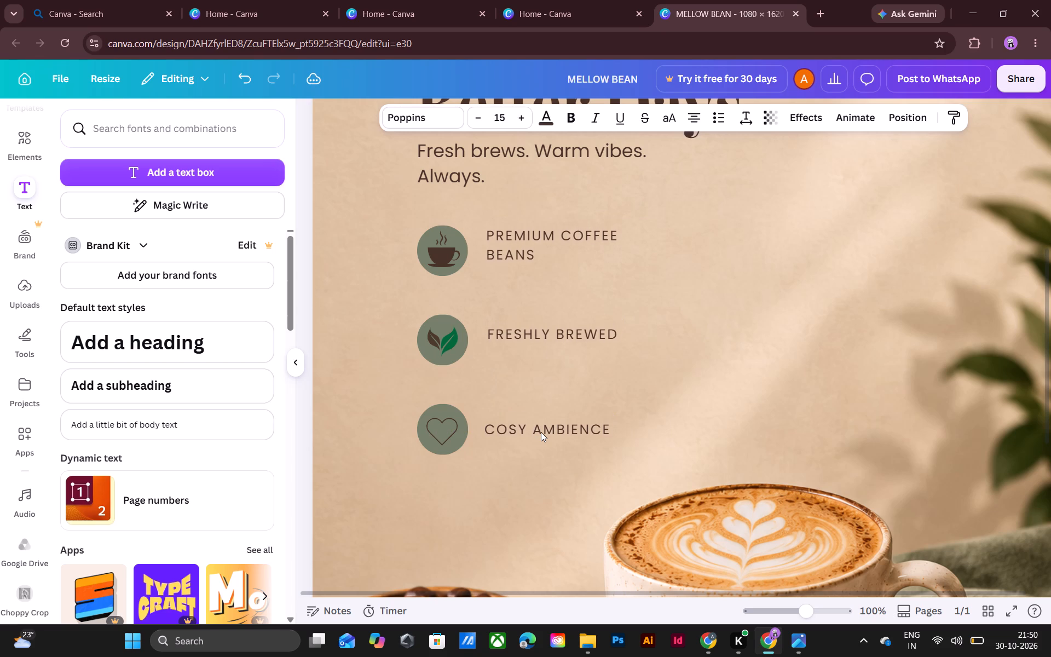
pyautogui.press('Down')
pyautogui.press('Down')
pyautogui.press('Down')
pyautogui.press('Down')
pyautogui.press('Down')
pyautogui.press('Down')
pyautogui.press('Down')
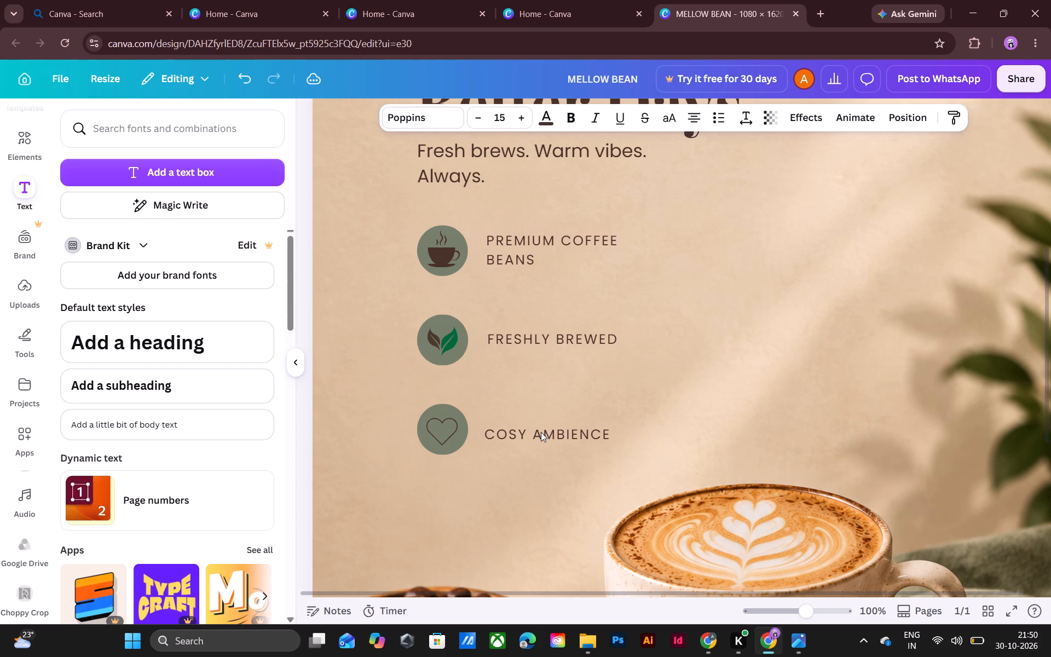
pyautogui.click(501, 525)
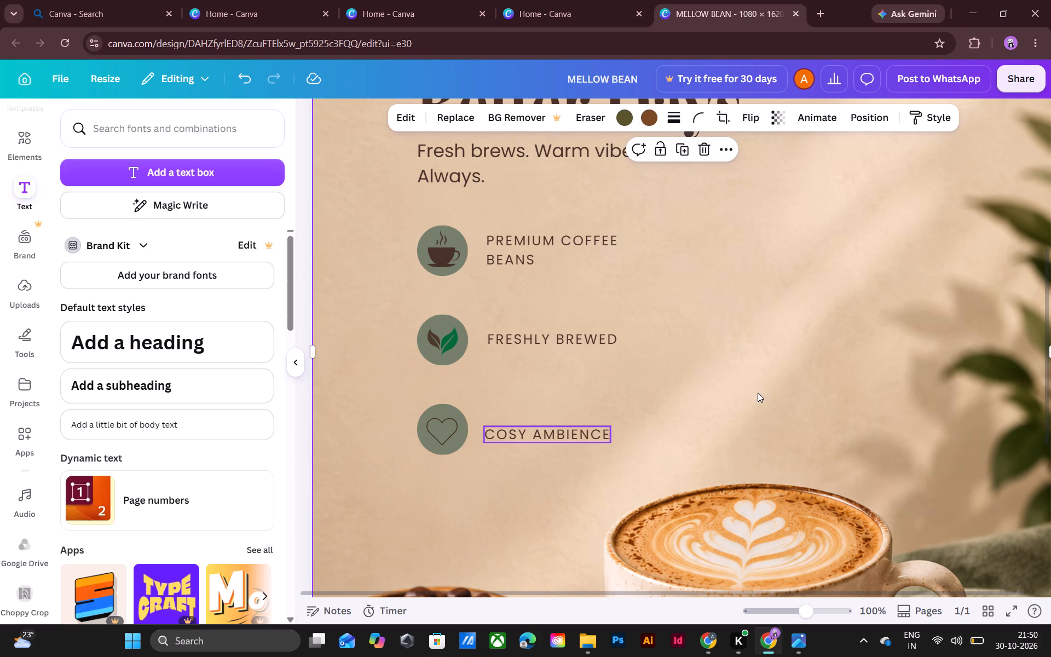
# Move the leaf icon and its circle up together slightly, closer to the coffee cup icon.
pyautogui.hotkey('ctrl', '-')
pyautogui.hotkey('ctrl', '-')
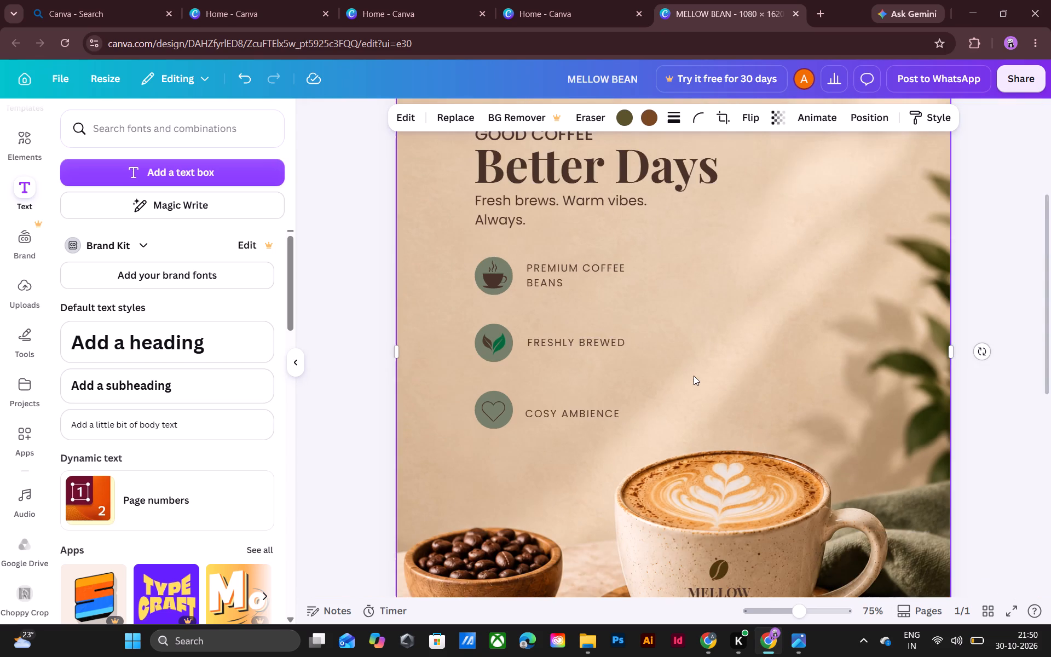
pyautogui.hotkey('ctrl', '-')
pyautogui.press('-')
pyautogui.hotkey('ctrl', '-')
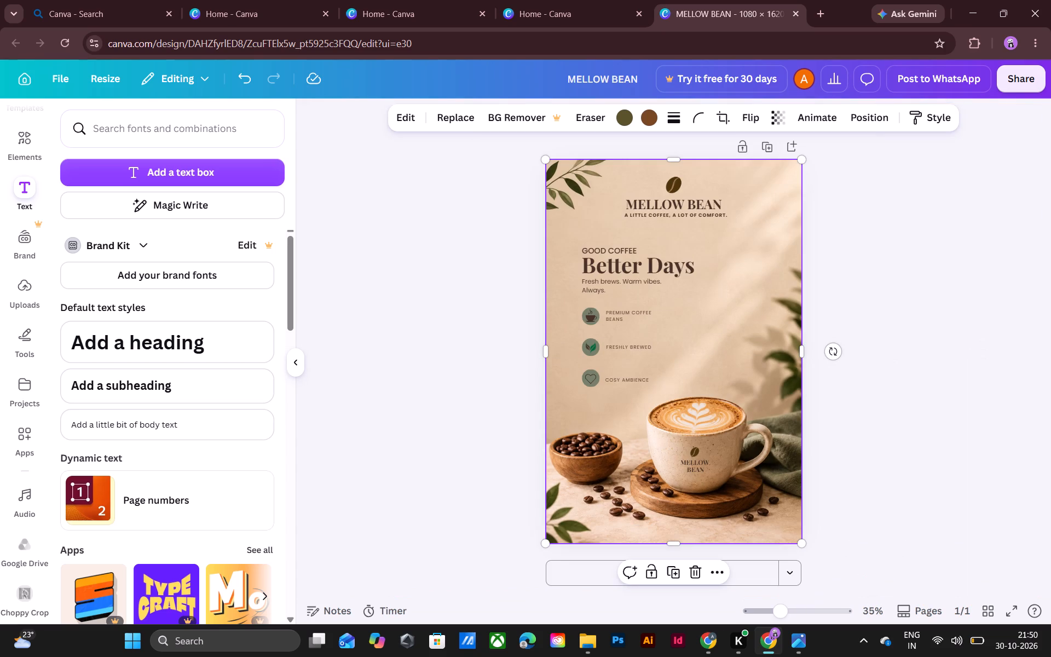
pyautogui.hotkey('ctrl', '=')
pyautogui.hotkey('ctrl', '=')
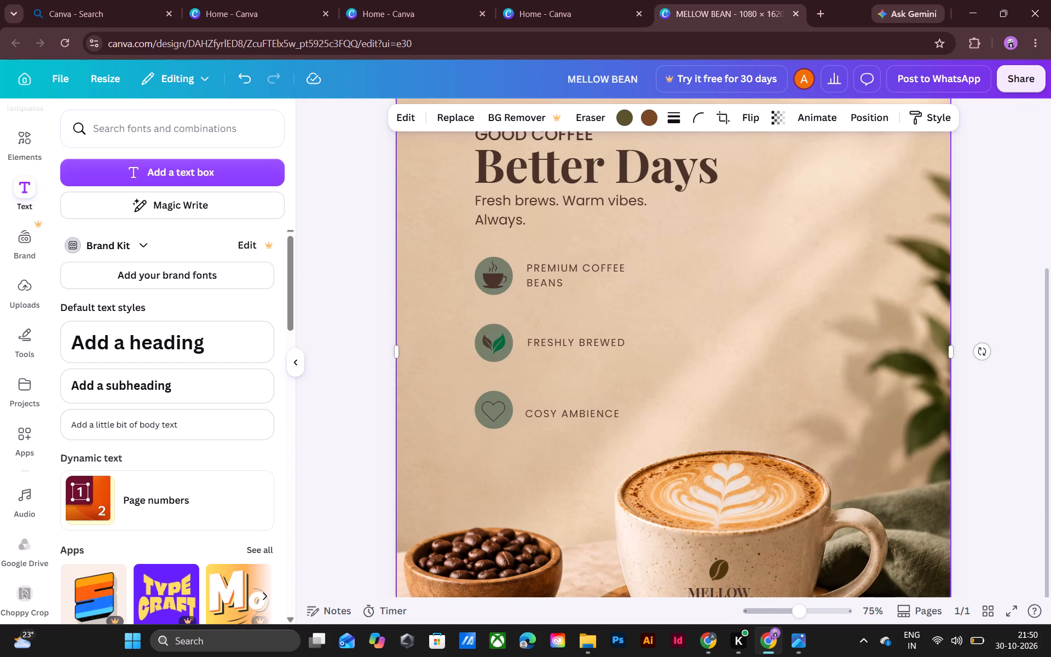
pyautogui.click(492, 351)
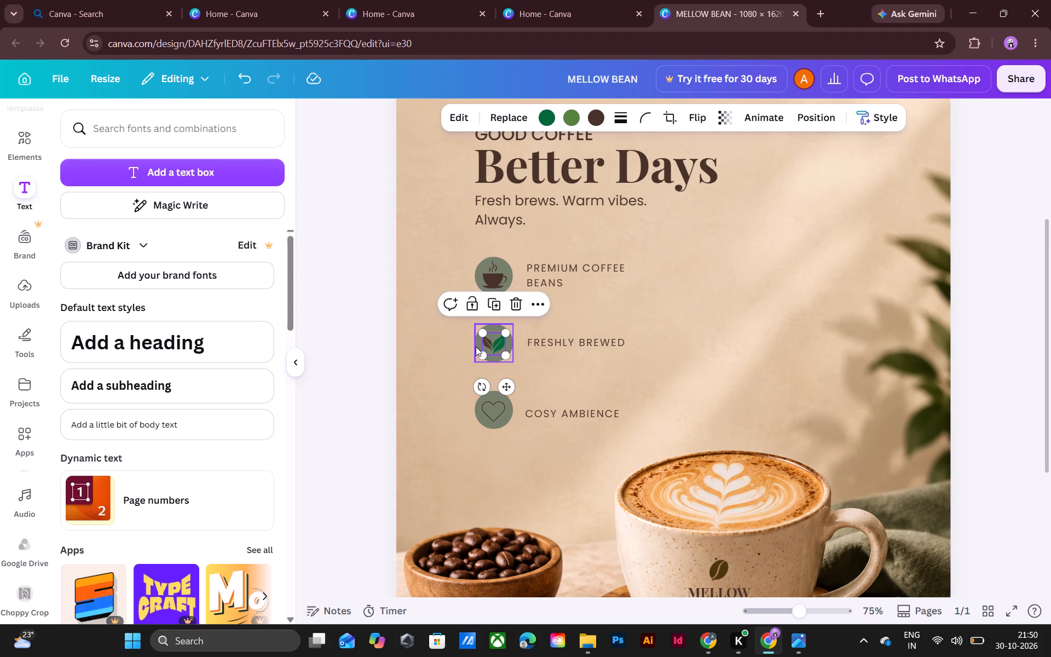
pyautogui.keyDown('shift'); pyautogui.click(476, 347); pyautogui.keyUp('shift')
pyautogui.press('Up')
pyautogui.press('Up')
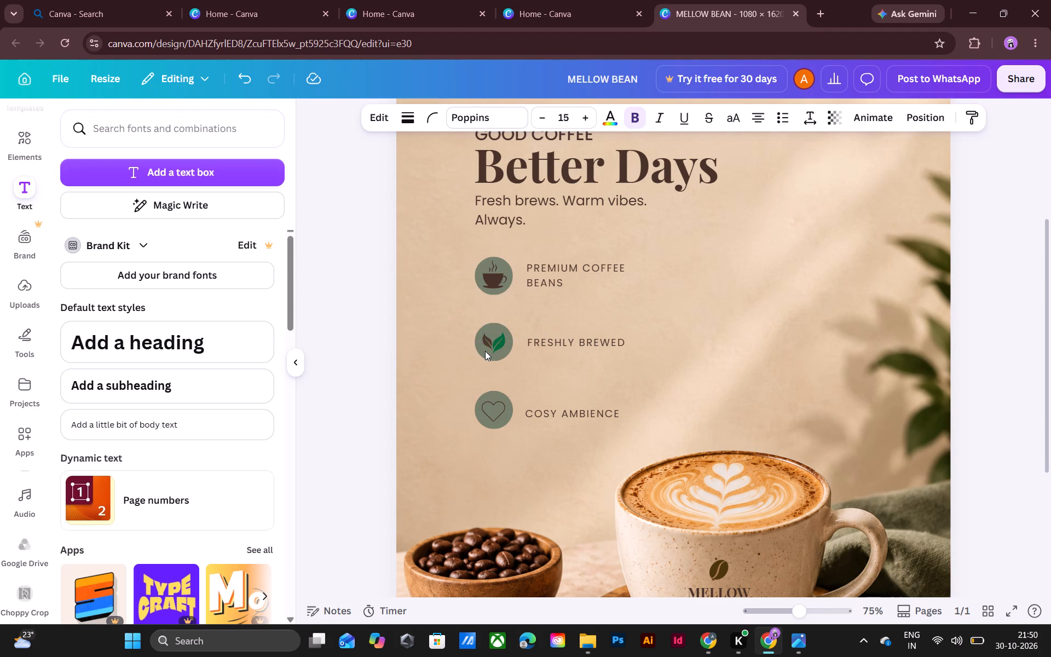
pyautogui.press('Up')
pyautogui.press('Up')
pyautogui.press('Up')
pyautogui.press('Up')
pyautogui.press('Up')
pyautogui.press('Up')
pyautogui.press('Up')
pyautogui.press('Up')
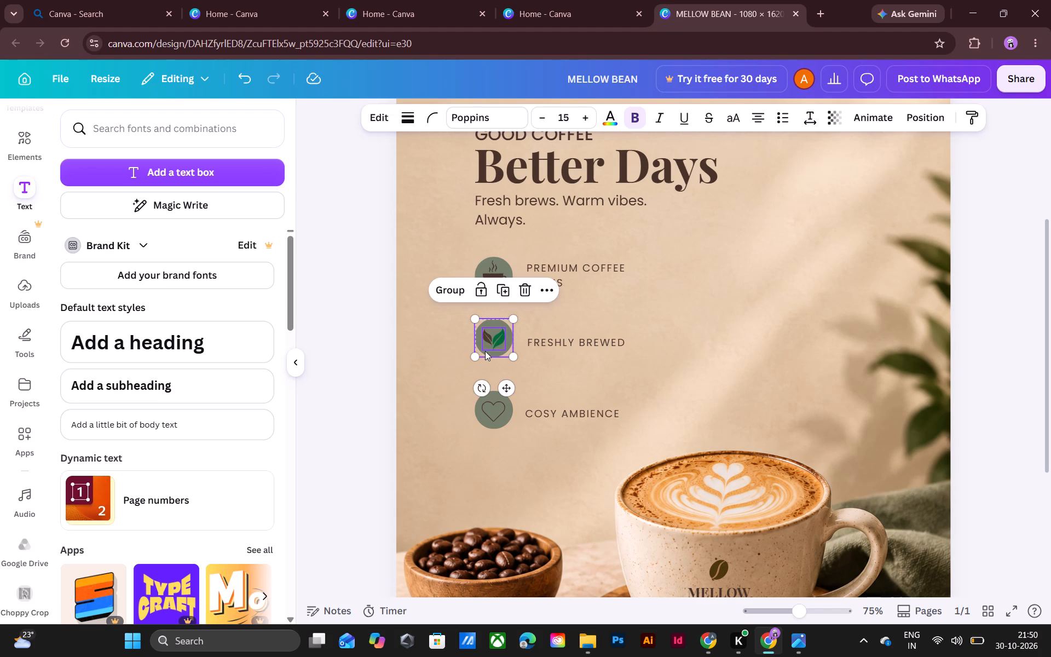
# Move the heart icon and its circle up together slightly, closer to the leaf icon.
pyautogui.click(495, 413)
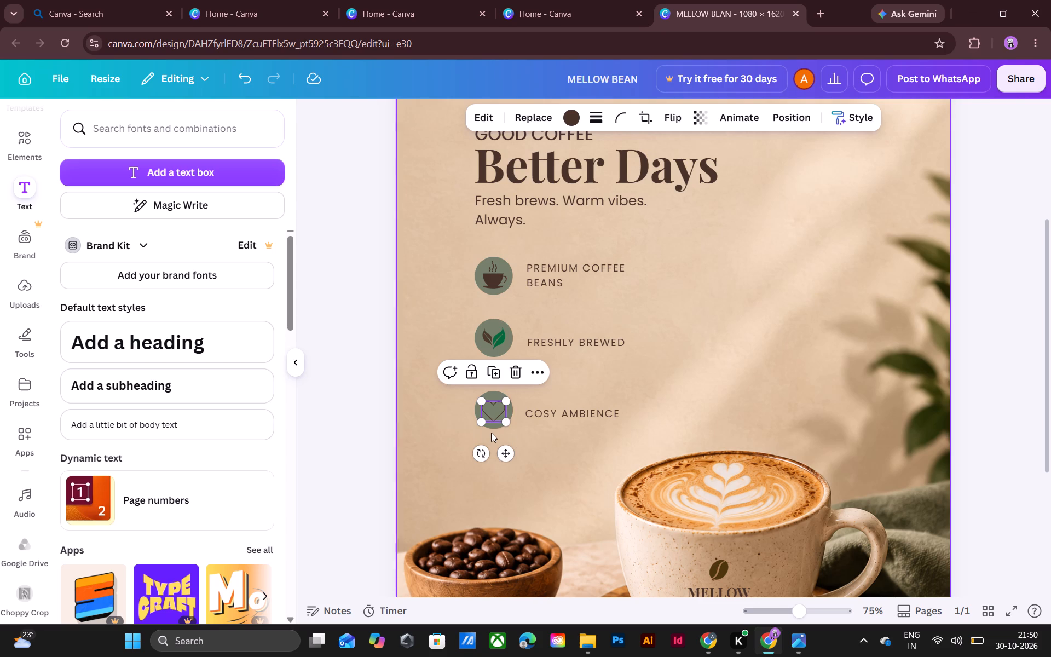
pyautogui.keyDown('shift'); pyautogui.click(490, 427); pyautogui.keyUp('shift')
pyautogui.press('Up')
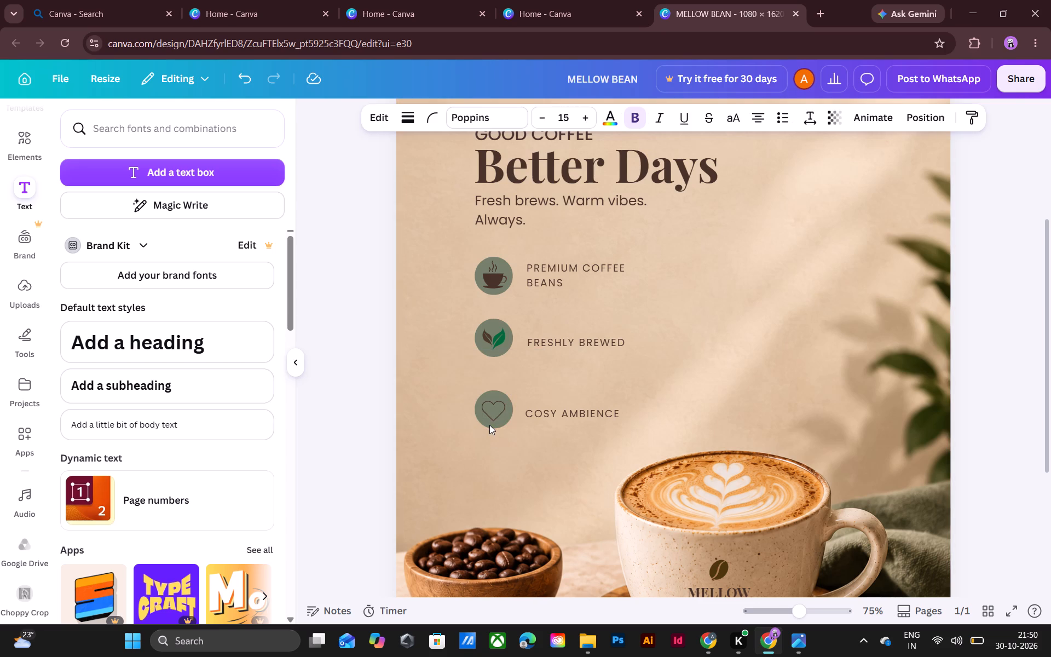
pyautogui.press('Up')
pyautogui.press('Up')
pyautogui.press('Up')
pyautogui.press('Up')
pyautogui.press('Up')
pyautogui.press('Up')
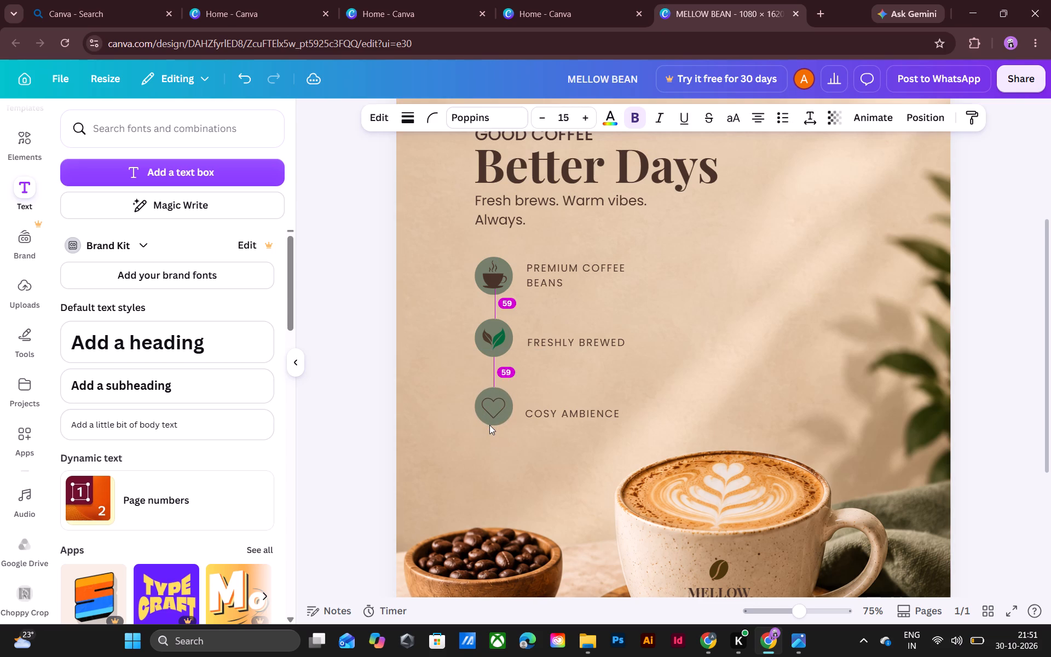
pyautogui.press('Up')
pyautogui.press('Up')
pyautogui.press('Up')
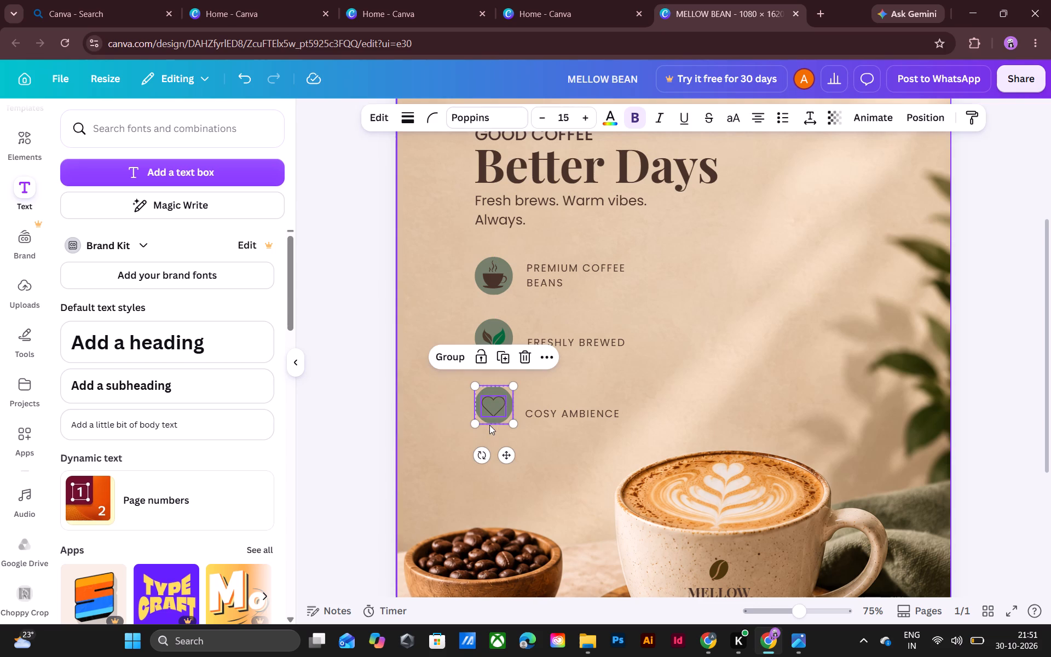
pyautogui.click(671, 368)
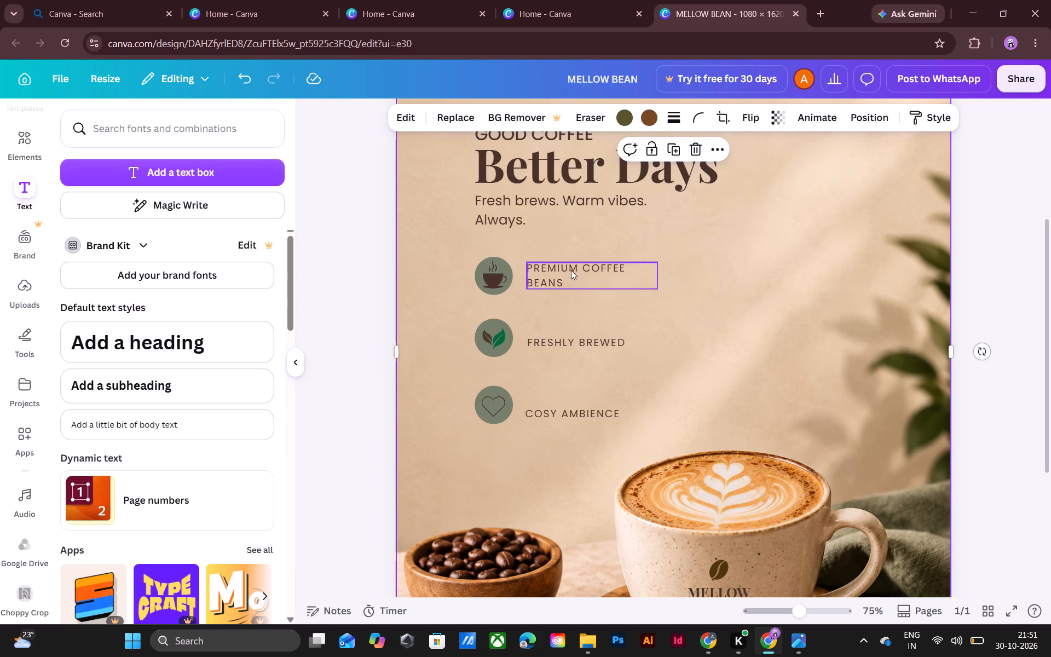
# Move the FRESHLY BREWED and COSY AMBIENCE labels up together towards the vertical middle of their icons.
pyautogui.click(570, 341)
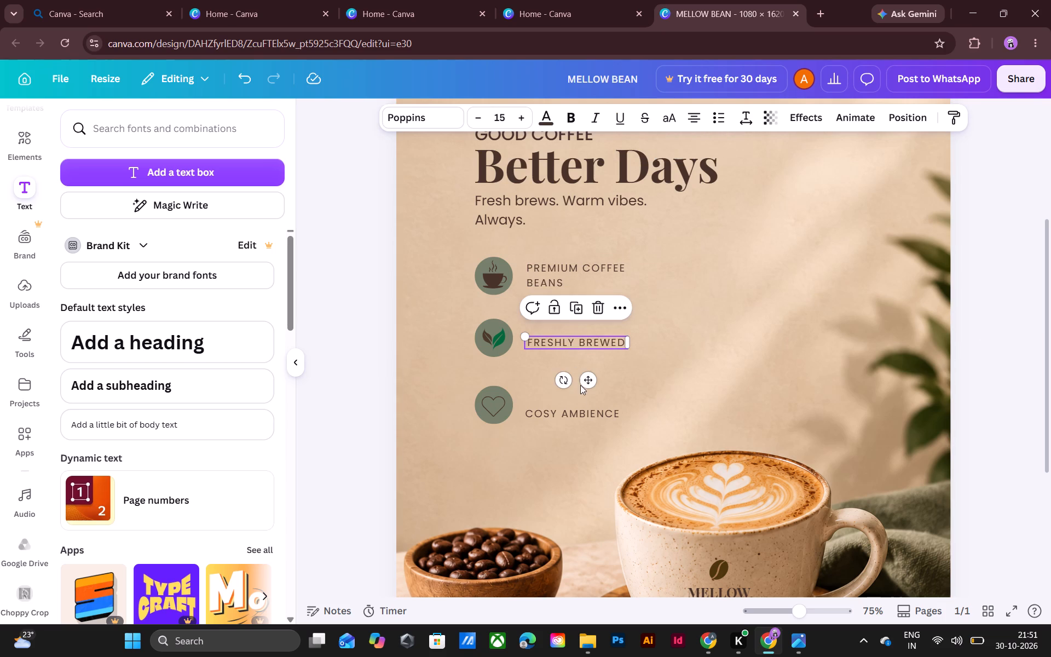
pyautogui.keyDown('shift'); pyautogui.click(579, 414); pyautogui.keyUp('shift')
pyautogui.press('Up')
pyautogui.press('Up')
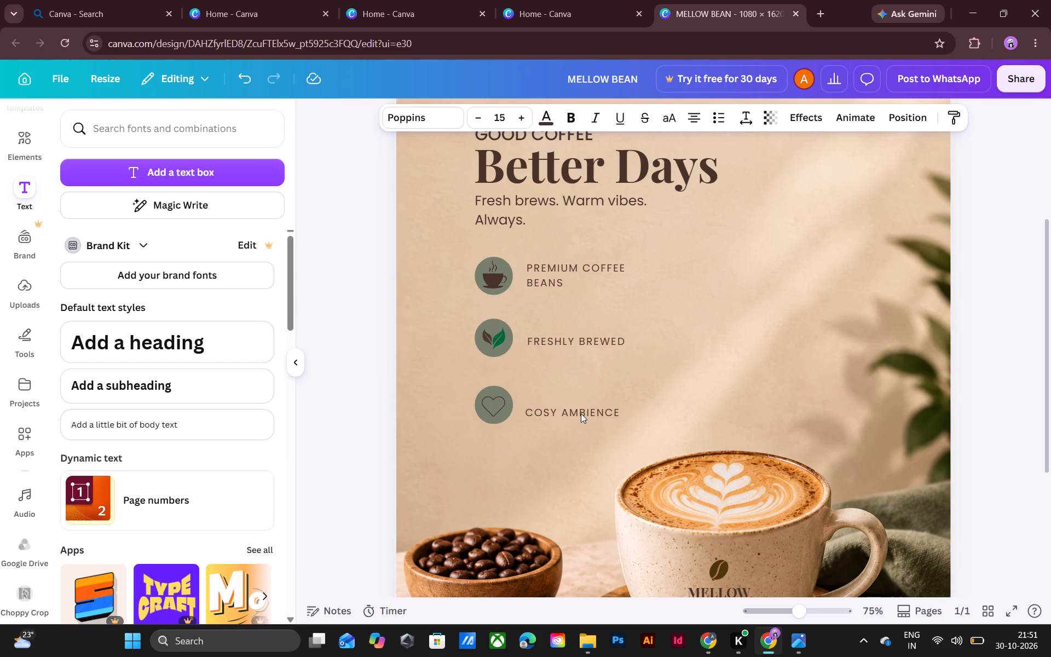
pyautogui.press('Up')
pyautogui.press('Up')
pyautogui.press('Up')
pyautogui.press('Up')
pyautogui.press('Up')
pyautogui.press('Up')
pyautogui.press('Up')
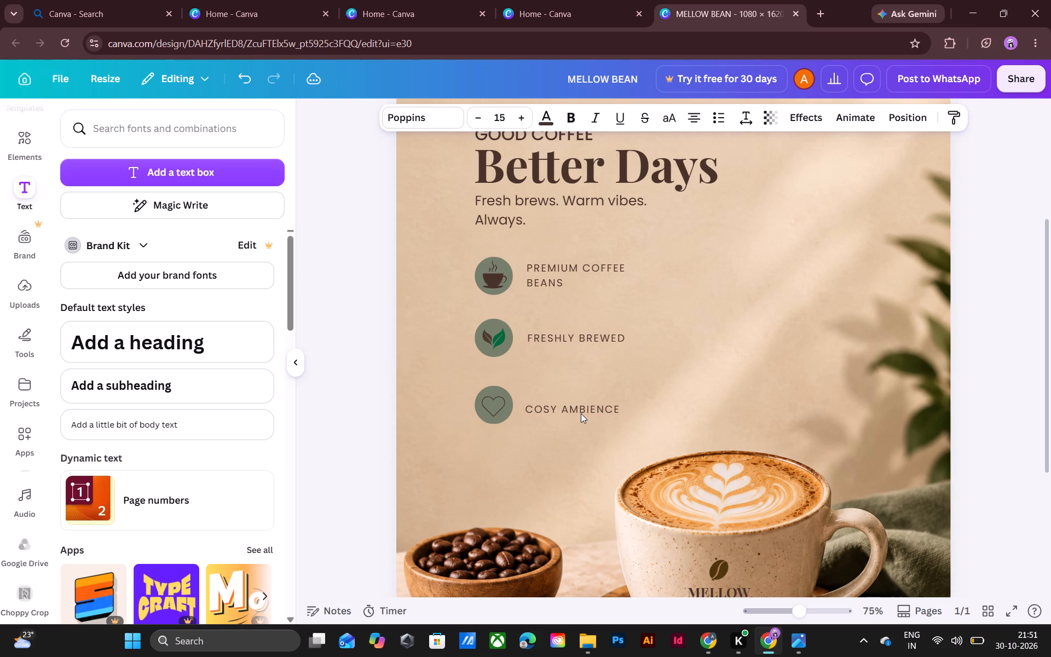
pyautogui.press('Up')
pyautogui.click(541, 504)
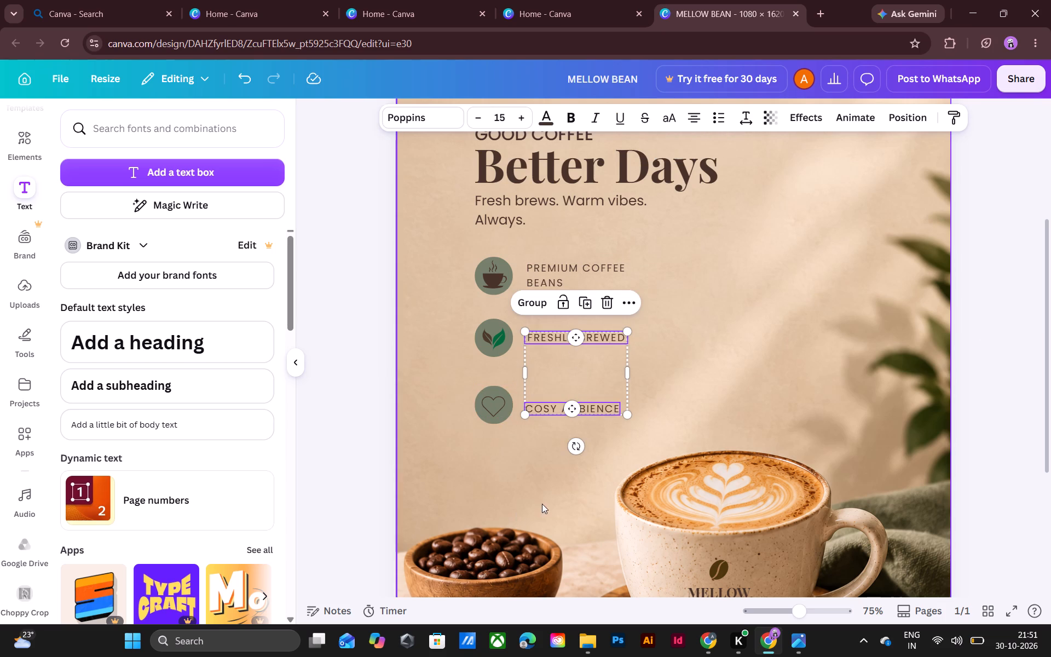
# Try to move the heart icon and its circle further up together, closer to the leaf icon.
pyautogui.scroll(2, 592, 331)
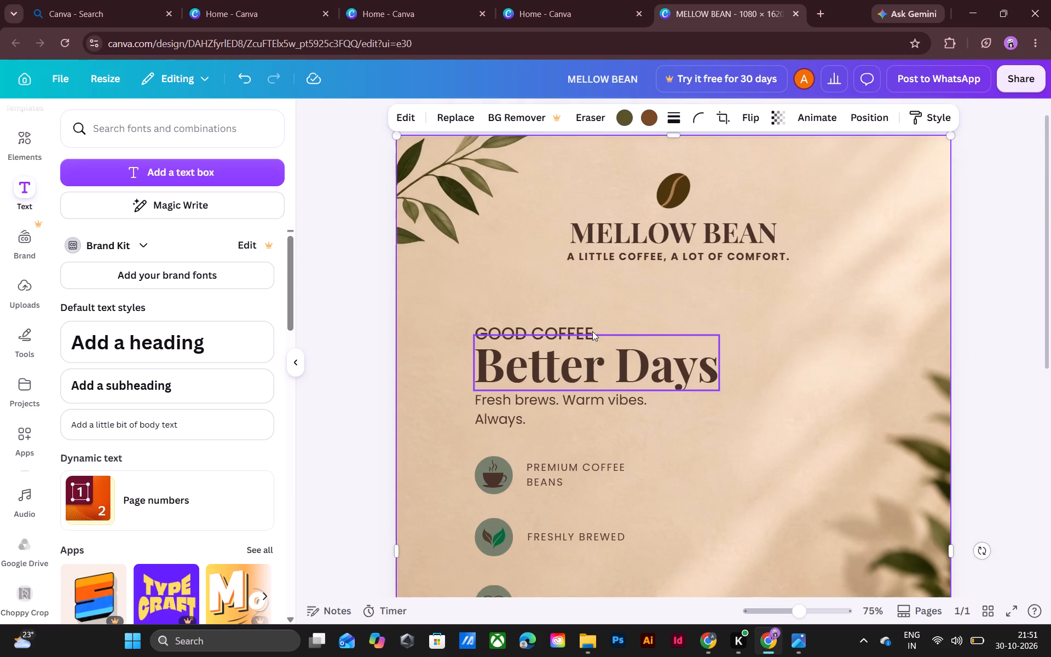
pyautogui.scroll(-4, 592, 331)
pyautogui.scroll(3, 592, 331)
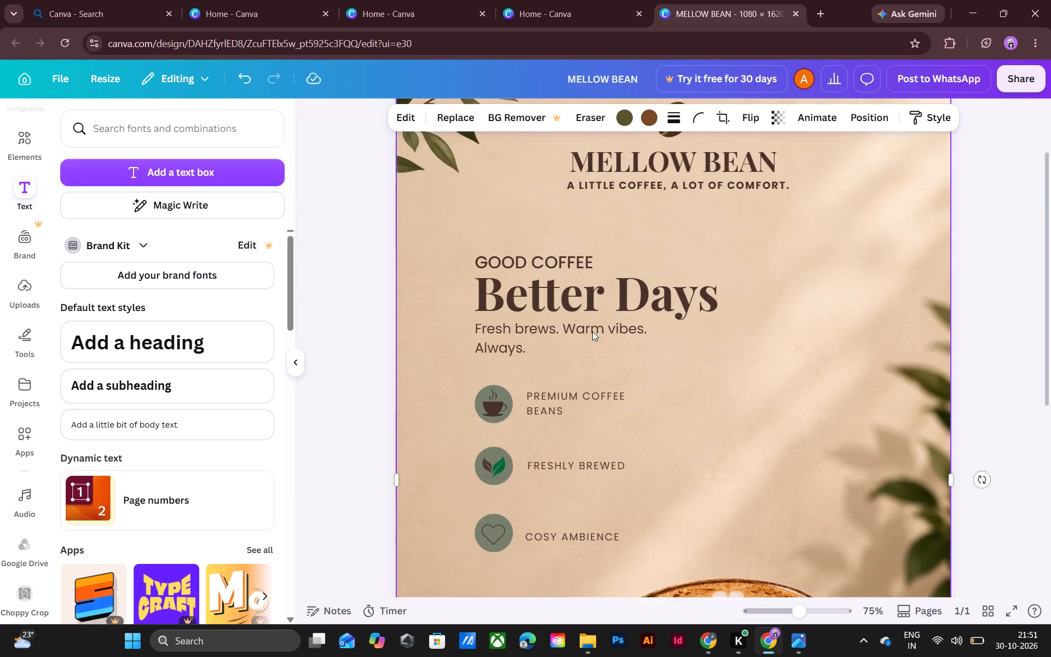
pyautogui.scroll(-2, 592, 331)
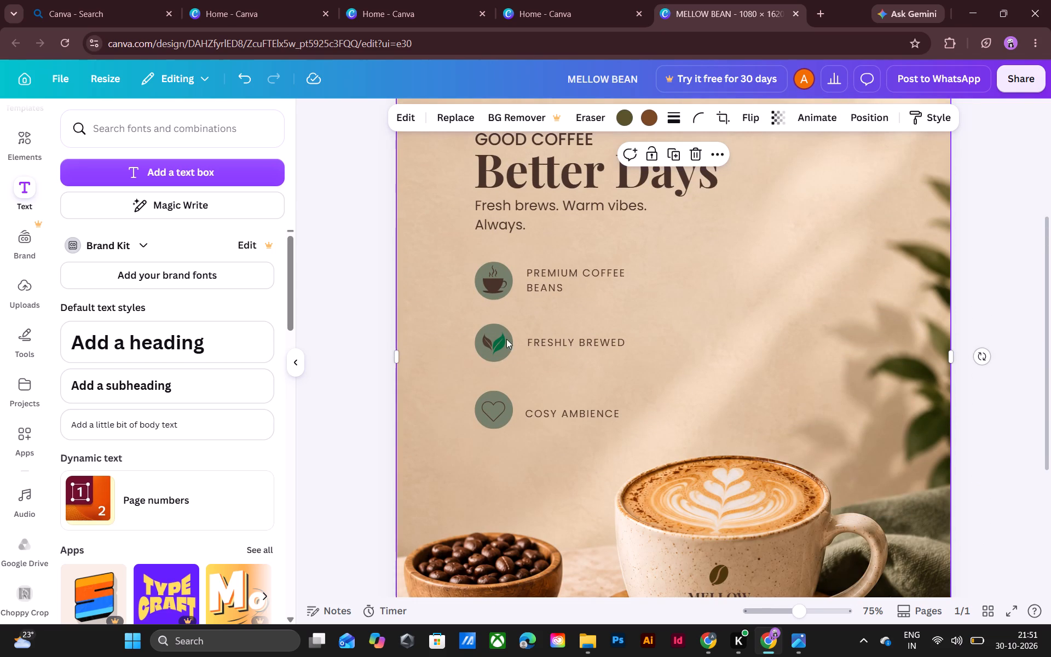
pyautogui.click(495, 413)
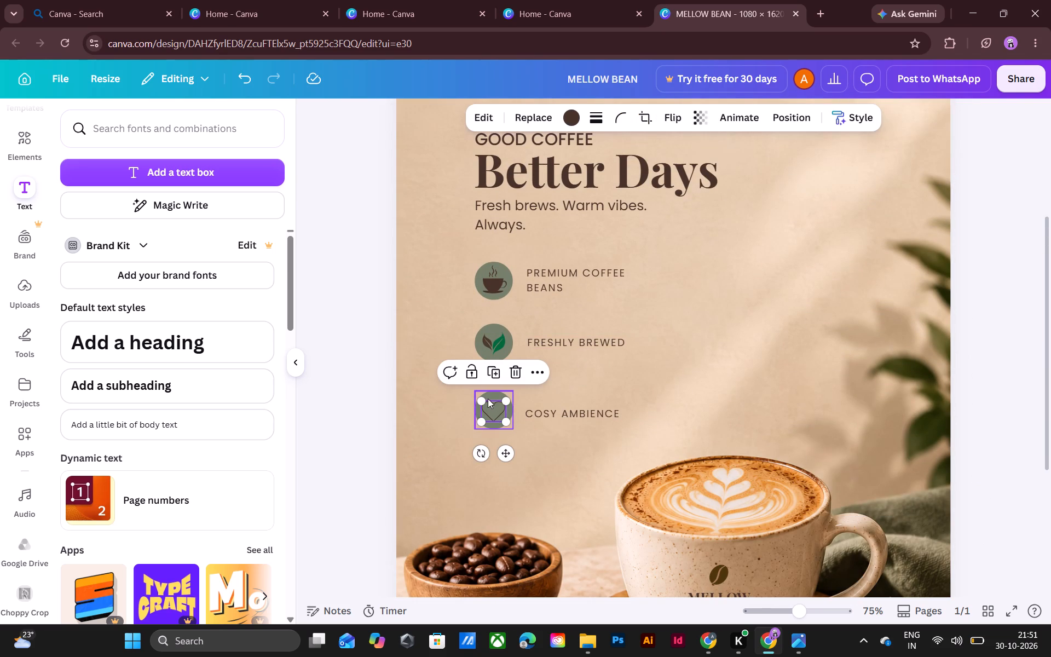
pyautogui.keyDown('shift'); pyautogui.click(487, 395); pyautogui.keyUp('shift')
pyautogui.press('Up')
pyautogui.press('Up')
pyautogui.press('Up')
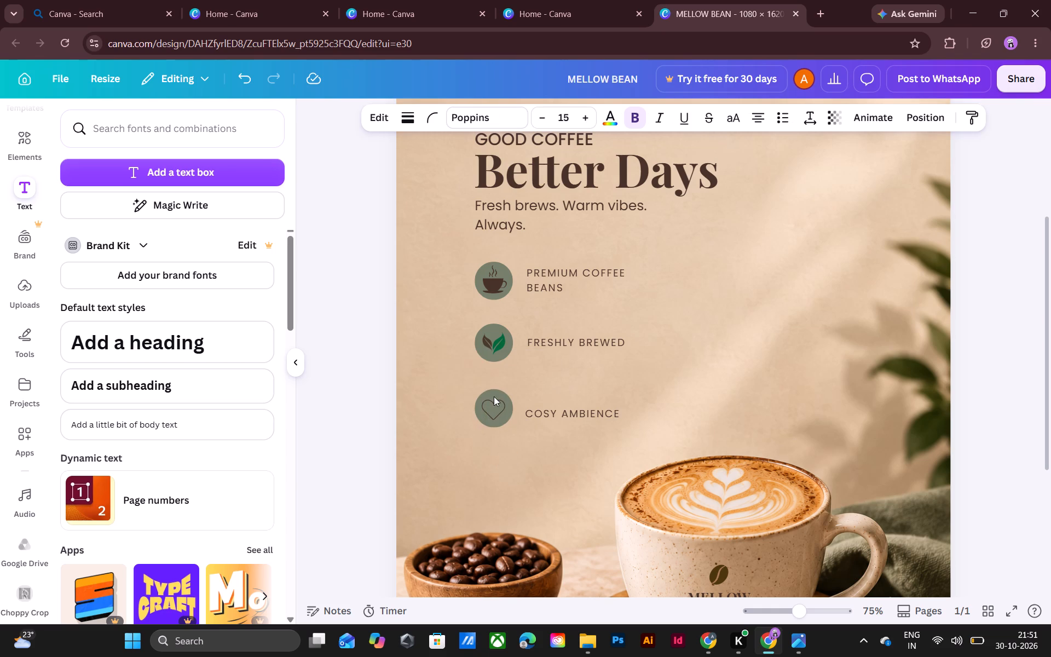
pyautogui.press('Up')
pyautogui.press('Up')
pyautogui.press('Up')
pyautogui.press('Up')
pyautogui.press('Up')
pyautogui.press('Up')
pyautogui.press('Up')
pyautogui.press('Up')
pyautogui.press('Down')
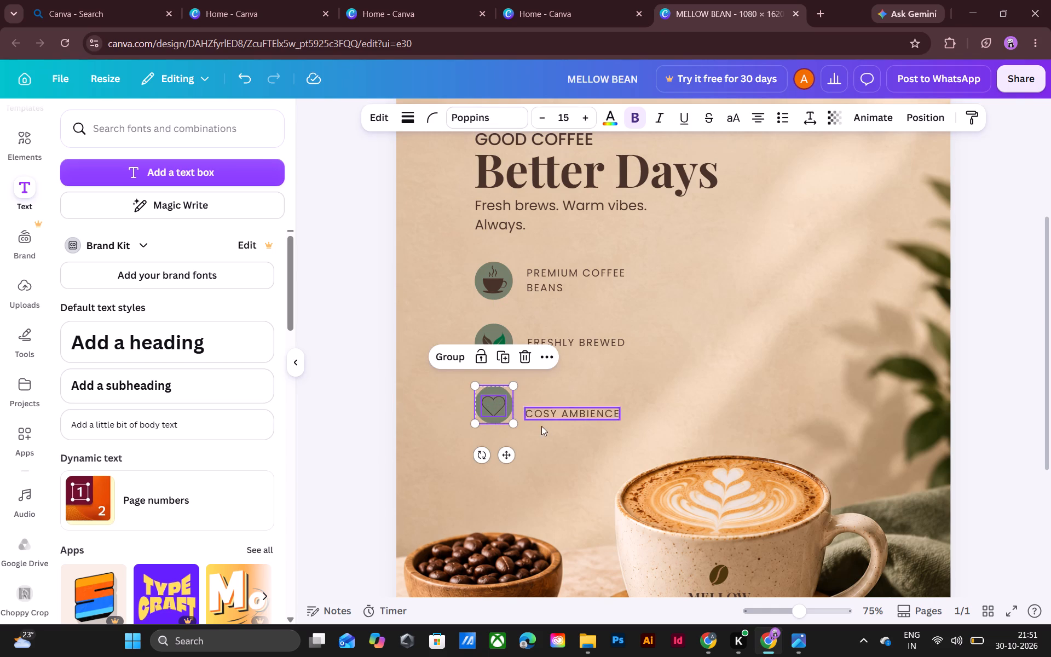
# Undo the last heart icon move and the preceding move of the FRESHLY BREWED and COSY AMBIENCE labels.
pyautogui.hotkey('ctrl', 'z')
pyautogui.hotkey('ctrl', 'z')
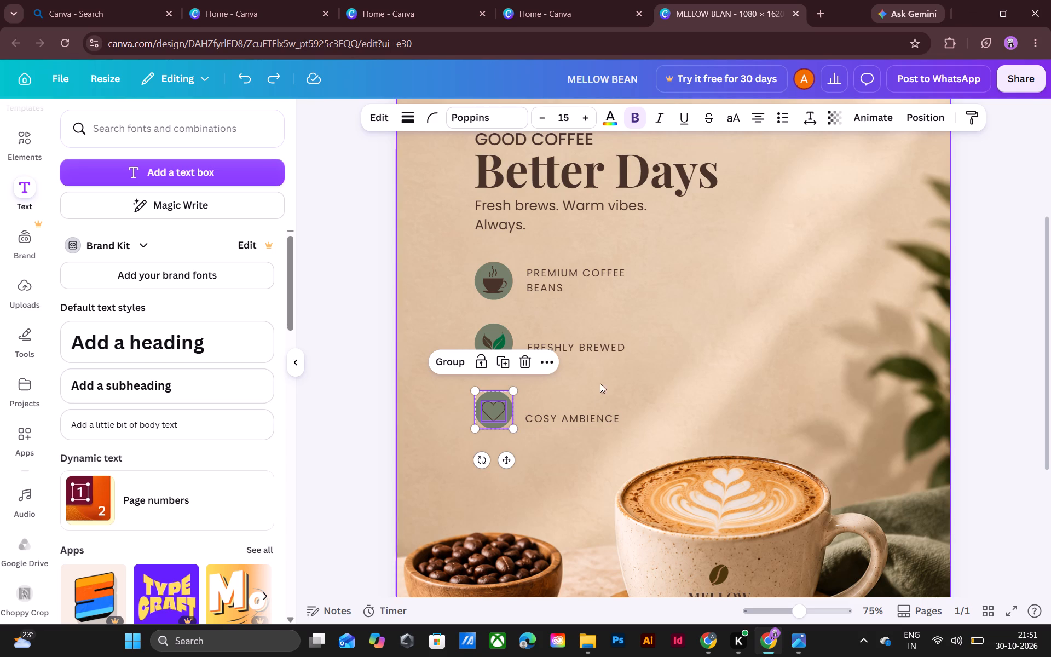
# Move the FRESHLY BREWED and COSY AMBIENCE labels up together so FRESHLY BREWED lines up with the leaf icon's middle.
pyautogui.click(665, 364)
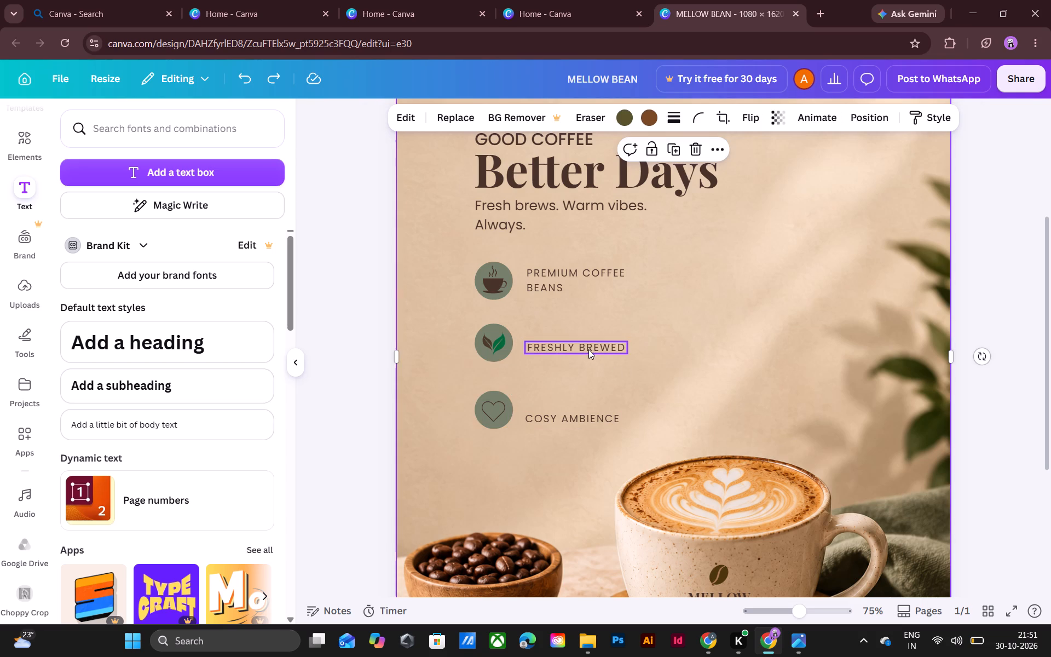
pyautogui.click(579, 348)
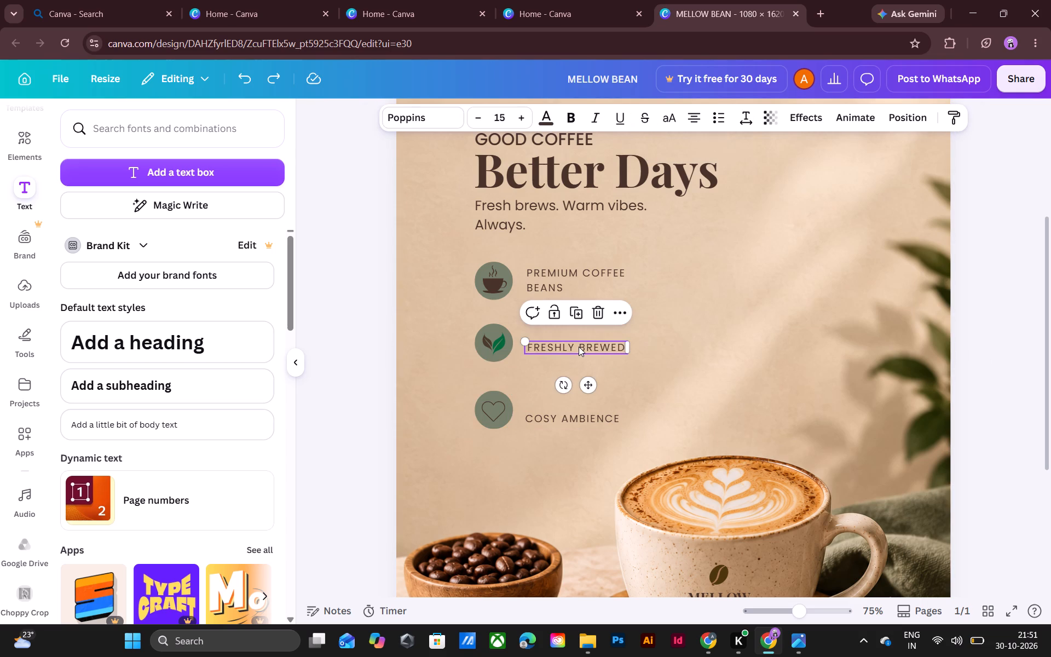
pyautogui.keyDown('shift'); pyautogui.click(579, 423); pyautogui.keyUp('shift')
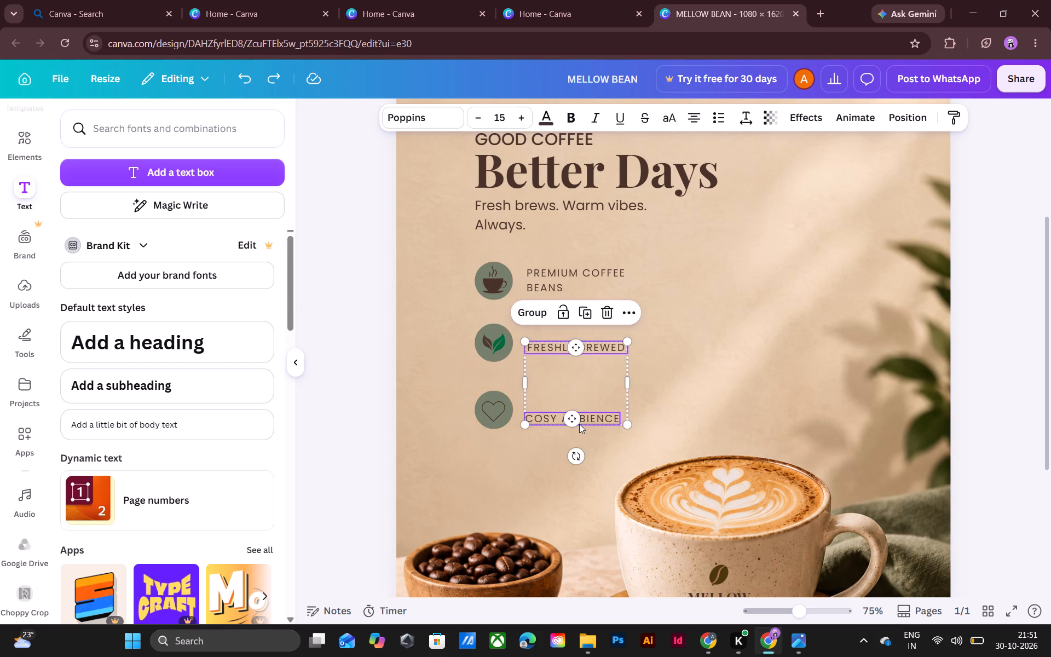
pyautogui.press('Up')
pyautogui.press('Up')
pyautogui.press('Up')
pyautogui.press('Up')
pyautogui.press('Up')
pyautogui.press('Up')
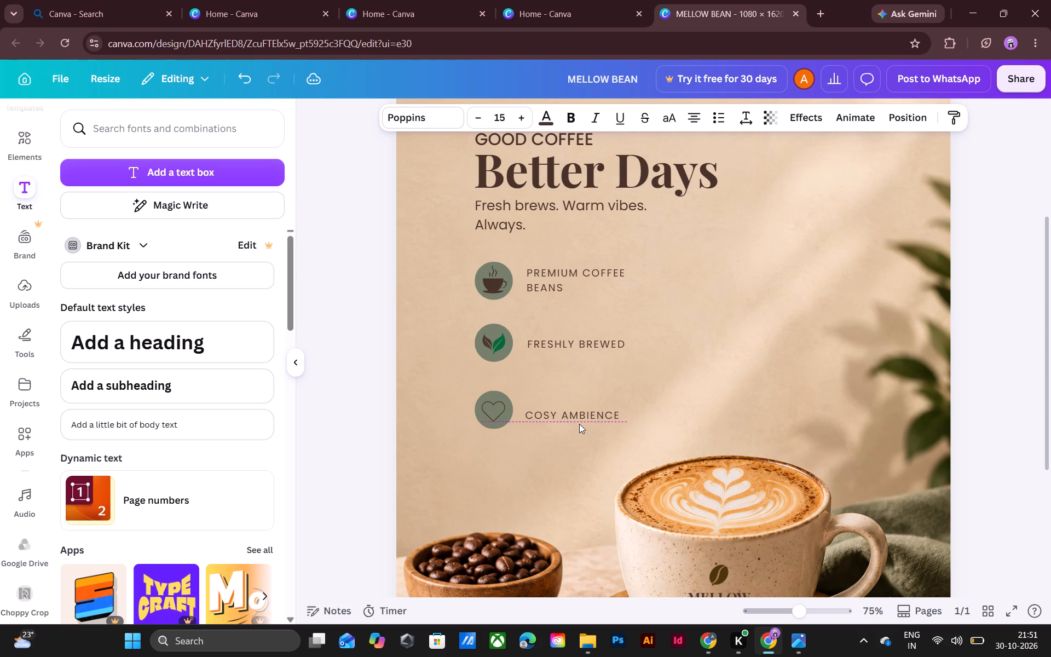
pyautogui.press('Up')
pyautogui.press('Up')
pyautogui.press('Up')
pyautogui.press('Up')
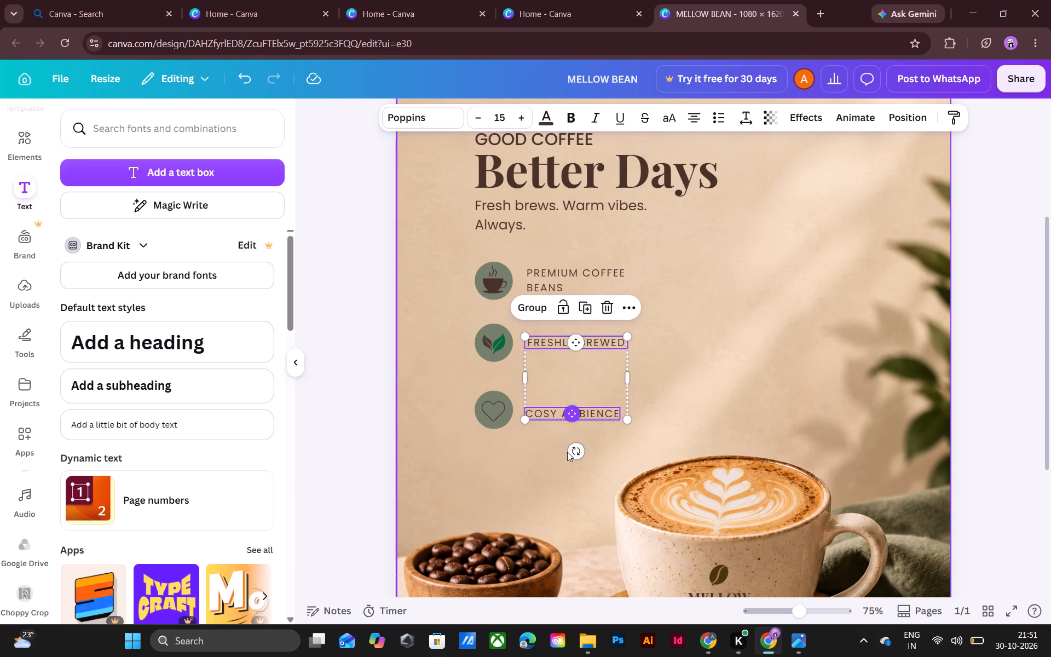
pyautogui.click(559, 465)
# Nudge the heart icon and its circle up together so their spacing below the leaf icon matches the icon spacing above.
pyautogui.click(493, 419)
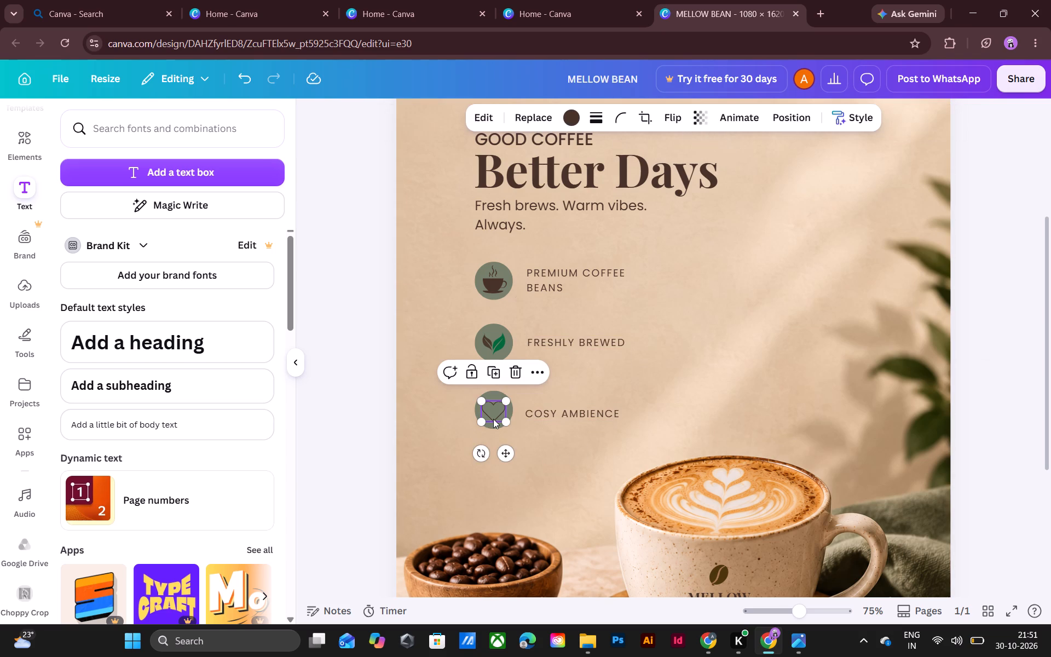
pyautogui.keyDown('shift'); pyautogui.click(493, 428); pyautogui.keyUp('shift')
pyautogui.press('Up')
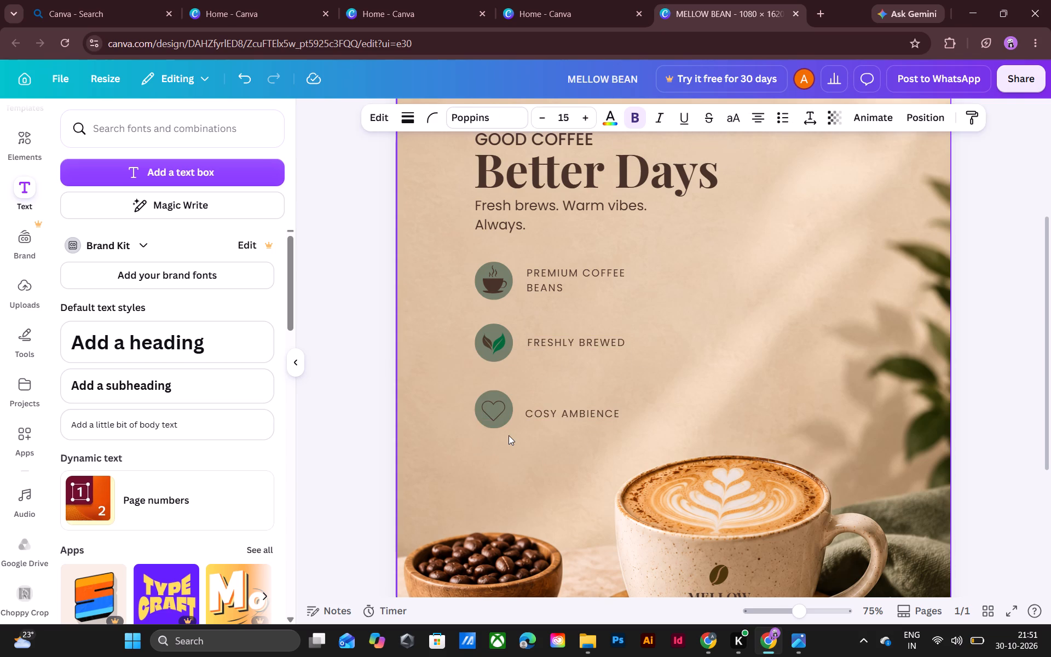
pyautogui.press('Up')
pyautogui.press('Up')
pyautogui.press('Up')
pyautogui.press('Up')
pyautogui.press('Up')
pyautogui.press('Up')
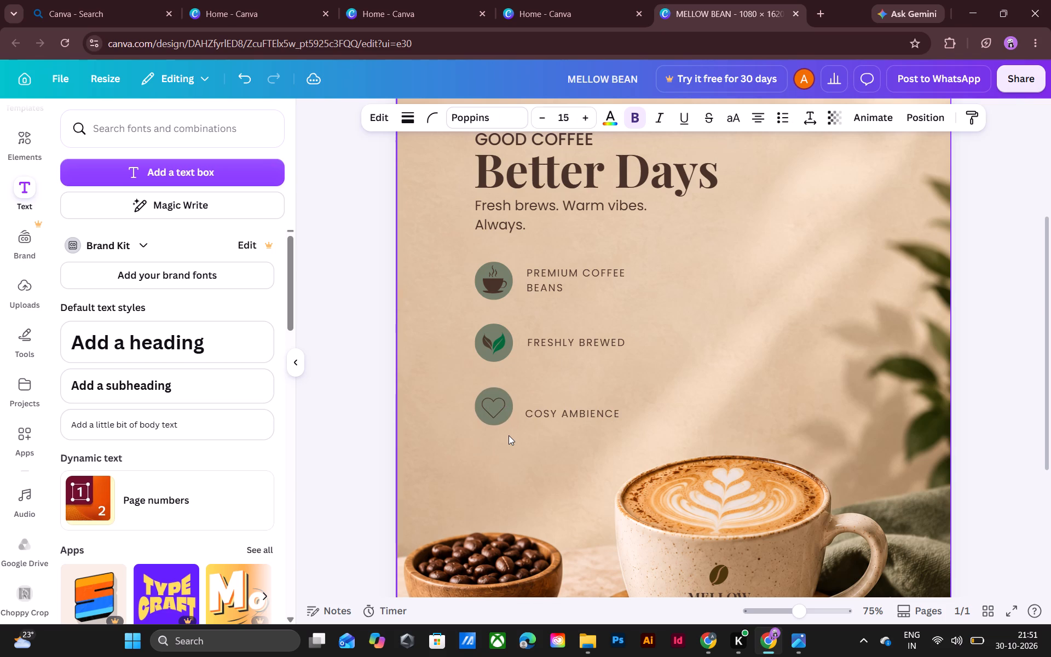
pyautogui.press('Up')
pyautogui.press('Up')
pyautogui.press('Up')
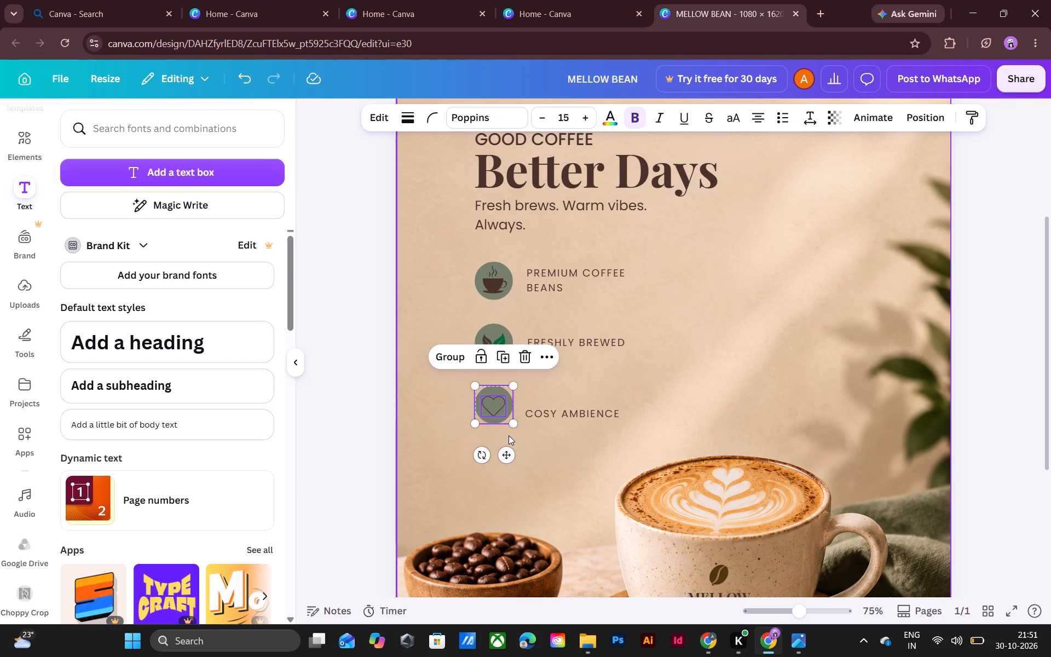
# Nudge the COSY AMBIENCE label up so it lines up with the middle of the heart icon.
pyautogui.click(554, 413)
pyautogui.press('Up')
pyautogui.press('Up')
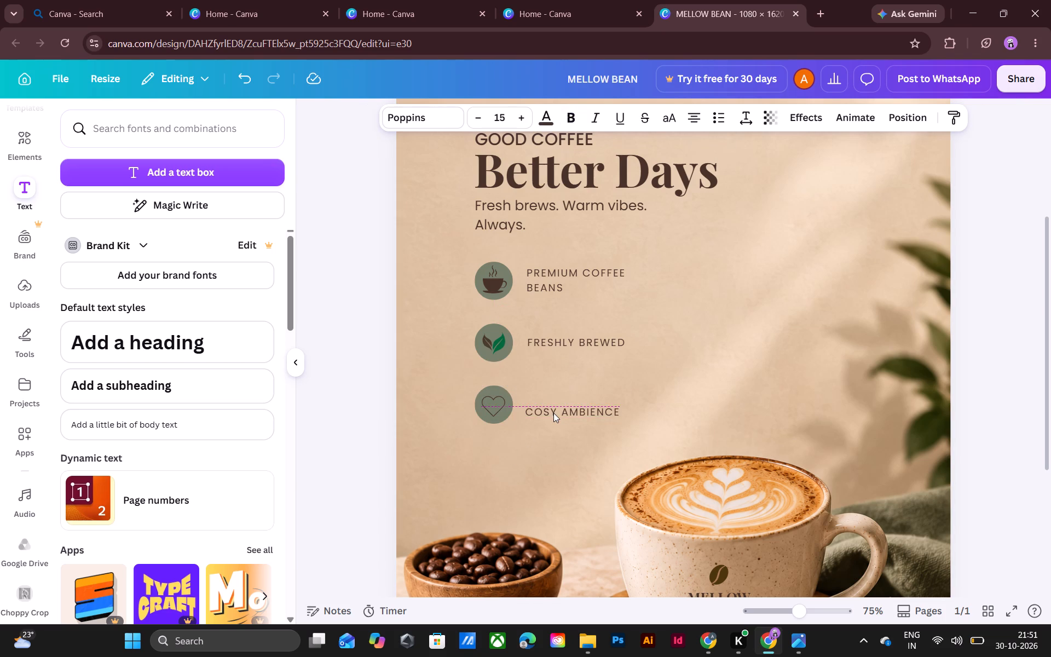
pyautogui.press('Up')
pyautogui.press('Up')
pyautogui.press('Up')
pyautogui.press('Up')
pyautogui.press('Up')
pyautogui.press('Up')
pyautogui.press('Up')
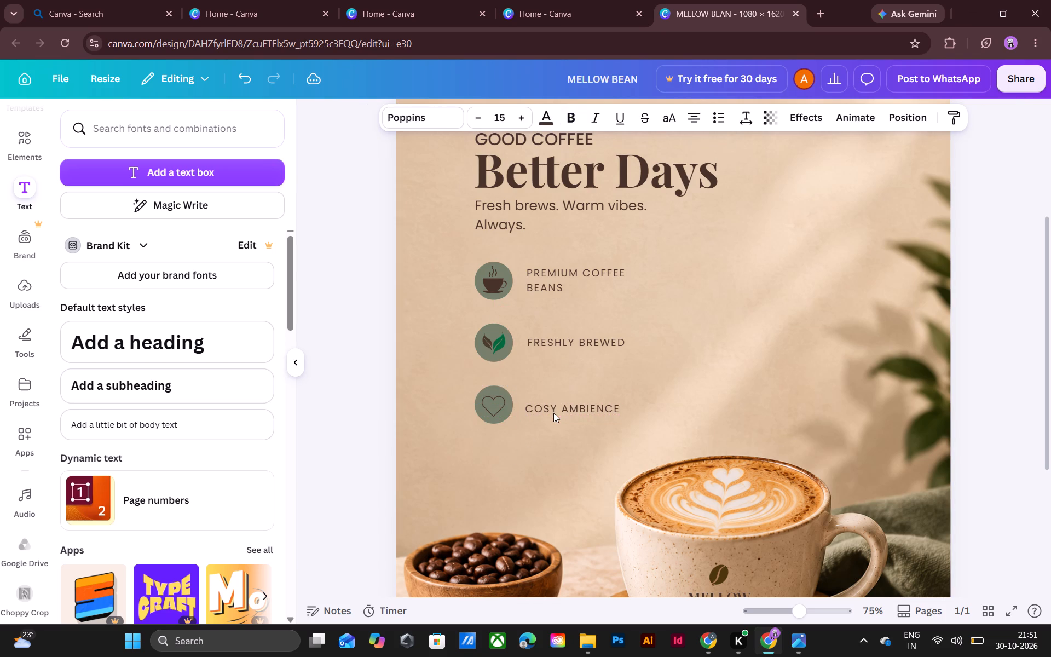
pyautogui.press('Up')
pyautogui.press('Up')
pyautogui.press('Down')
pyautogui.click(555, 462)
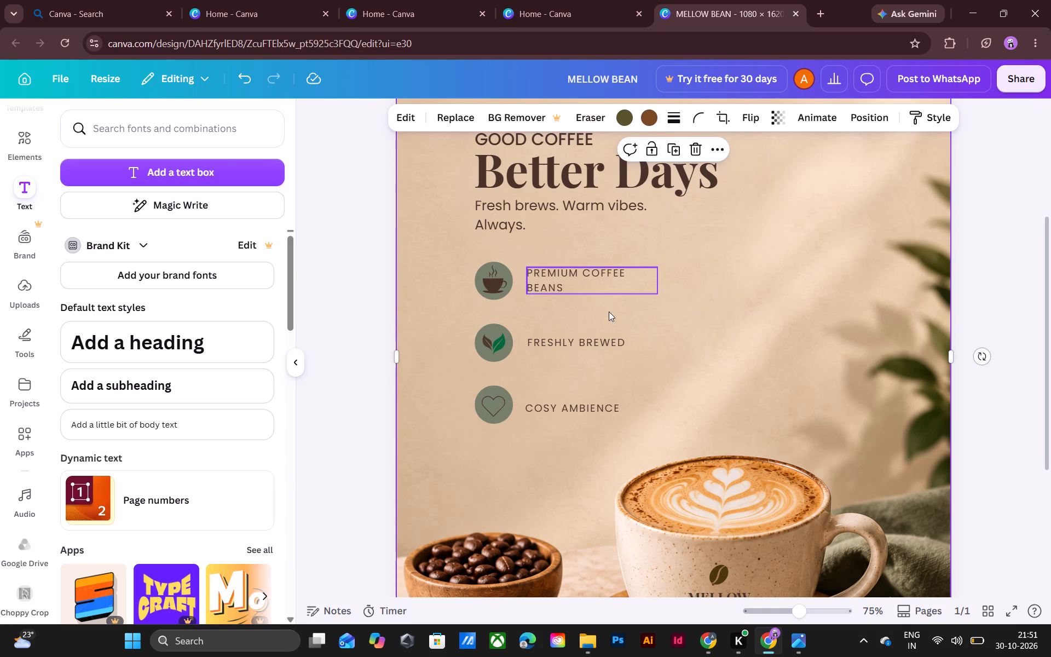
# Compare the whole poster layout with the reference image Mellow Bean Coffee Poster.png in Photos to check what is still missing.
pyautogui.scroll(5, 607, 322)
pyautogui.scroll(-2, 605, 320)
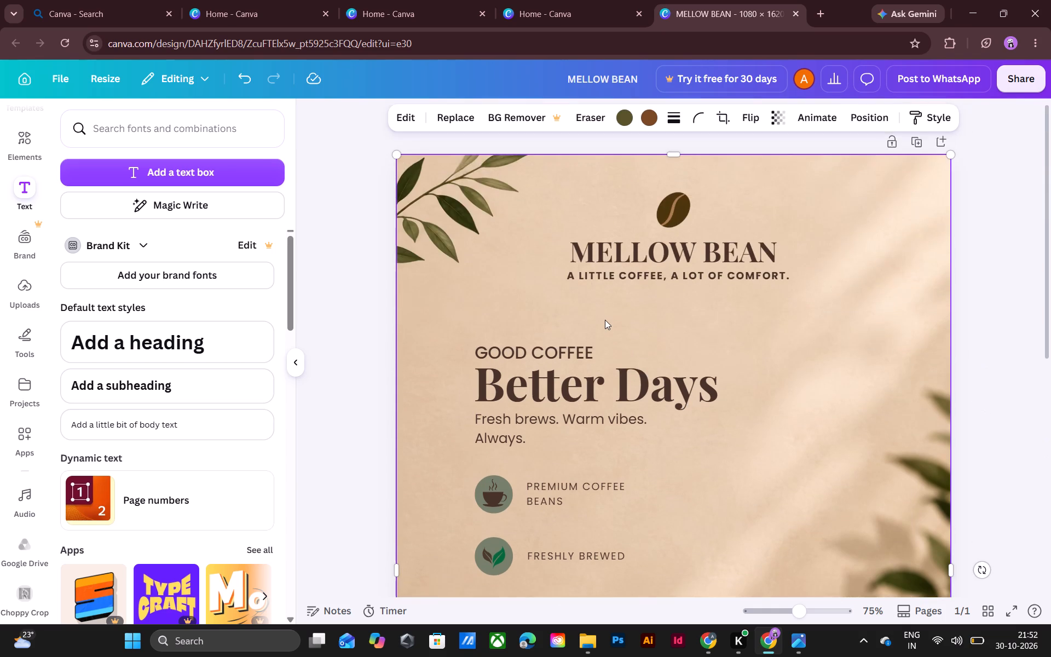
pyautogui.scroll(-7, 605, 320)
pyautogui.scroll(2, 597, 311)
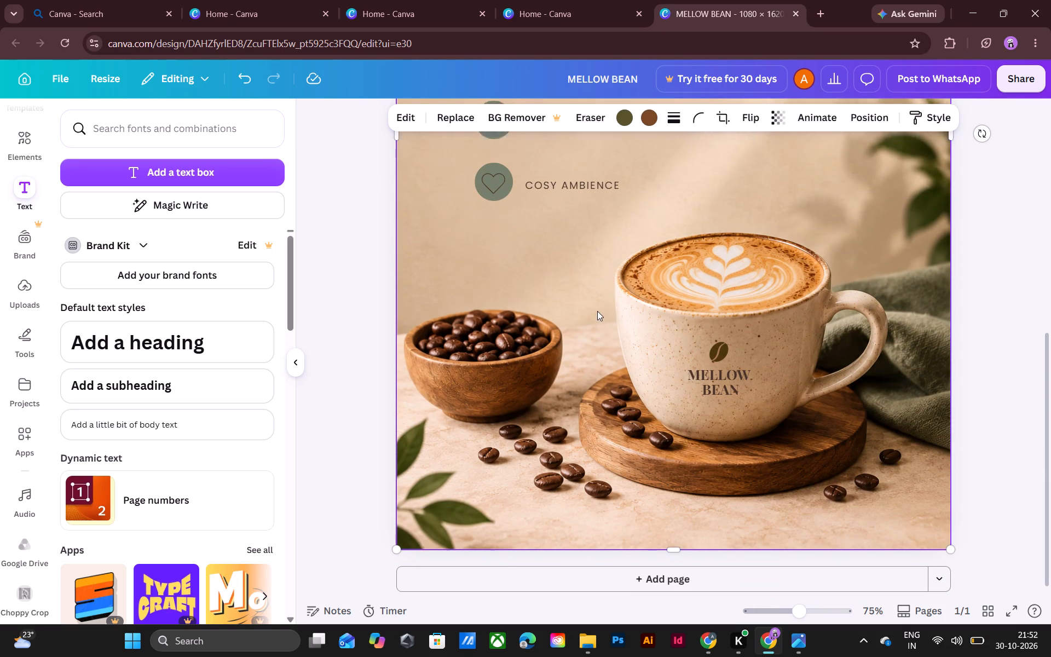
pyautogui.scroll(3, 597, 311)
pyautogui.scroll(-3, 597, 310)
pyautogui.scroll(2, 783, 486)
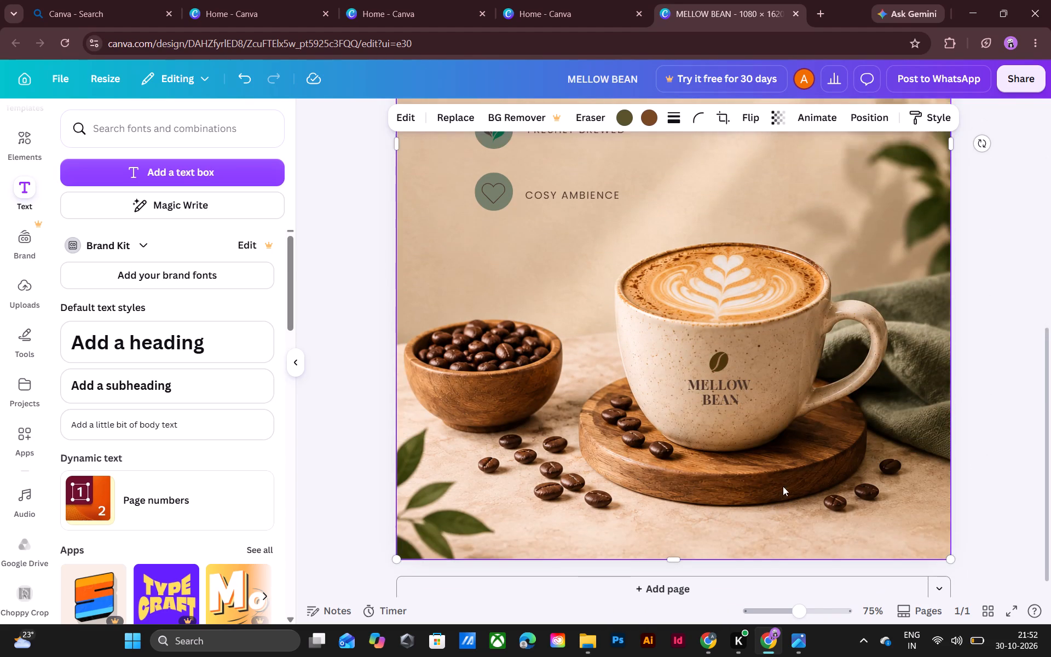
pyautogui.scroll(4, 783, 486)
pyautogui.click(800, 651)
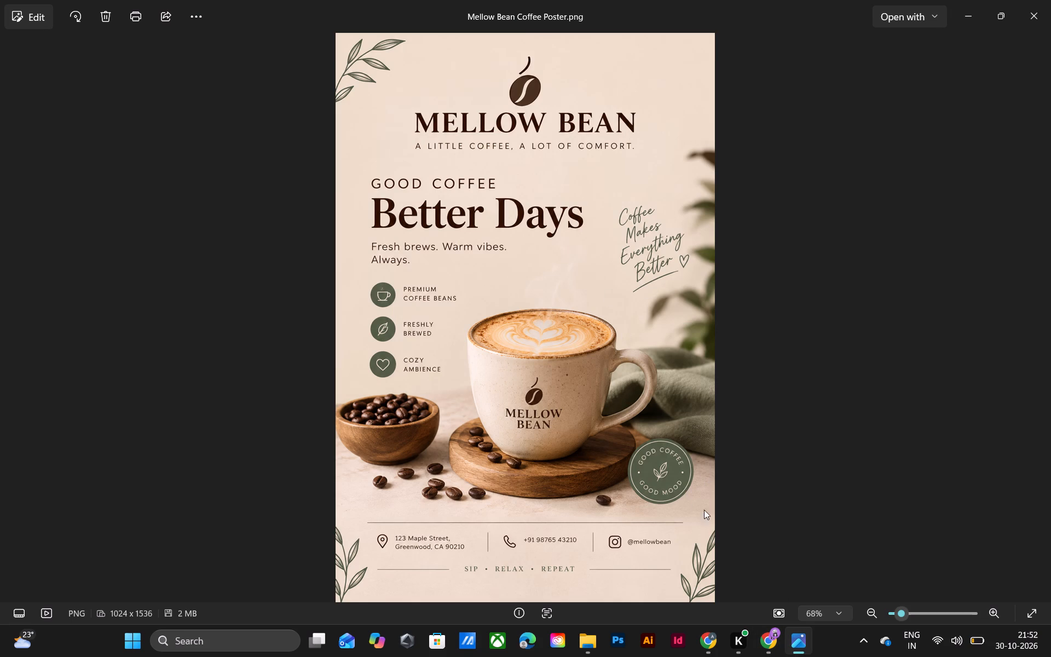
pyautogui.click(771, 648)
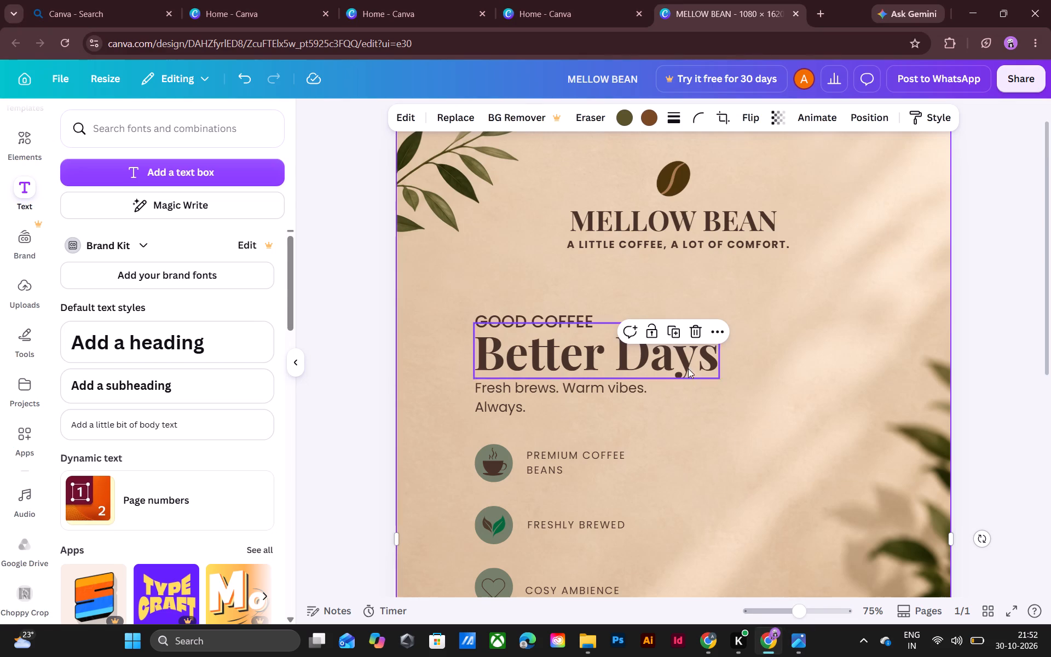
pyautogui.scroll(-7, 688, 368)
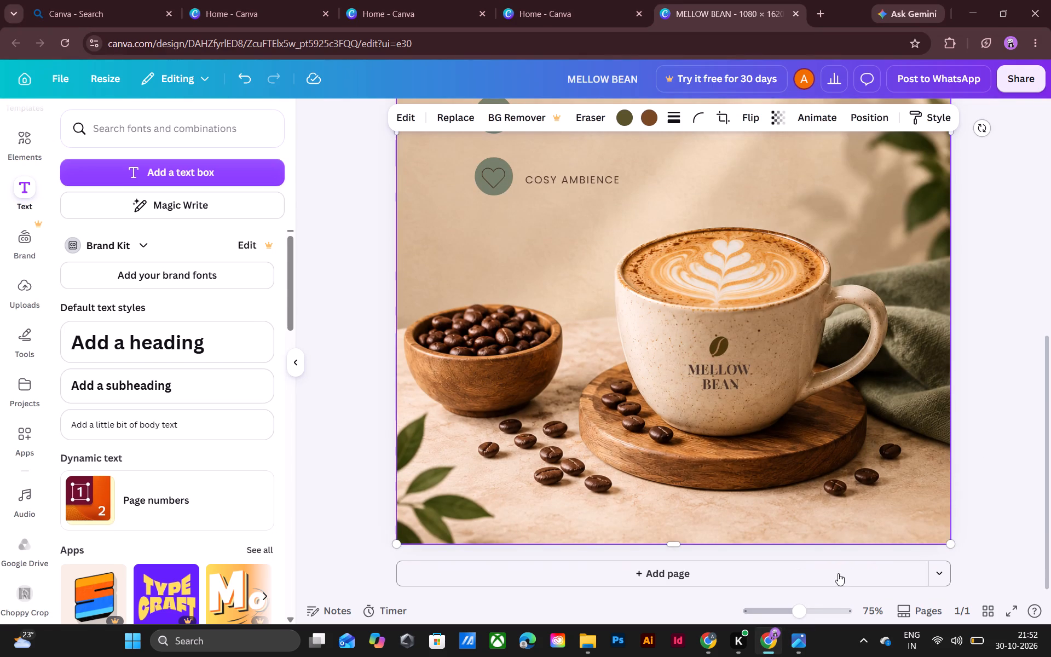
pyautogui.click(805, 644)
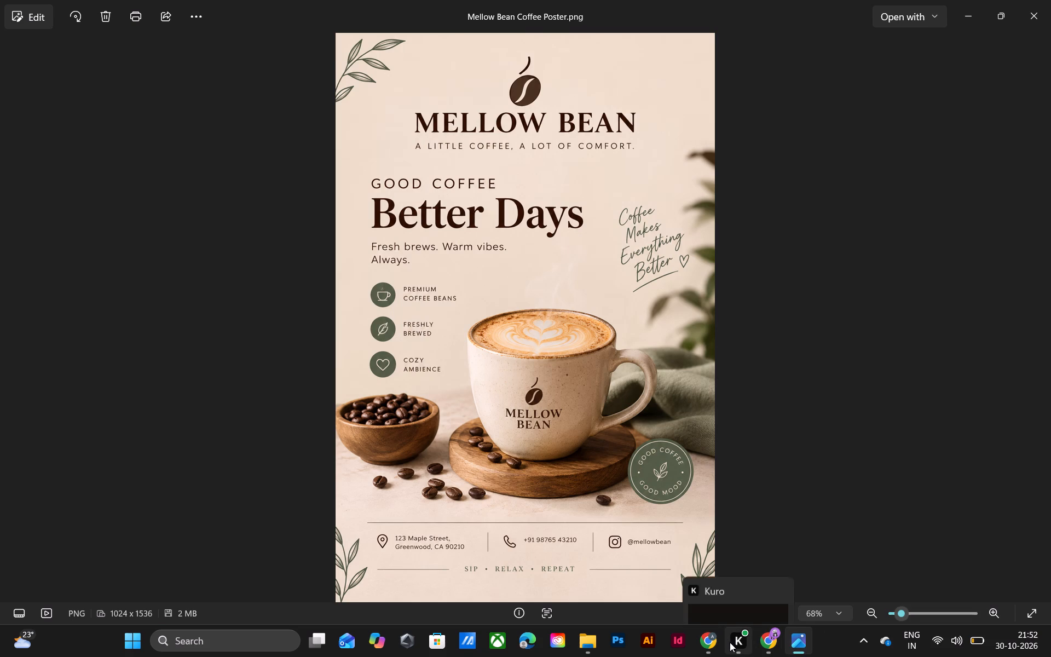
pyautogui.click(774, 649)
pyautogui.scroll(4, 724, 368)
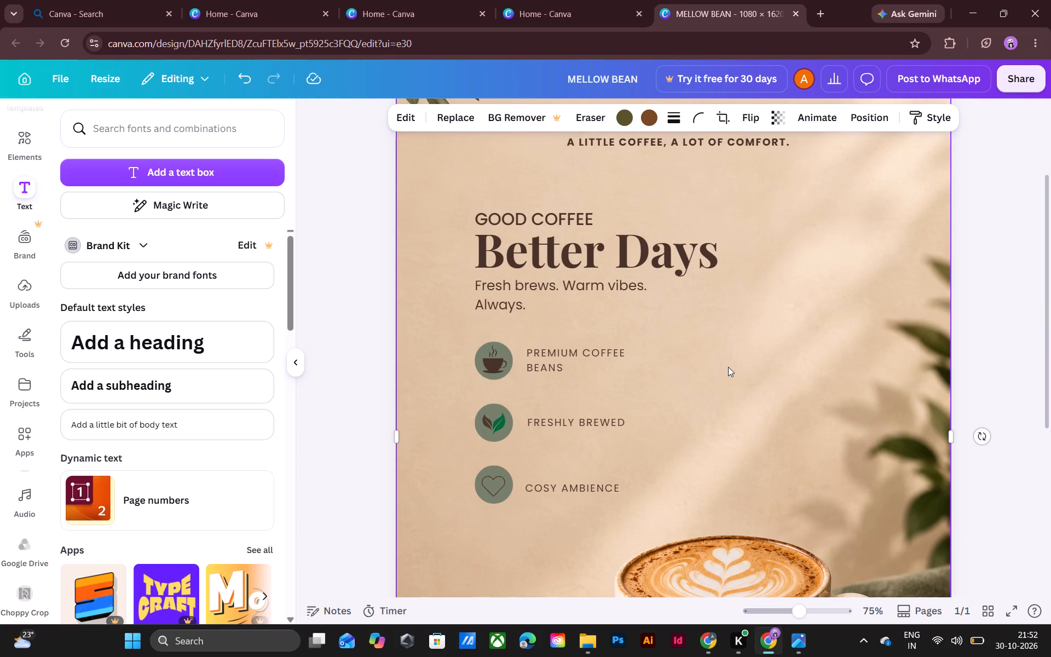
pyautogui.hotkey('ctrl', '-')
pyautogui.hotkey('ctrl', '-')
pyautogui.hotkey('ctrl', '=')
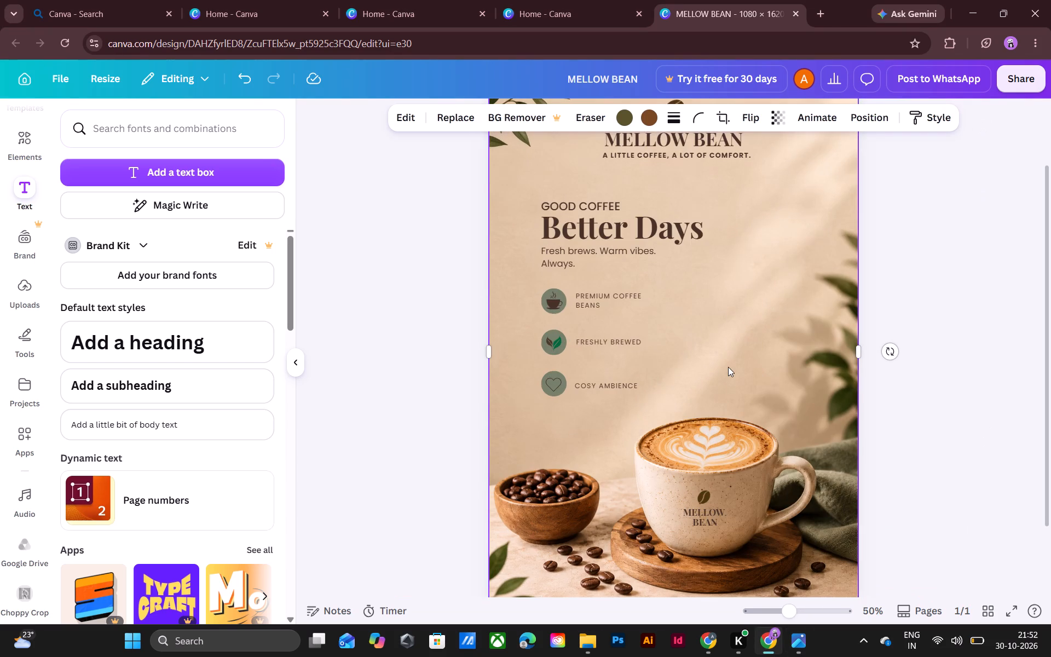
pyautogui.scroll(4, 727, 368)
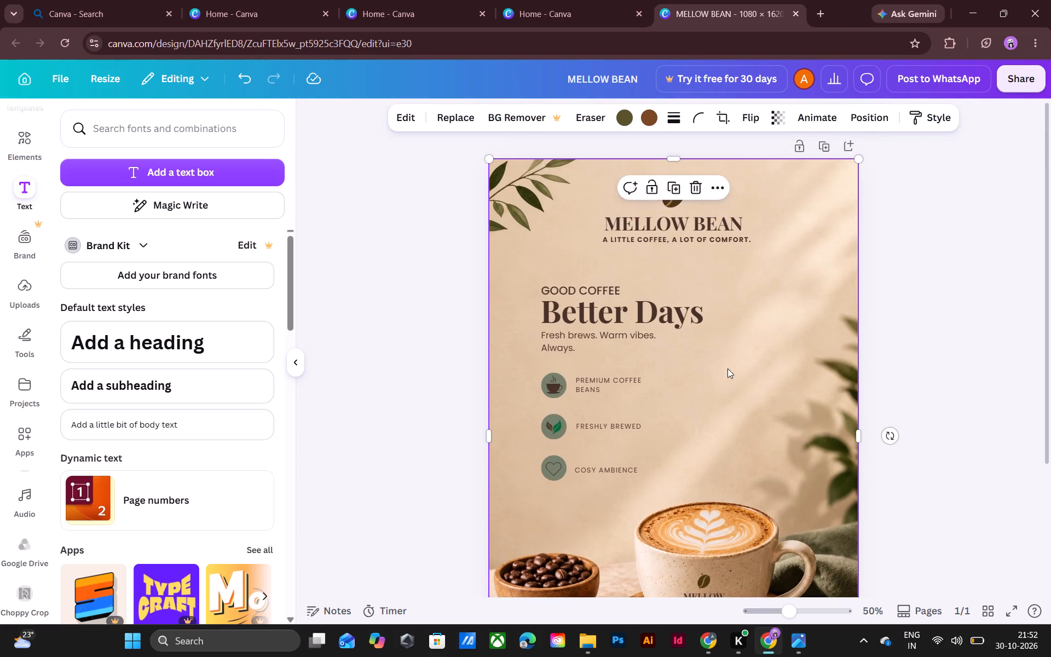
pyautogui.scroll(-4, 728, 371)
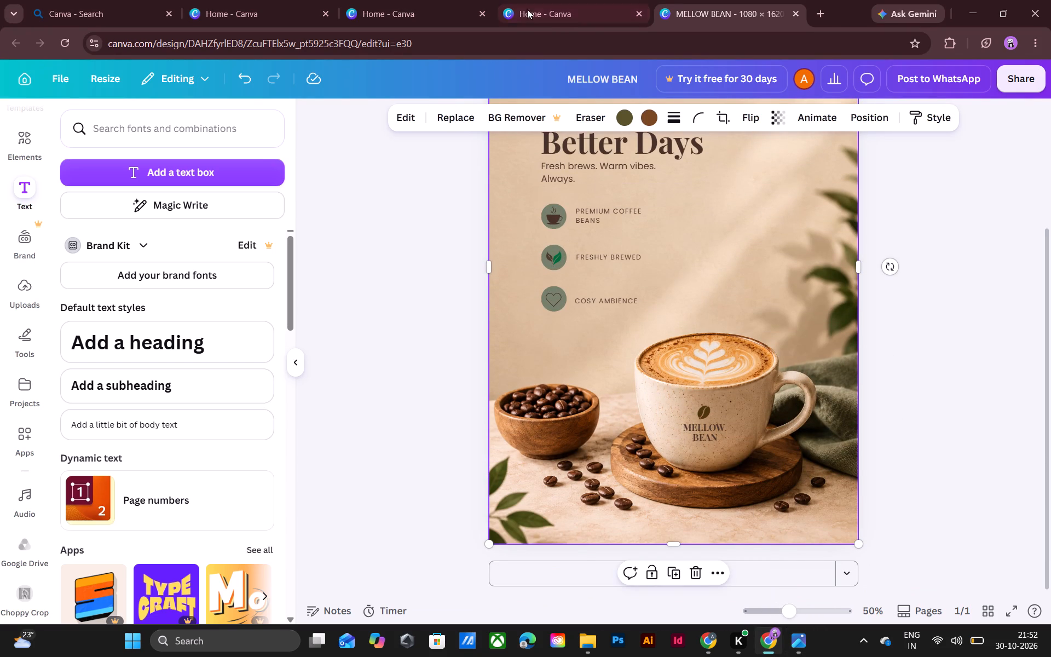